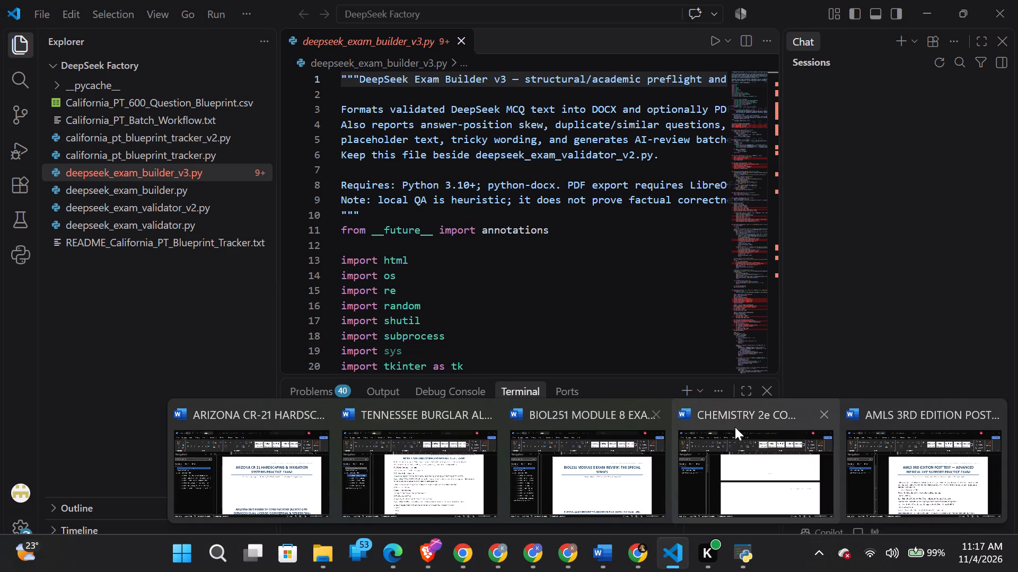
{"action": "left_click", "coordinate": [735, 427]}
Delete the blank lines above the EXAM OVERVIEW text so it starts at the top of page 2.
{"action": "scroll", "coordinate": [538, 460], "scroll_direction": "down", "scroll_amount": 3}
{"action": "scroll", "coordinate": [538, 460], "scroll_direction": "up", "scroll_amount": 9}
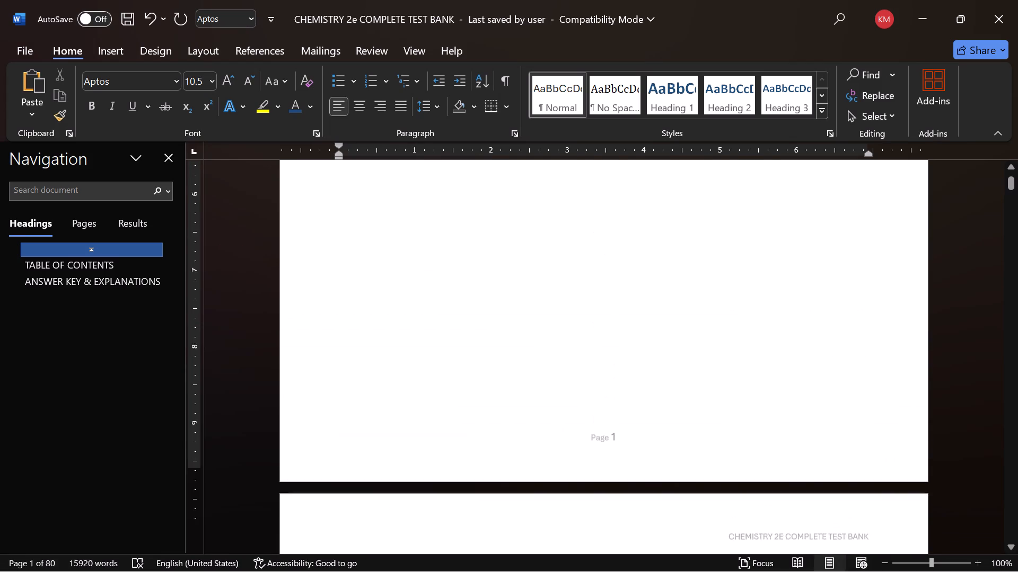
{"action": "scroll", "coordinate": [541, 449], "scroll_direction": "up", "scroll_amount": 1}
{"action": "scroll", "coordinate": [541, 449], "scroll_direction": "down", "scroll_amount": 11}
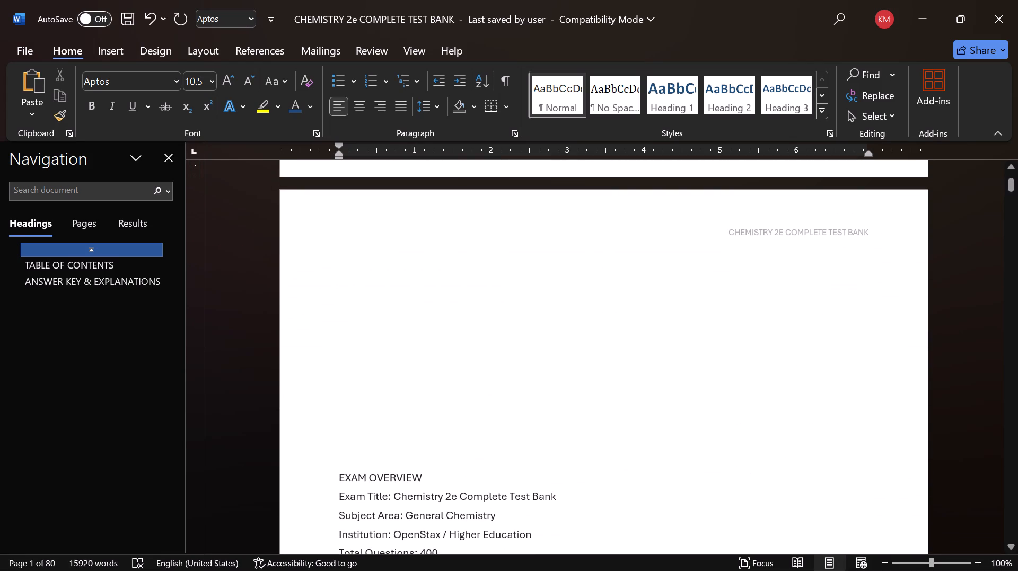
{"action": "left_click_drag", "start_coordinate": [383, 461], "coordinate": [400, 207]}
{"action": "key", "text": "BackSpace"}
{"action": "key", "text": "BackSpace"}
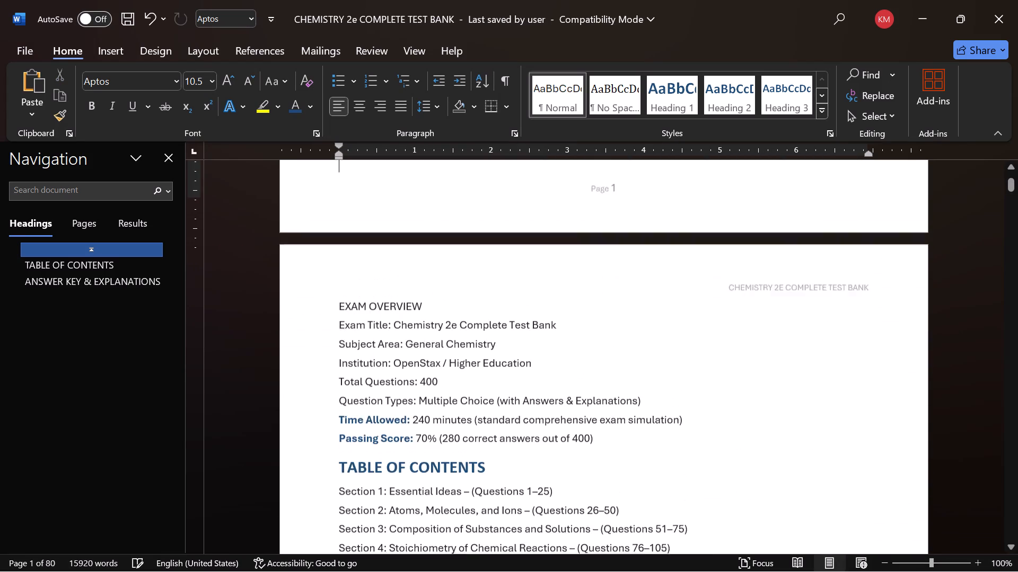
Apply the Heading 1 style to the EXAM OVERVIEW line and centre it.
{"action": "scroll", "coordinate": [408, 267], "scroll_direction": "up", "scroll_amount": 12}
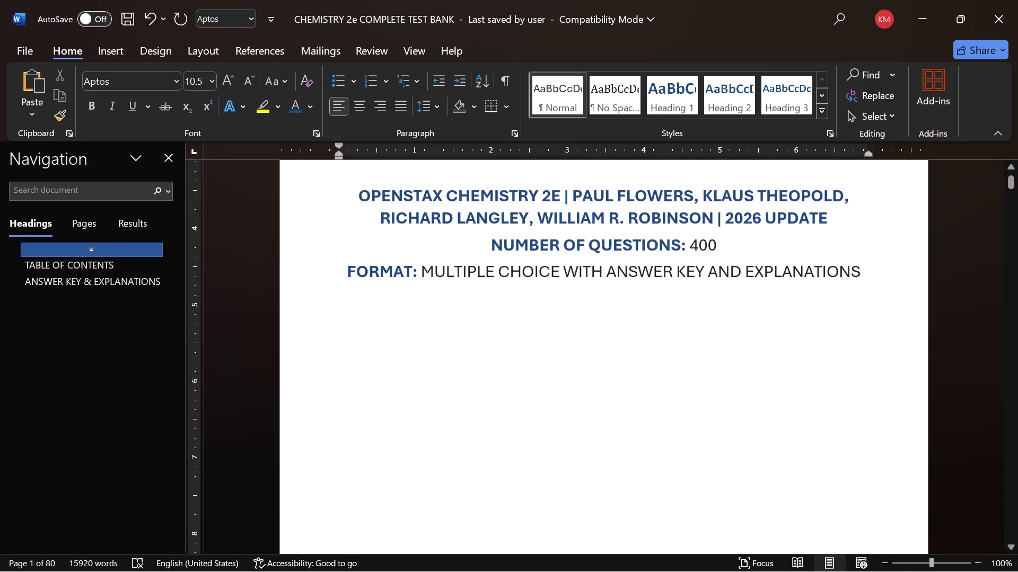
{"action": "scroll", "coordinate": [424, 236], "scroll_direction": "down", "scroll_amount": 2}
{"action": "scroll", "coordinate": [424, 236], "scroll_direction": "up", "scroll_amount": 9}
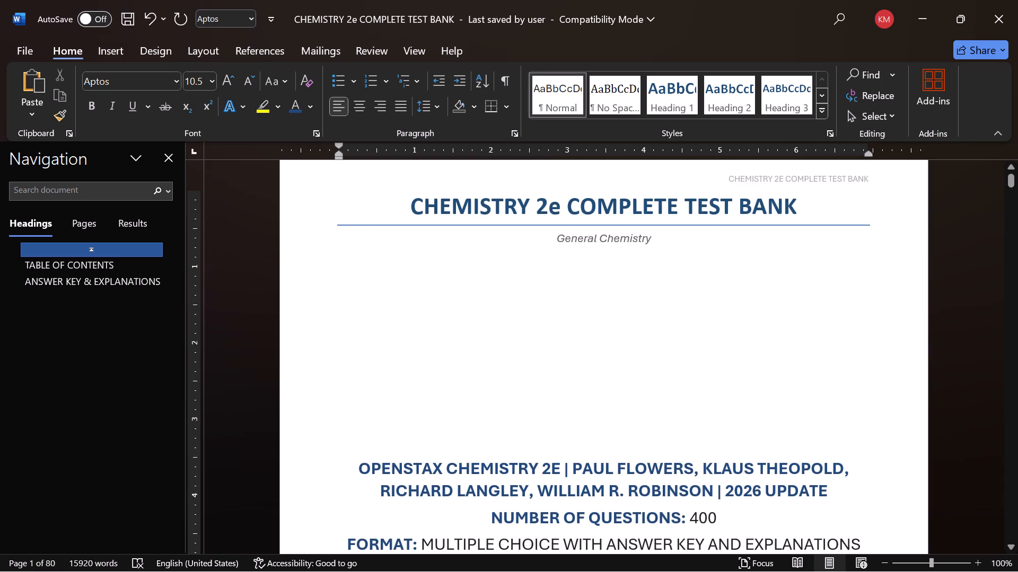
{"action": "scroll", "coordinate": [424, 235], "scroll_direction": "down", "scroll_amount": 16}
{"action": "scroll", "coordinate": [425, 233], "scroll_direction": "down", "scroll_amount": 7}
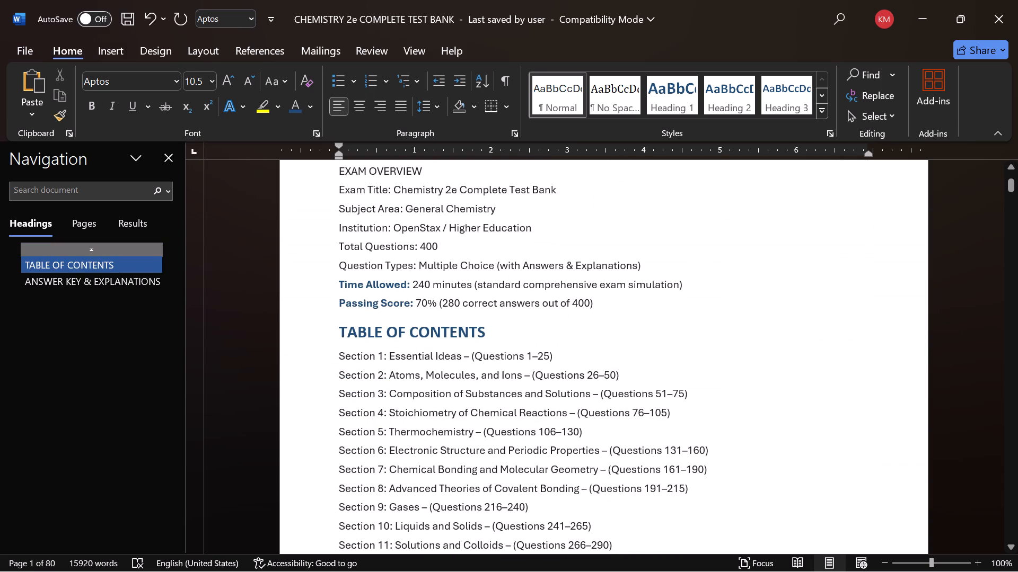
{"action": "scroll", "coordinate": [423, 228], "scroll_direction": "up", "scroll_amount": 1}
{"action": "left_click", "coordinate": [305, 210]}
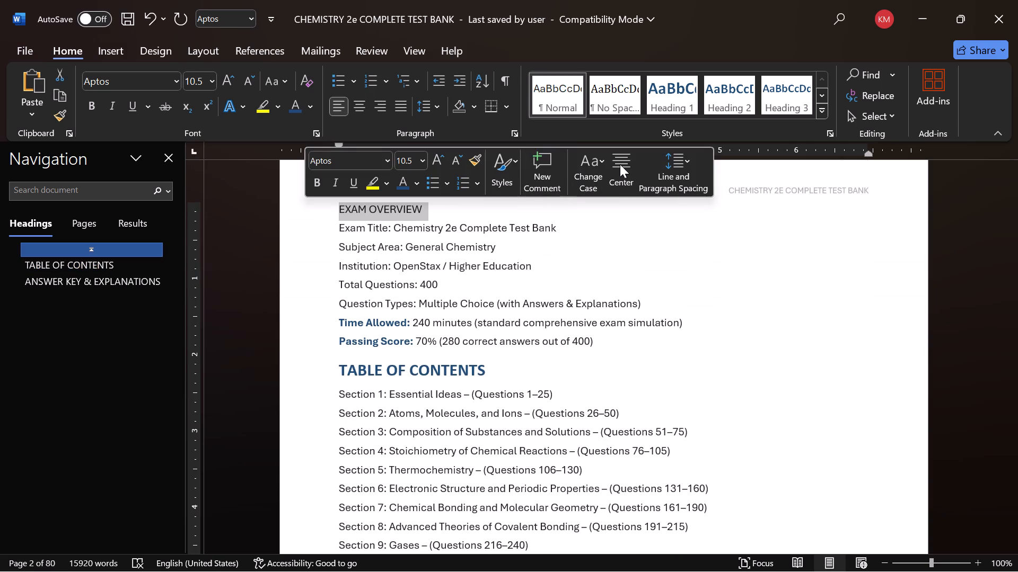
{"action": "left_click", "coordinate": [681, 101]}
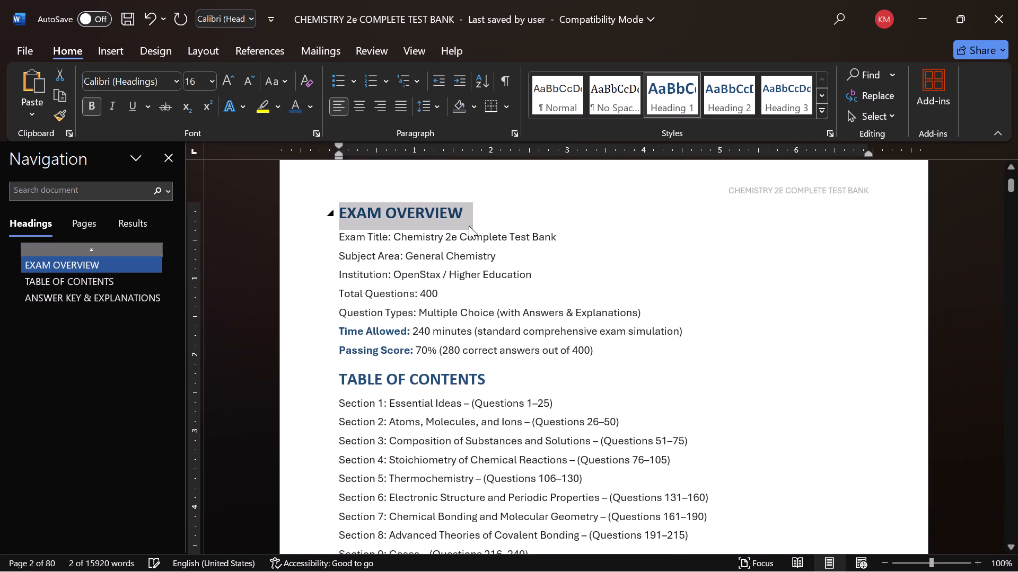
{"action": "left_click", "coordinate": [367, 104]}
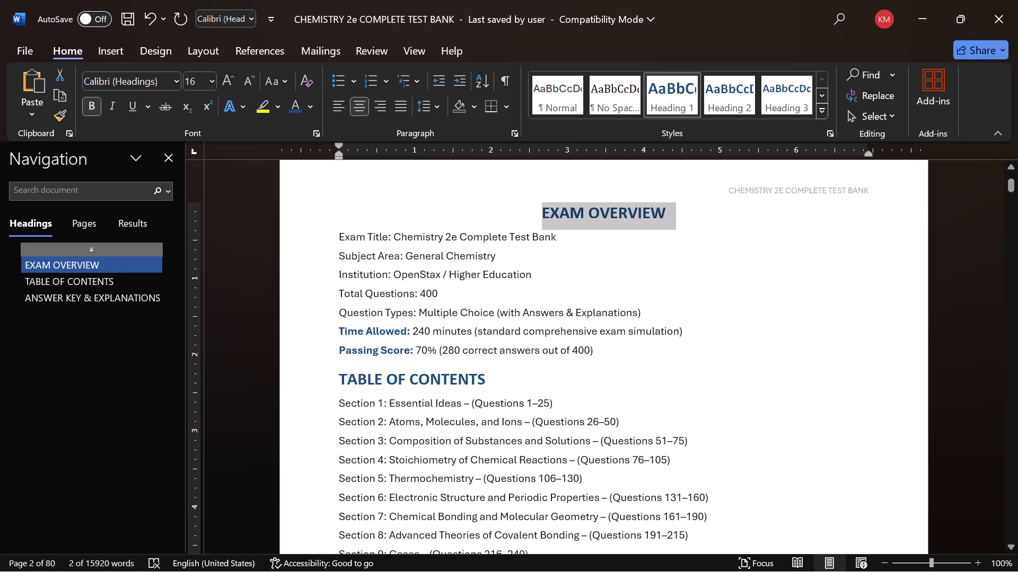
Insert one blank line above the Exam Title line and two blank lines after the Passing Score line.
{"action": "left_click", "coordinate": [338, 239]}
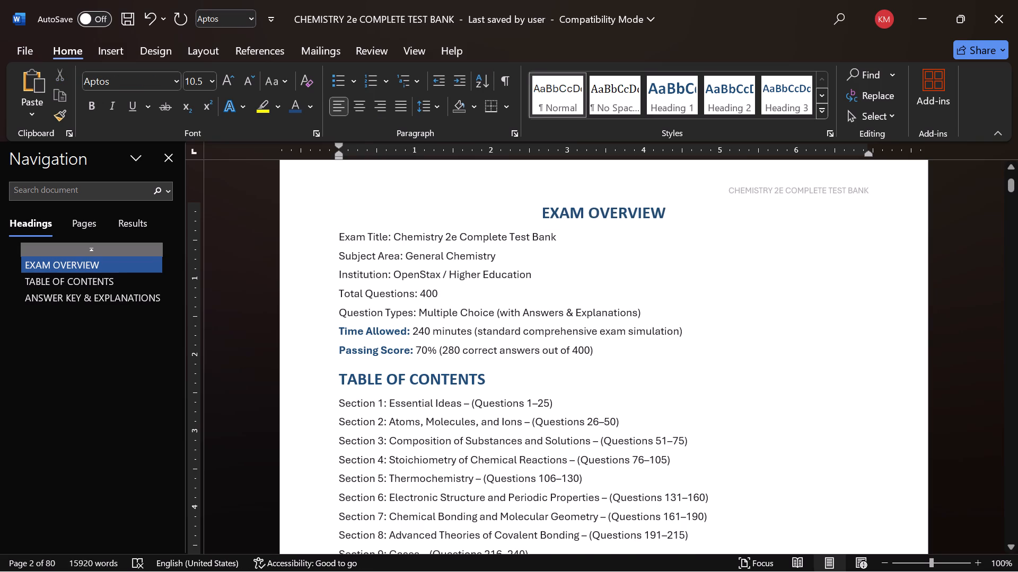
{"action": "key", "text": "Return"}
{"action": "key", "text": "Return"}
{"action": "key", "text": "BackSpace"}
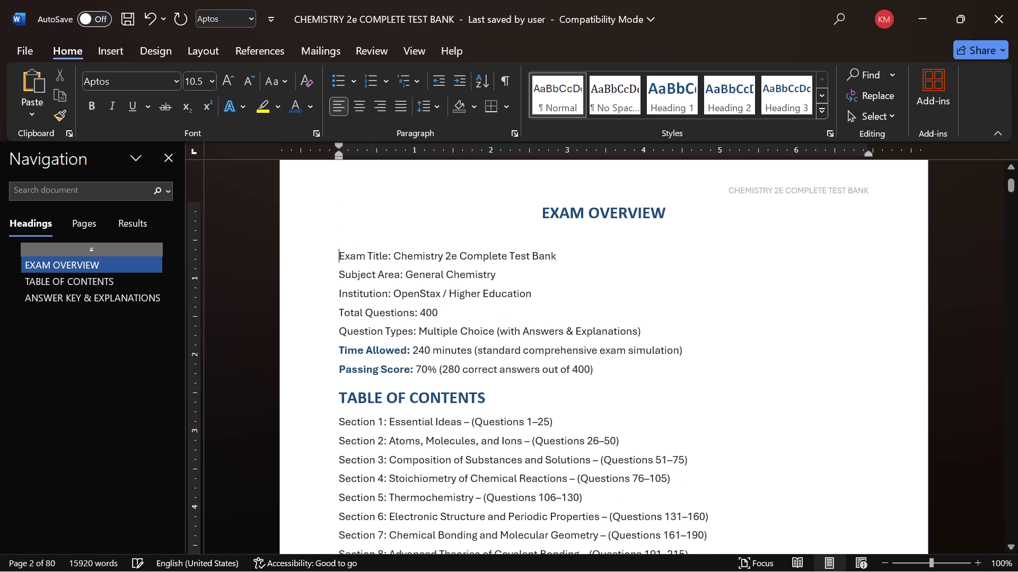
{"action": "left_click", "coordinate": [597, 367]}
{"action": "key", "text": "Return"}
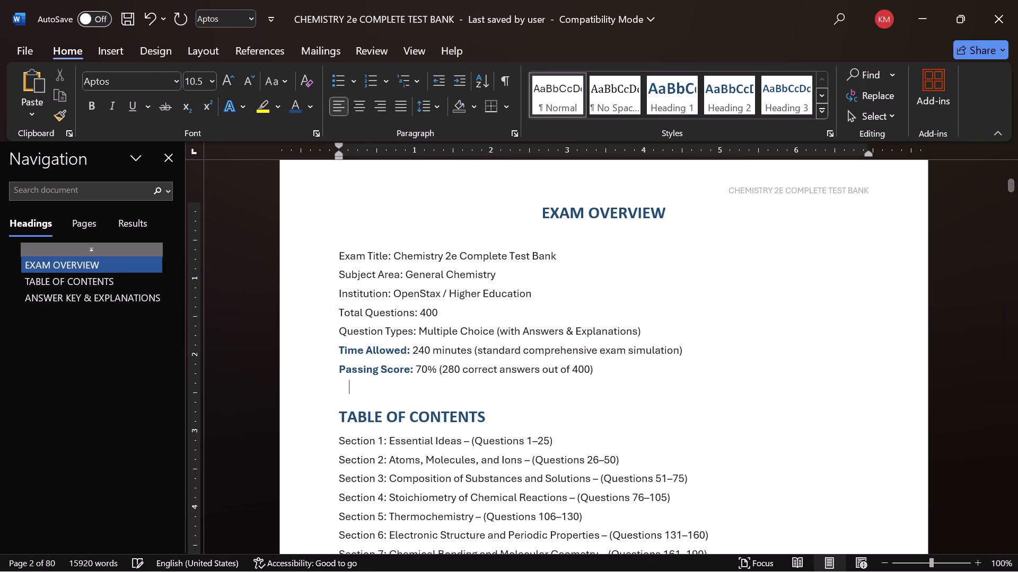
{"action": "key", "text": "Return"}
Increase the font size of the exam overview lines, from Exam Title through Passing Score, to 11.
{"action": "left_click_drag", "start_coordinate": [308, 255], "coordinate": [339, 378]}
{"action": "left_click", "coordinate": [470, 329]}
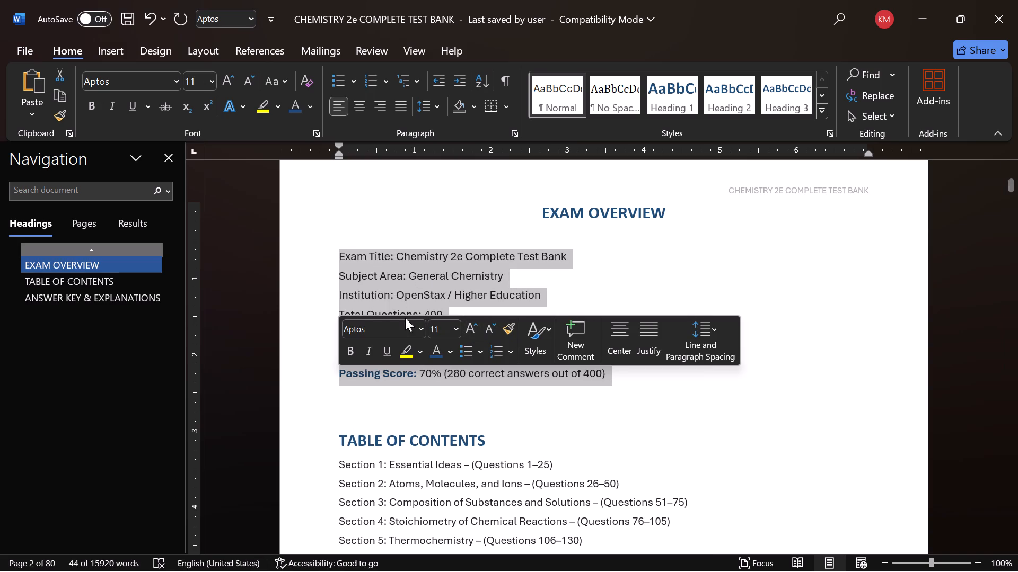
{"action": "left_click", "coordinate": [406, 269]}
Make the "Exam Title:", "Subject Area:" and "Institution:" labels bold and dark blue.
{"action": "left_click_drag", "start_coordinate": [392, 255], "coordinate": [344, 254]}
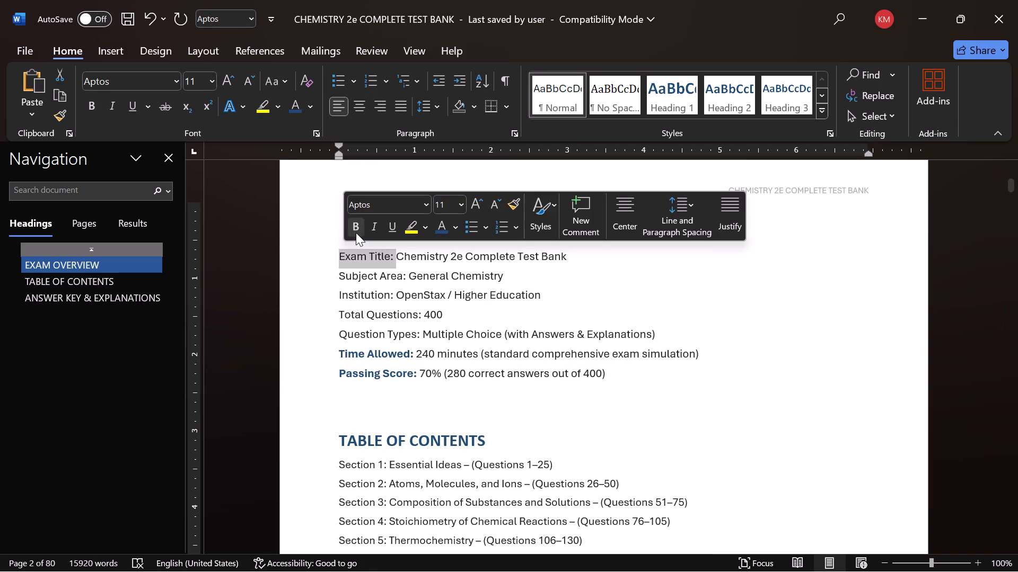
{"action": "left_click", "coordinate": [356, 233]}
{"action": "left_click", "coordinate": [445, 224]}
{"action": "left_click_drag", "start_coordinate": [406, 275], "coordinate": [403, 275]}
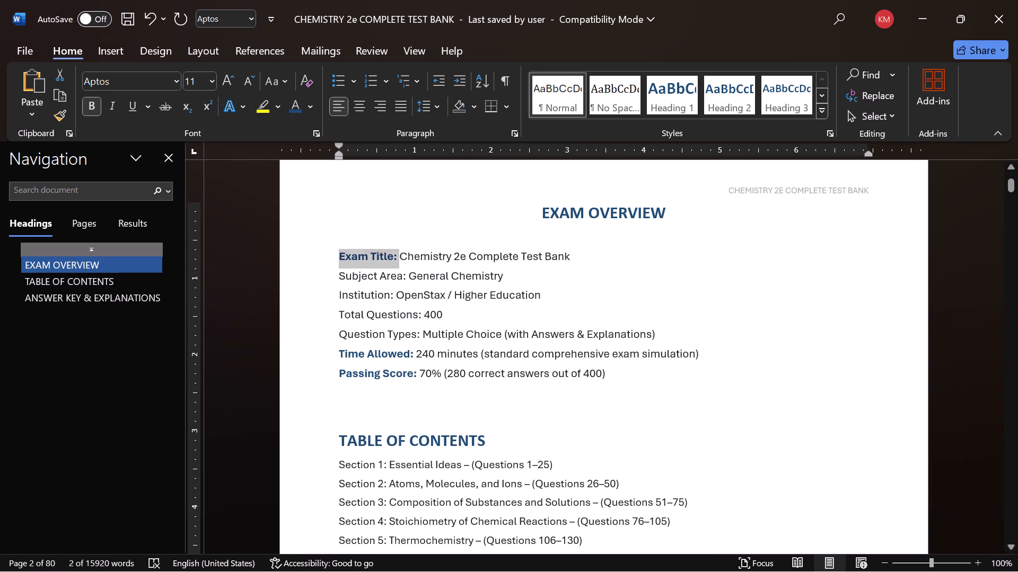
{"action": "left_click_drag", "start_coordinate": [403, 275], "coordinate": [342, 276]}
{"action": "left_click", "coordinate": [350, 254]}
{"action": "left_click", "coordinate": [434, 250]}
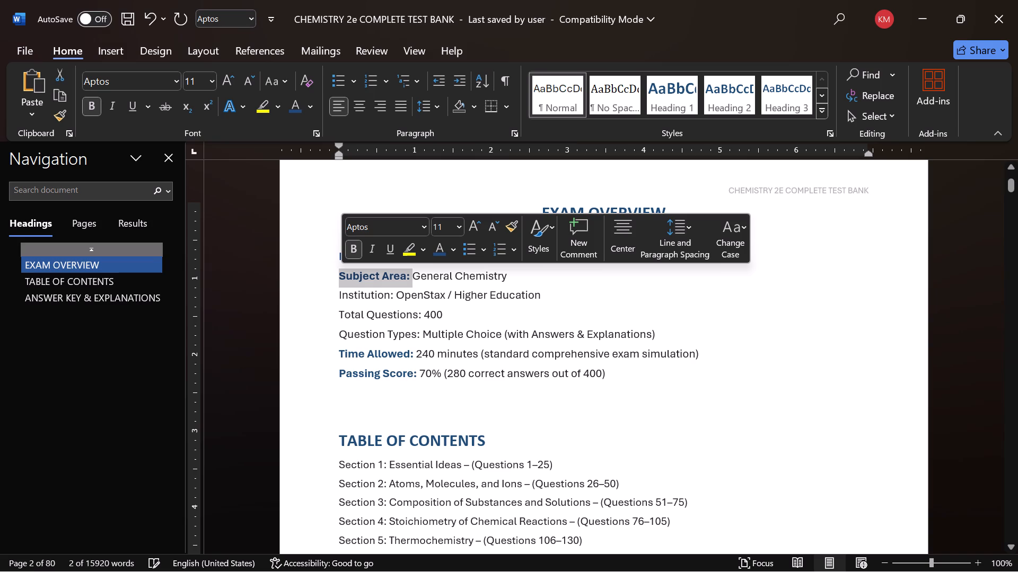
{"action": "left_click_drag", "start_coordinate": [394, 293], "coordinate": [351, 293]}
{"action": "left_click", "coordinate": [358, 269]}
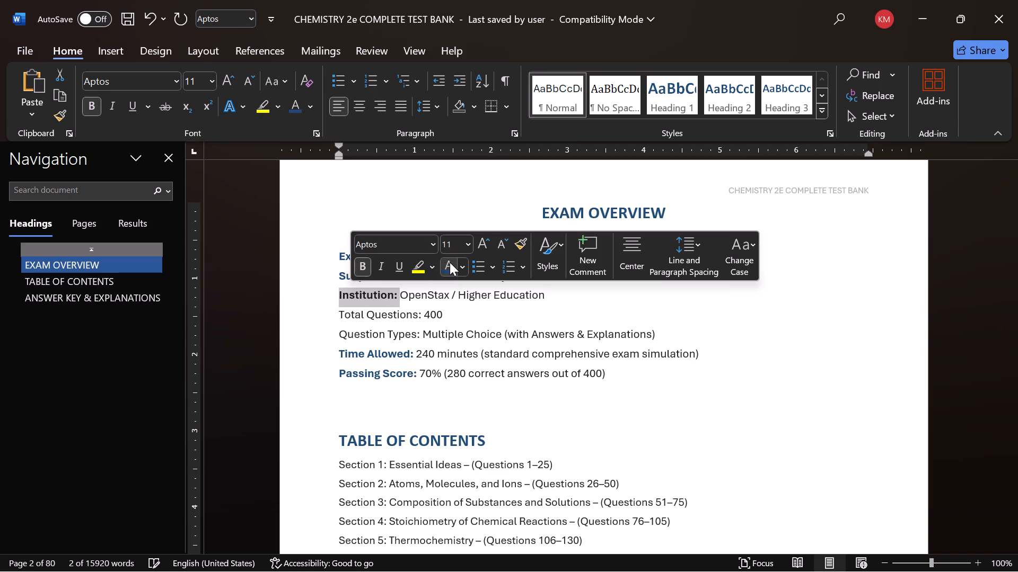
{"action": "left_click", "coordinate": [450, 262]}
Make the "Total Questions:" and "Question Types:" labels bold and dark blue.
{"action": "left_click_drag", "start_coordinate": [420, 314], "coordinate": [330, 314]}
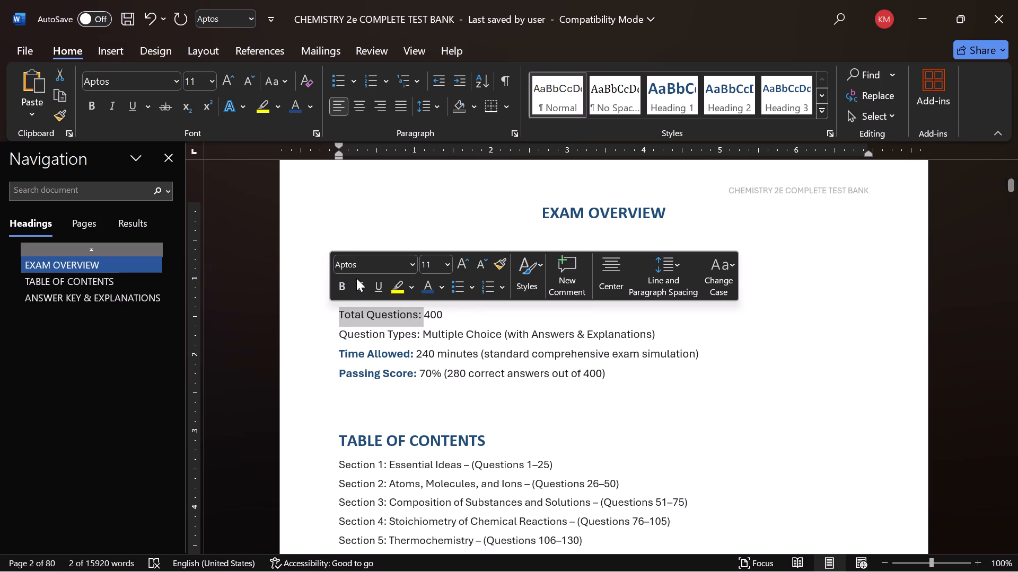
{"action": "left_click", "coordinate": [345, 286]}
{"action": "left_click", "coordinate": [420, 284]}
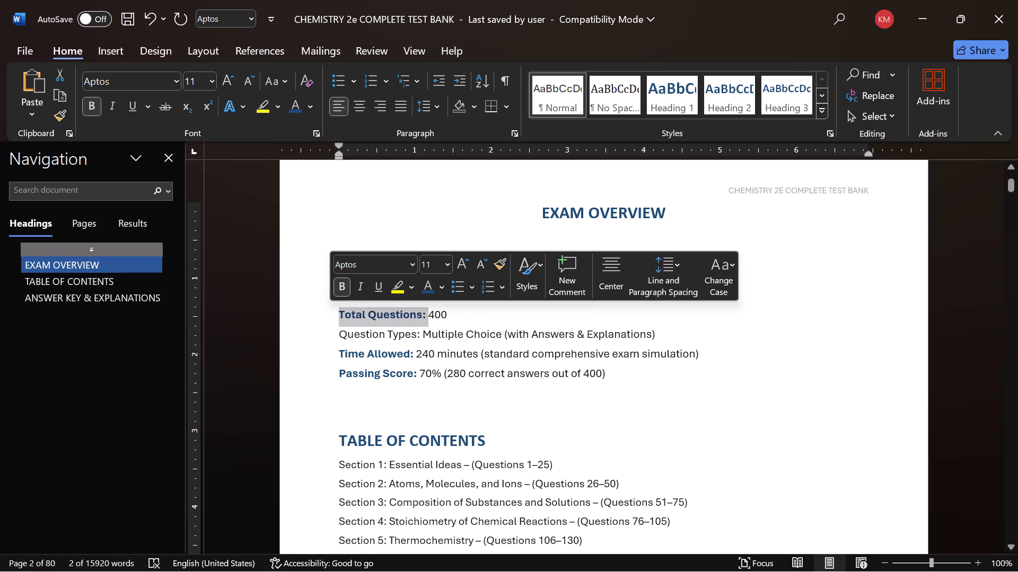
{"action": "left_click_drag", "start_coordinate": [419, 334], "coordinate": [359, 339]}
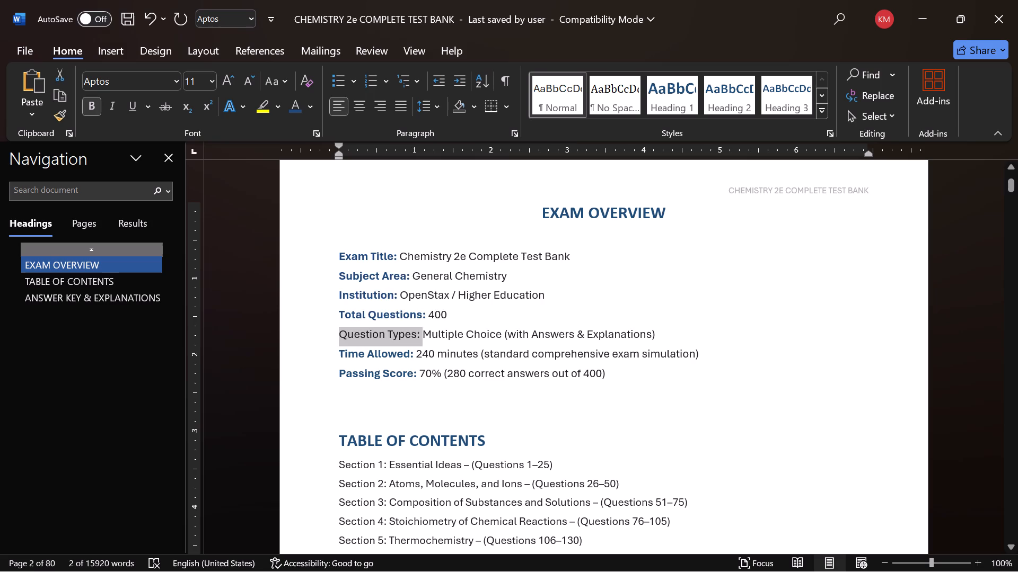
{"action": "left_click_drag", "start_coordinate": [359, 339], "coordinate": [359, 338]}
{"action": "left_click", "coordinate": [381, 302]}
{"action": "left_click", "coordinate": [382, 309]}
{"action": "left_click", "coordinate": [373, 310]}
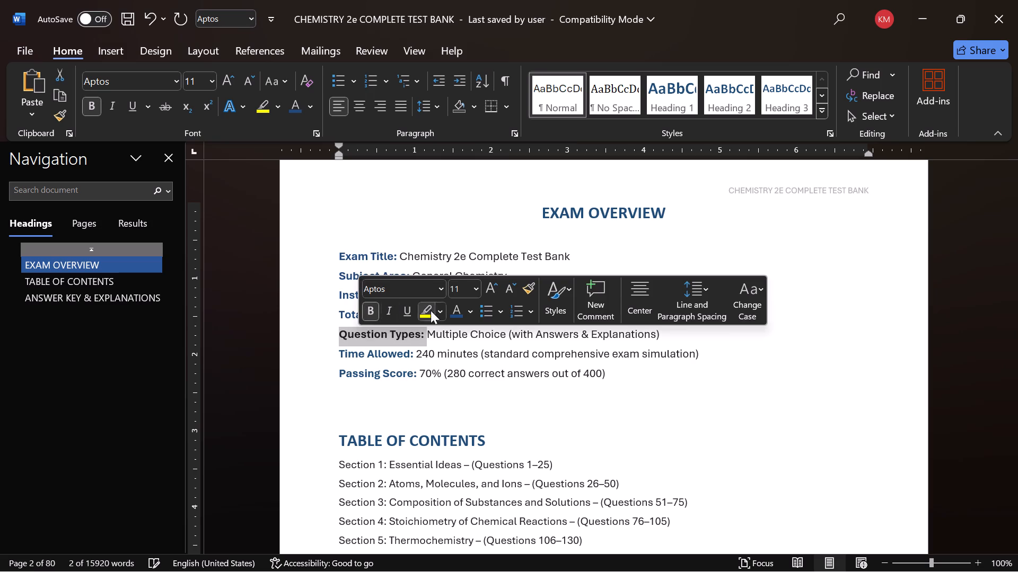
{"action": "left_click", "coordinate": [458, 310]}
{"action": "left_click", "coordinate": [477, 367]}
Insert three blank lines between the Section 17 contents entry and the Instructions paragraph.
{"action": "scroll", "coordinate": [477, 359], "scroll_direction": "down", "scroll_amount": 6}
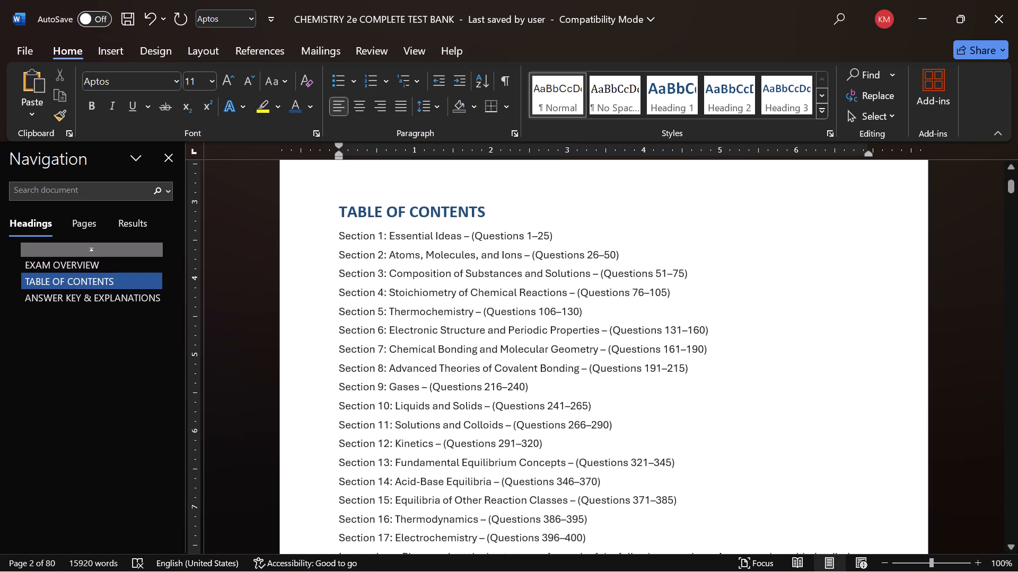
{"action": "scroll", "coordinate": [476, 354], "scroll_direction": "down", "scroll_amount": 7}
{"action": "left_click", "coordinate": [624, 271]}
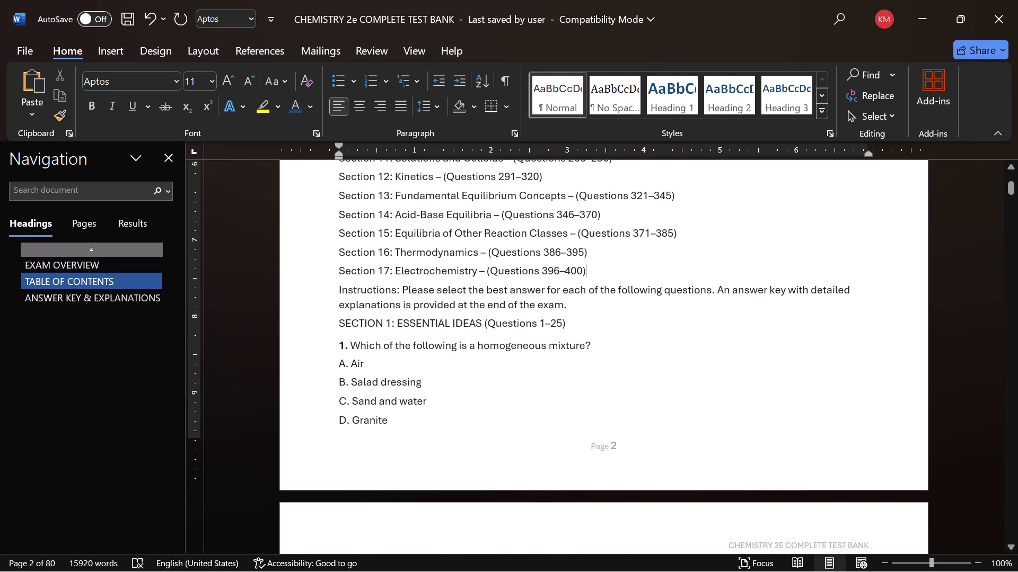
{"action": "key", "text": "Return"}
{"action": "key", "text": "Return"}
{"action": "key", "text": "Return"}
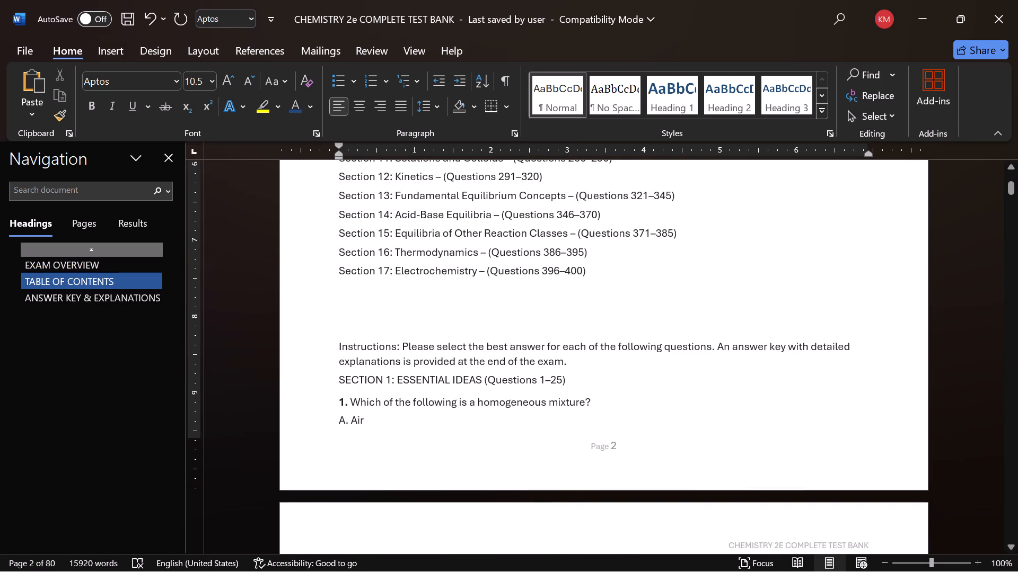
Insert three blank lines after the Instructions paragraph so the SECTION 1 line starts at the top of page 3.
{"action": "left_click", "coordinate": [570, 362]}
{"action": "key", "text": "Return"}
{"action": "key", "text": "Return"}
{"action": "key", "text": "Return"}
{"action": "key", "text": "Return"}
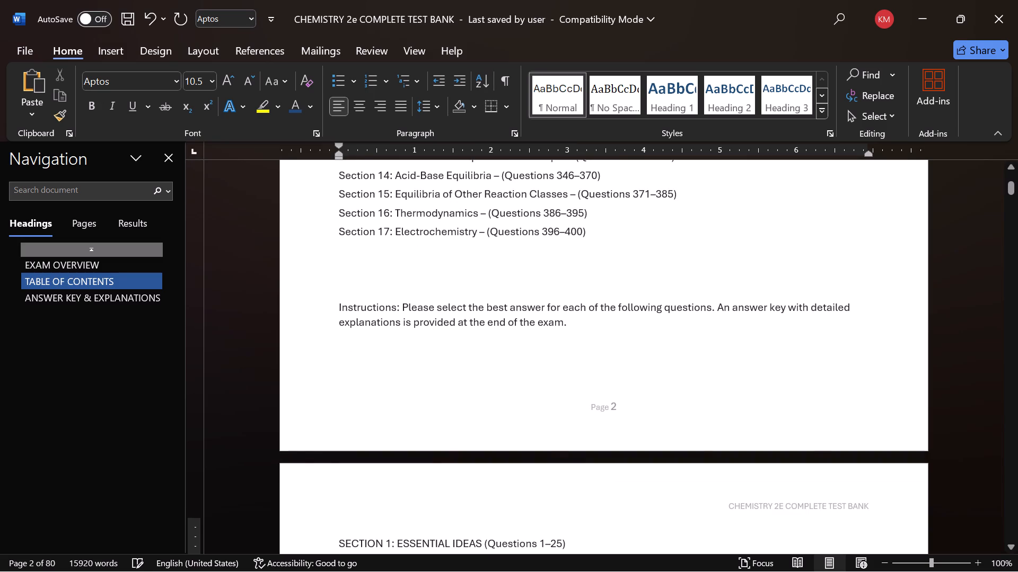
{"action": "key", "text": "BackSpace"}
Format the SECTION 1: ESSENTIAL IDEAS line as a centred Heading 2 with one blank line below it.
{"action": "scroll", "coordinate": [578, 339], "scroll_direction": "down", "scroll_amount": 6}
{"action": "left_click", "coordinate": [299, 303]}
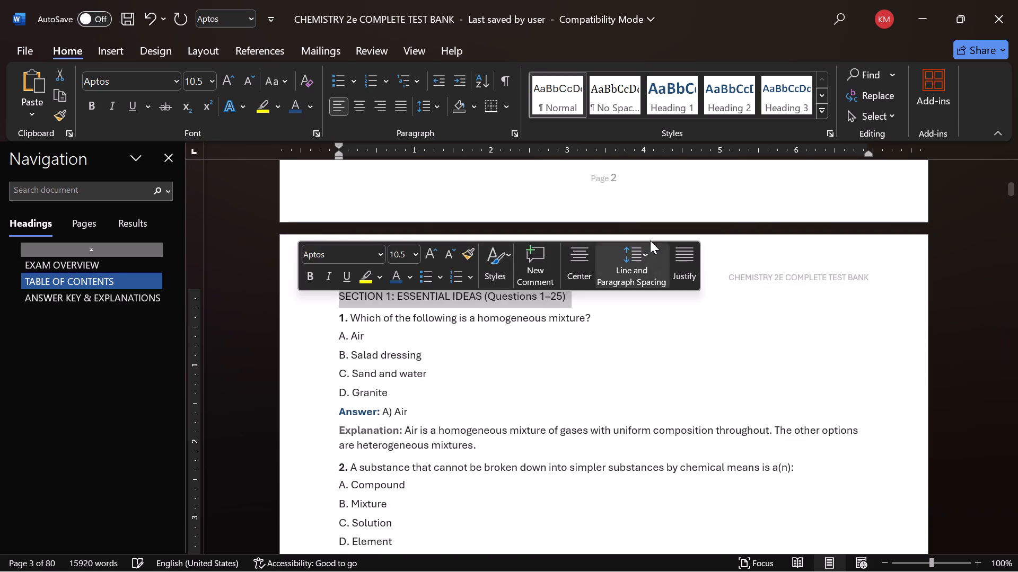
{"action": "left_click", "coordinate": [713, 100]}
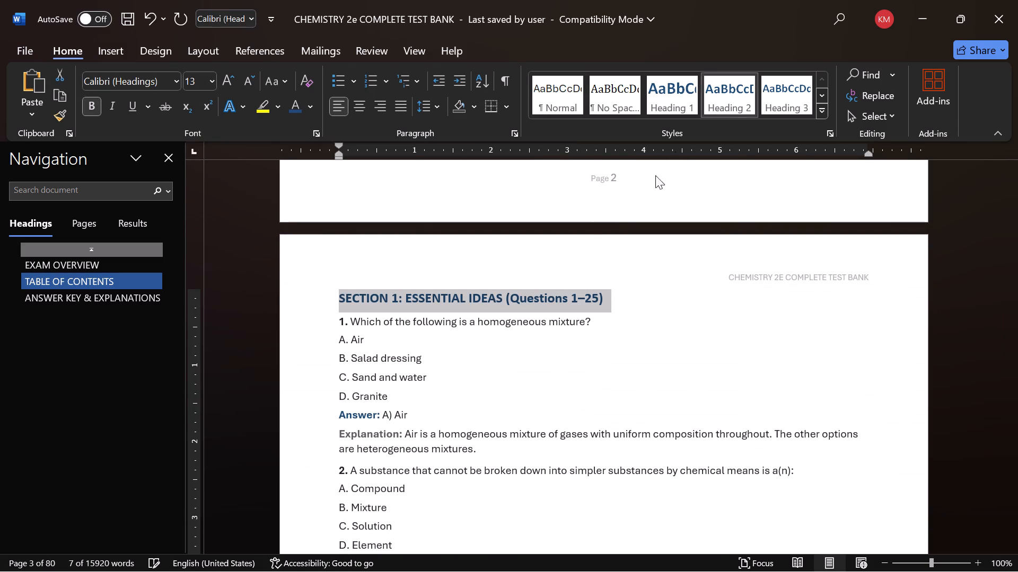
{"action": "left_click", "coordinate": [361, 105]}
{"action": "left_click", "coordinate": [337, 318]}
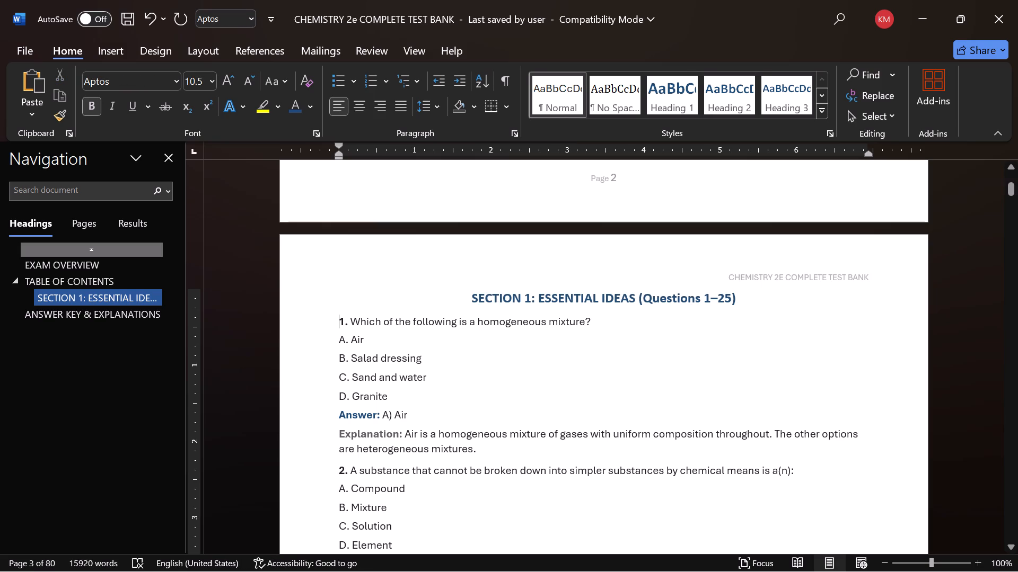
{"action": "key", "text": "Return"}
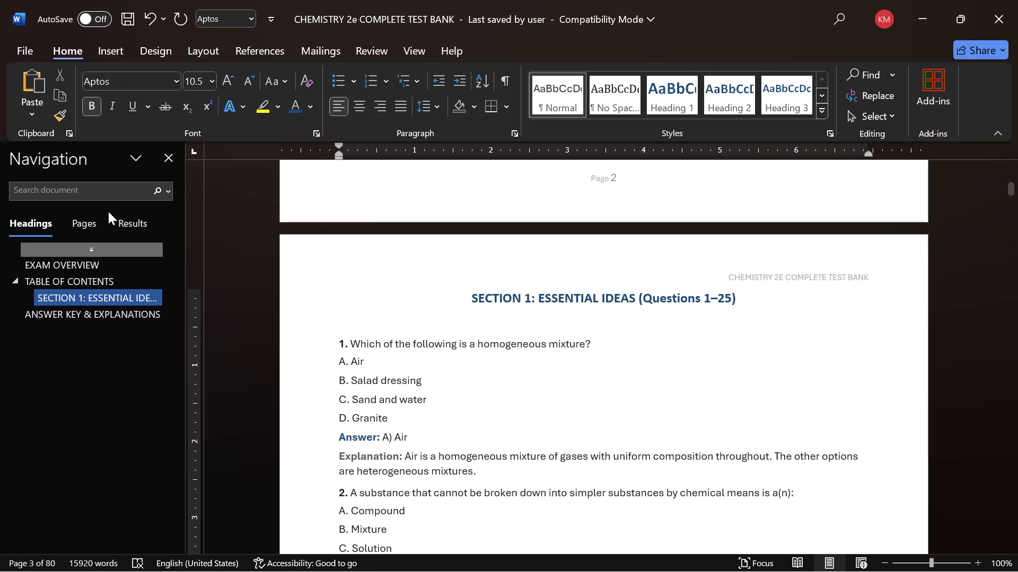
Find the SECTION 2 line by searching for "section" and add a blank line above and below it.
{"action": "left_click", "coordinate": [106, 195]}
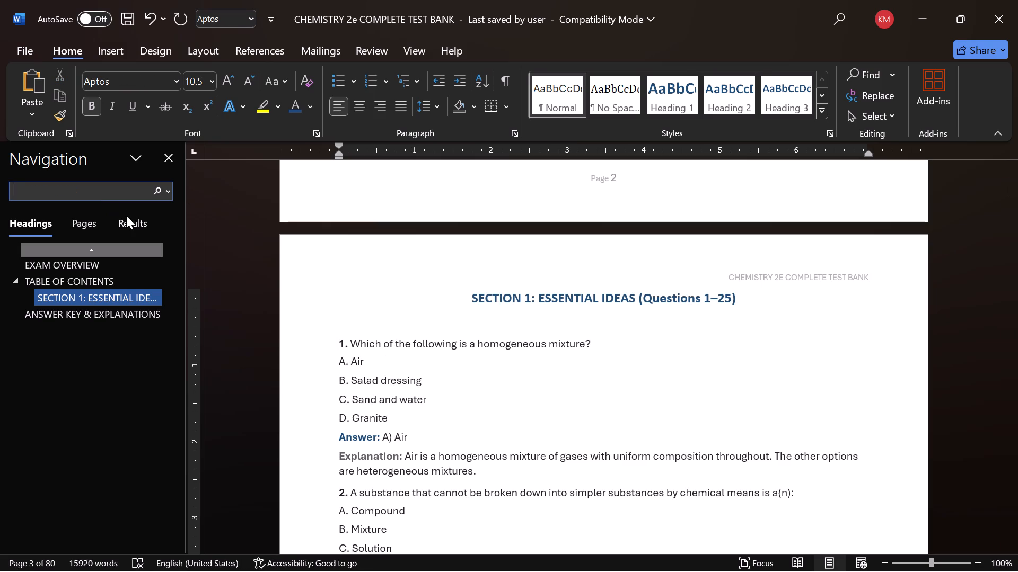
{"action": "type", "text": "section"}
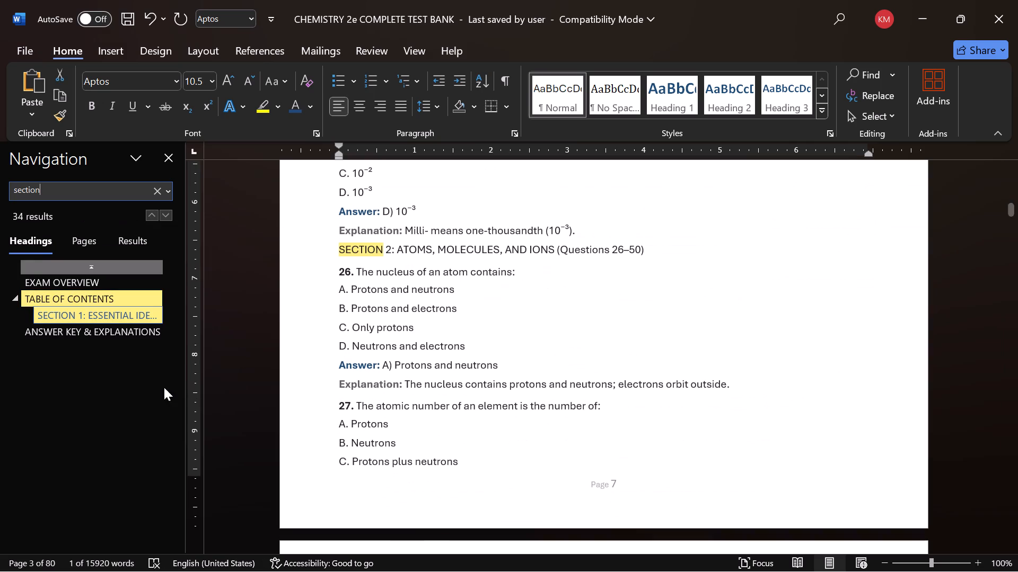
{"action": "left_click", "coordinate": [602, 229]}
{"action": "key", "text": "Return"}
{"action": "left_click", "coordinate": [648, 273]}
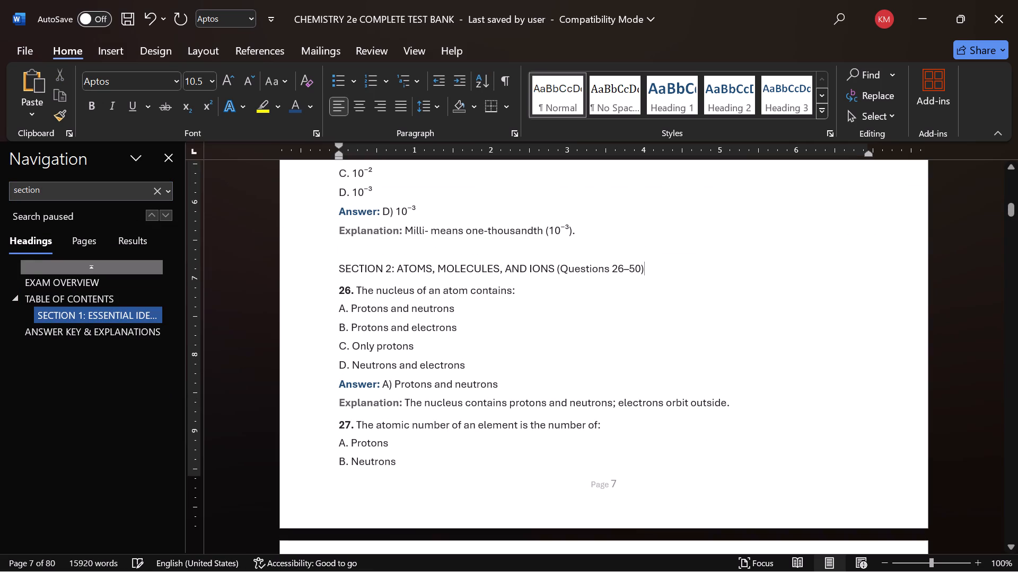
{"action": "key", "text": "Return"}
Insert more blank lines above the SECTION 2: ATOMS, MOLECULES, AND IONS line until it starts on a new page.
{"action": "left_click", "coordinate": [427, 249]}
{"action": "key", "text": "Return"}
{"action": "key", "text": "Return"}
{"action": "key", "text": "Return"}
{"action": "key", "text": "Return"}
{"action": "key", "text": "Return"}
{"action": "key", "text": "Return"}
{"action": "key", "text": "Return"}
{"action": "key", "text": "Return"}
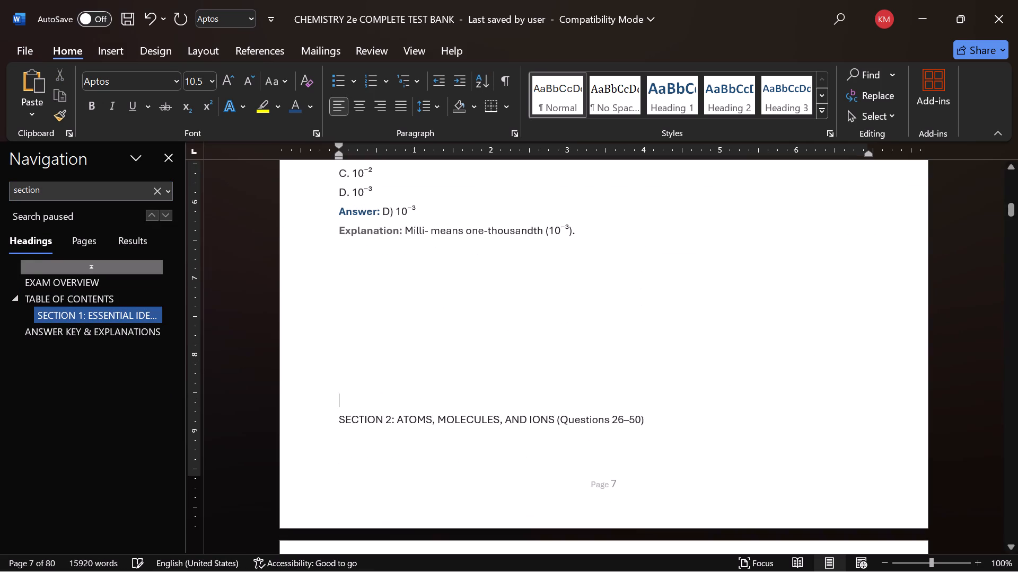
{"action": "key", "text": "Return"}
{"action": "key", "text": "Return"}
{"action": "key", "text": "Return"}
{"action": "scroll", "coordinate": [483, 349], "scroll_direction": "down", "scroll_amount": 7}
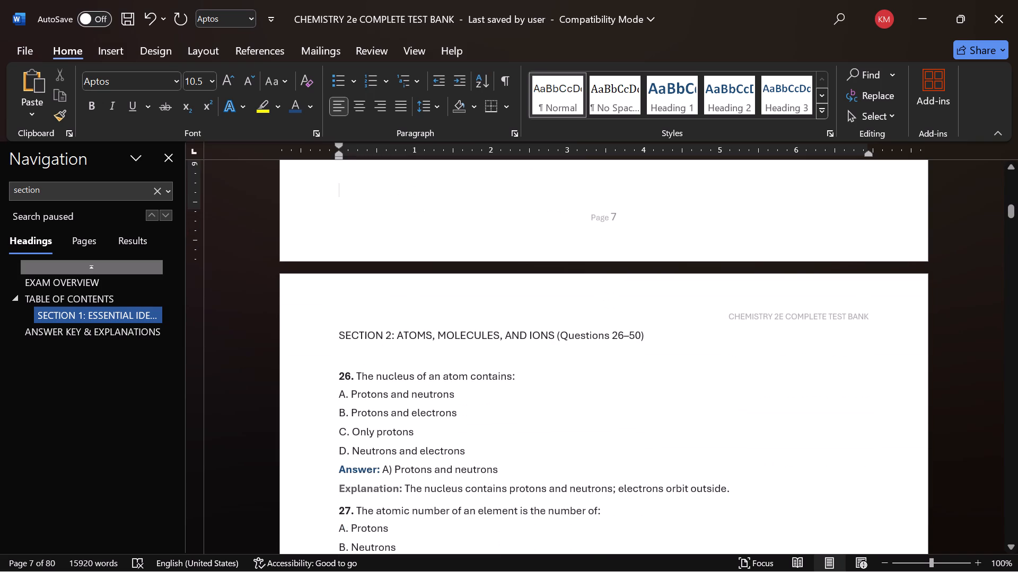
Format the SECTION 2: ATOMS, MOLECULES, AND IONS line as a centred Heading 2.
{"action": "left_click", "coordinate": [308, 338]}
{"action": "left_click", "coordinate": [712, 102]}
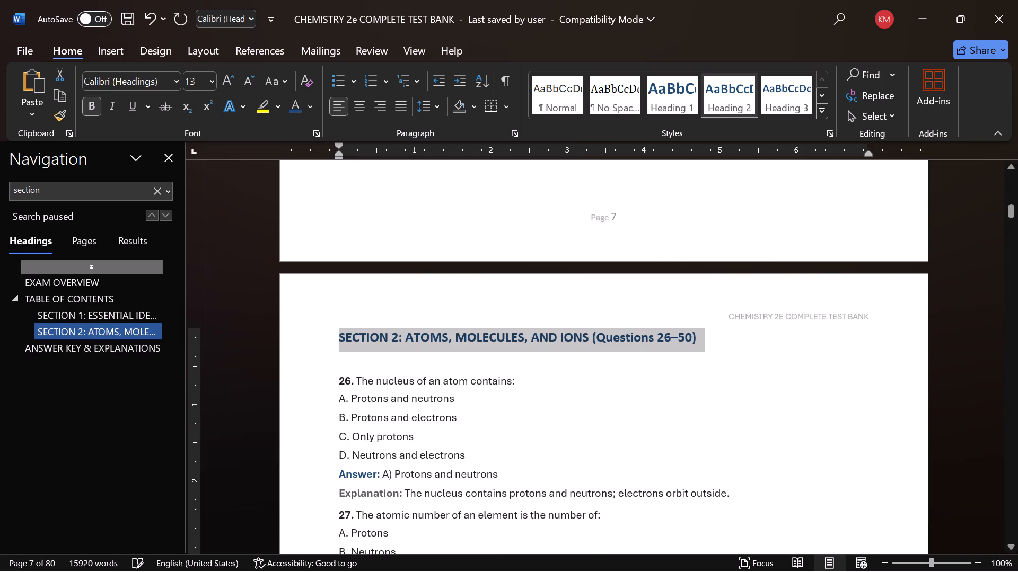
{"action": "left_click", "coordinate": [366, 110]}
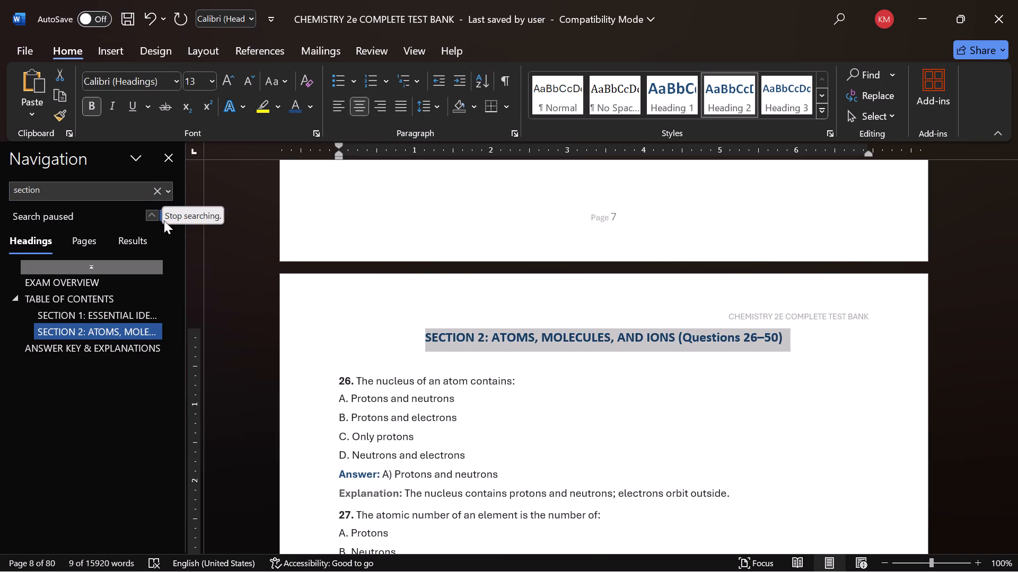
Go to the SECTION 3 line through the "section" search matches and add one blank line above and one below it.
{"action": "left_click", "coordinate": [164, 219]}
{"action": "left_click", "coordinate": [162, 218]}
{"action": "left_click", "coordinate": [162, 218]}
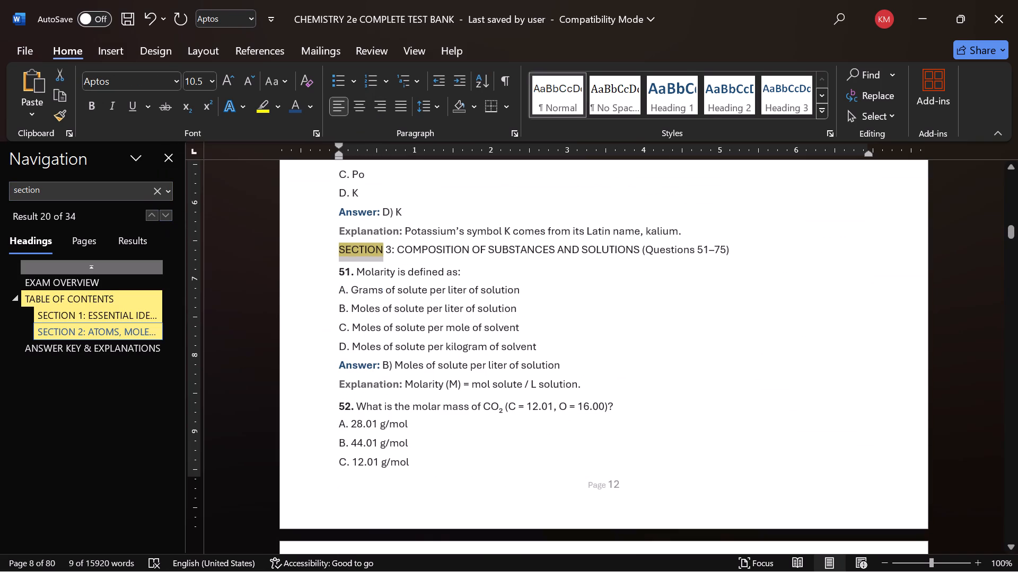
{"action": "left_click", "coordinate": [692, 236]}
{"action": "key", "text": "Return"}
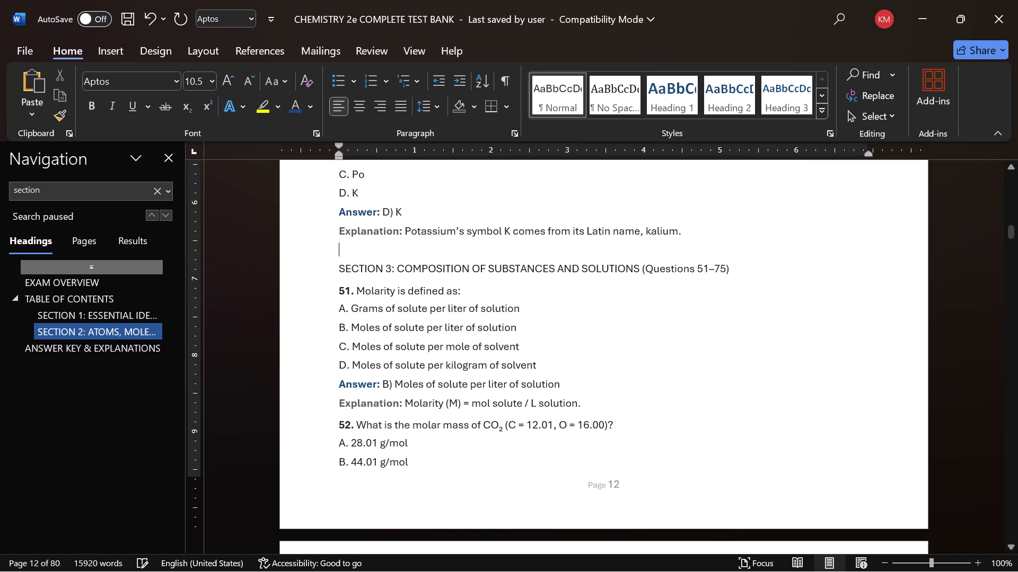
{"action": "left_click", "coordinate": [743, 270]}
{"action": "key", "text": "Return"}
Insert more blank lines above the SECTION 3: COMPOSITION OF SUBSTANCES AND SOLUTIONS line until it starts on a new page.
{"action": "left_click", "coordinate": [508, 252]}
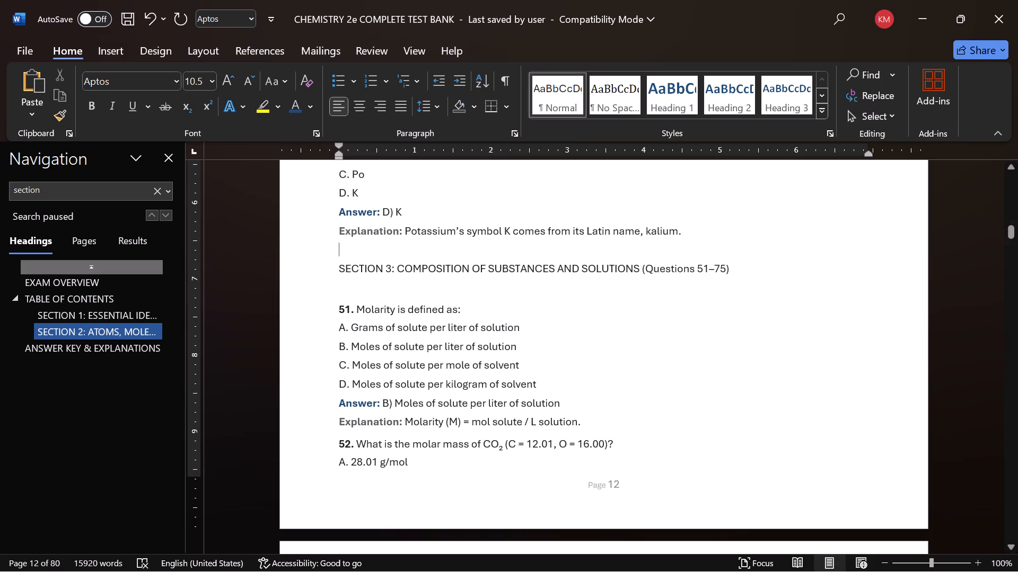
{"action": "key", "text": "Return"}
{"action": "key", "text": "Return"}
{"action": "key", "text": "Return"}
{"action": "key", "text": "Return"}
{"action": "key", "text": "Return"}
{"action": "key", "text": "Return"}
{"action": "key", "text": "Return"}
{"action": "key", "text": "Return"}
{"action": "key", "text": "Return"}
{"action": "key", "text": "Return"}
{"action": "key", "text": "Return"}
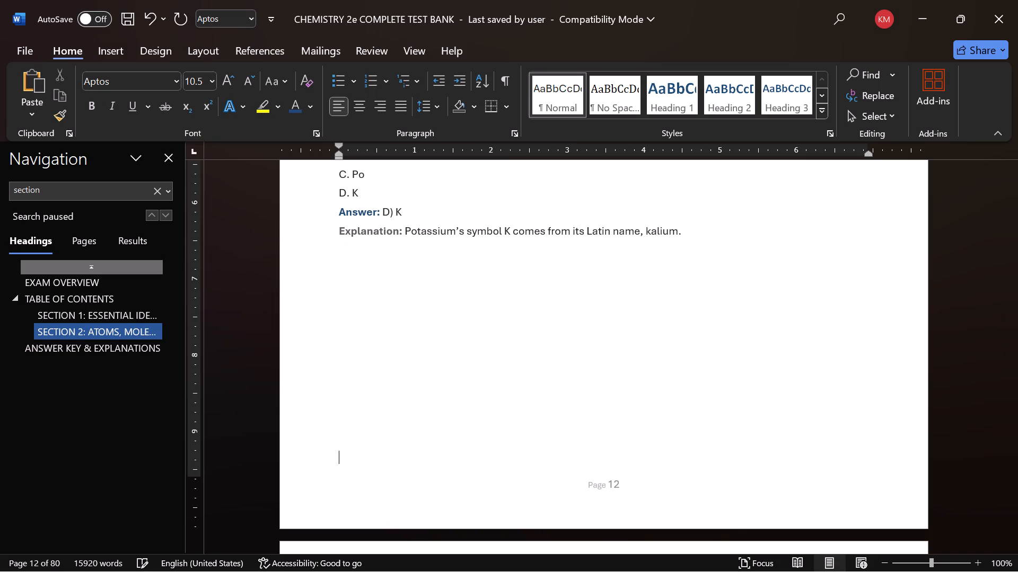
Format the SECTION 3: COMPOSITION OF SUBSTANCES AND SOLUTIONS line as a centred Heading 2.
{"action": "scroll", "coordinate": [511, 260], "scroll_direction": "down", "scroll_amount": 7}
{"action": "left_click", "coordinate": [291, 342]}
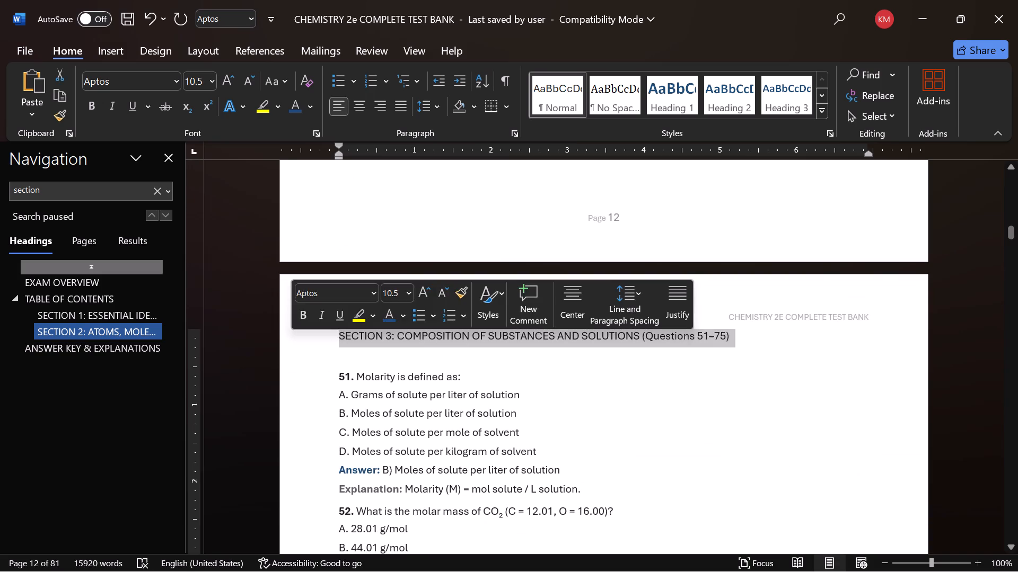
{"action": "left_click", "coordinate": [727, 106]}
{"action": "left_click", "coordinate": [357, 115]}
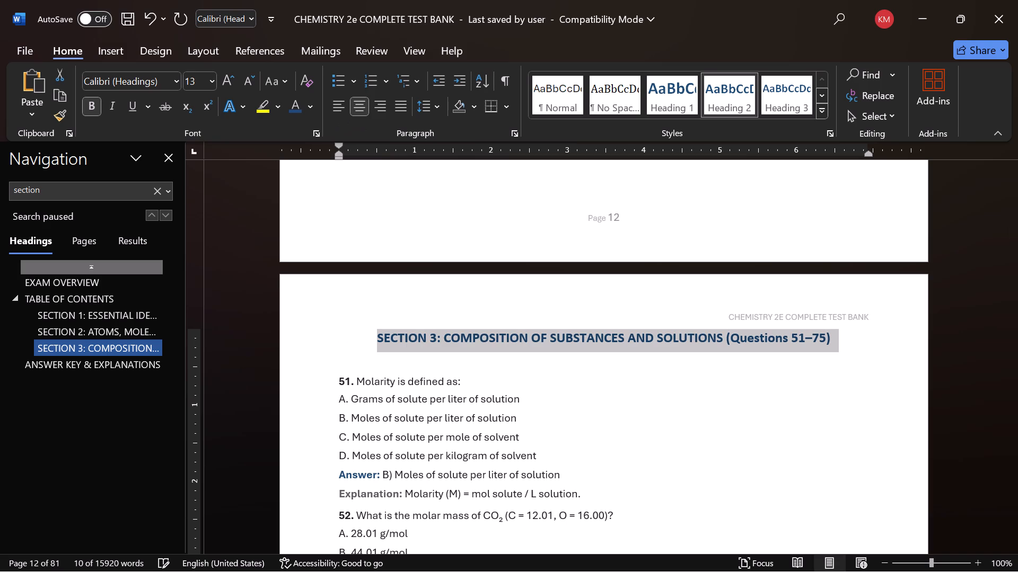
Go to the SECTION 4 line through the "section" search matches and add two blank lines above and one below it.
{"action": "left_click", "coordinate": [166, 220]}
{"action": "left_click", "coordinate": [164, 217]}
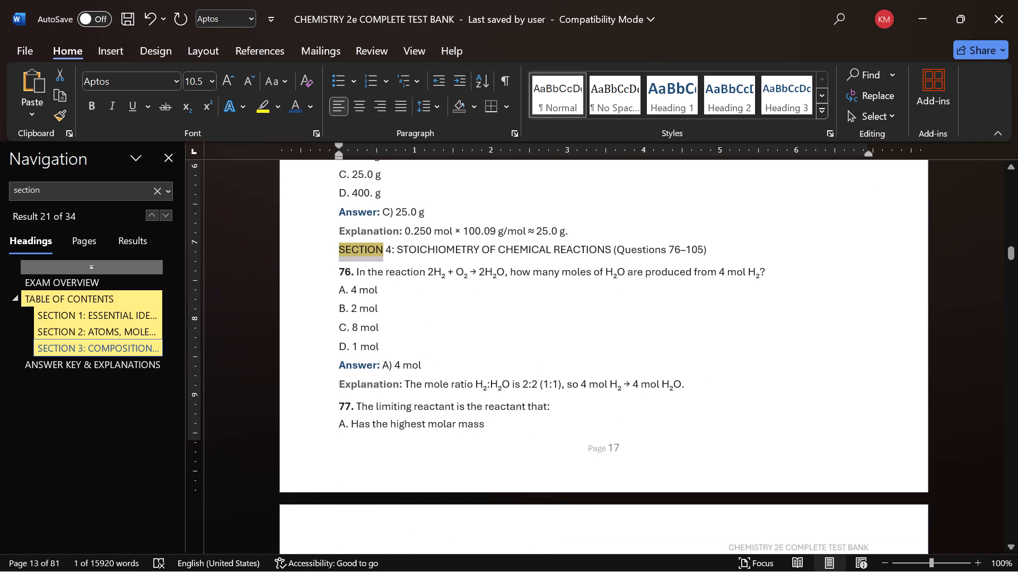
{"action": "left_click", "coordinate": [589, 227]}
{"action": "key", "text": "Return"}
{"action": "key", "text": "Return"}
{"action": "left_click", "coordinate": [711, 287]}
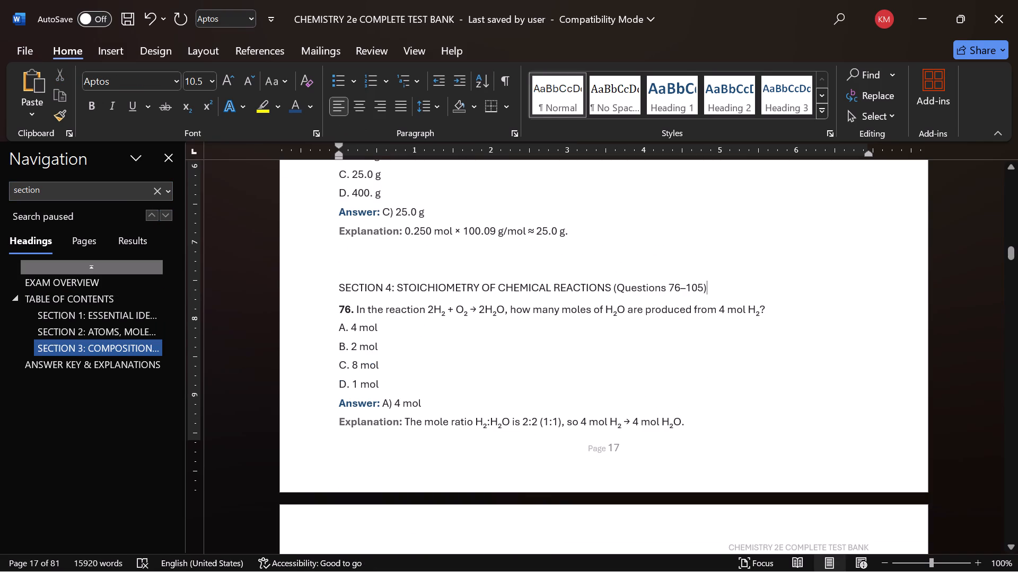
{"action": "key", "text": "Return"}
Insert more blank lines above the SECTION 4: STOICHIOMETRY OF CHEMICAL REACTIONS line until it starts on a new page.
{"action": "left_click", "coordinate": [542, 270]}
{"action": "key", "text": "Return"}
{"action": "key", "text": "Return"}
{"action": "key", "text": "Return"}
{"action": "key", "text": "Return"}
{"action": "key", "text": "Return"}
{"action": "key", "text": "Return"}
{"action": "key", "text": "Return"}
{"action": "key", "text": "Return"}
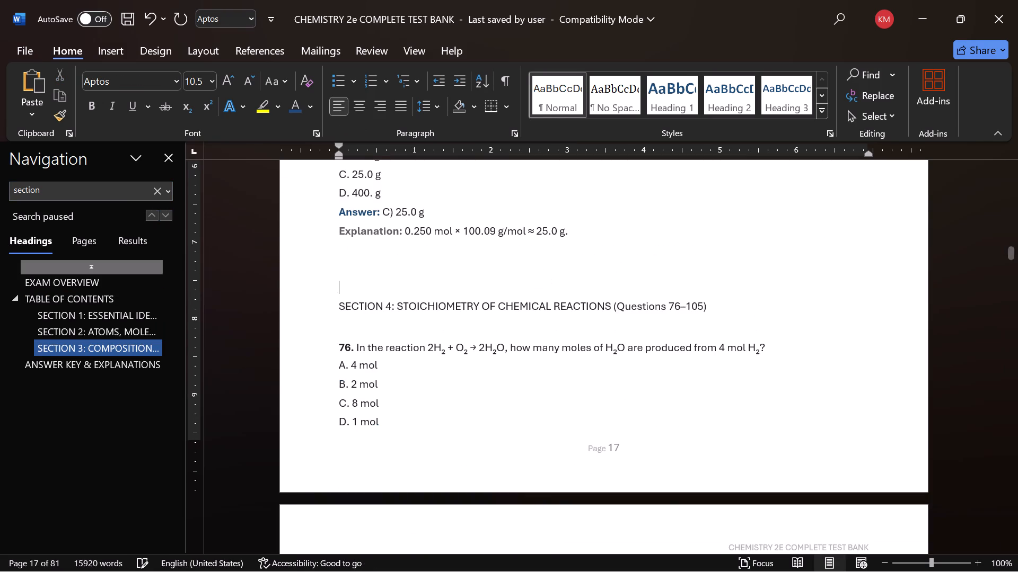
Format the SECTION 4: STOICHIOMETRY OF CHEMICAL REACTIONS line as a centred Heading 2.
{"action": "scroll", "coordinate": [543, 274], "scroll_direction": "down", "scroll_amount": 6}
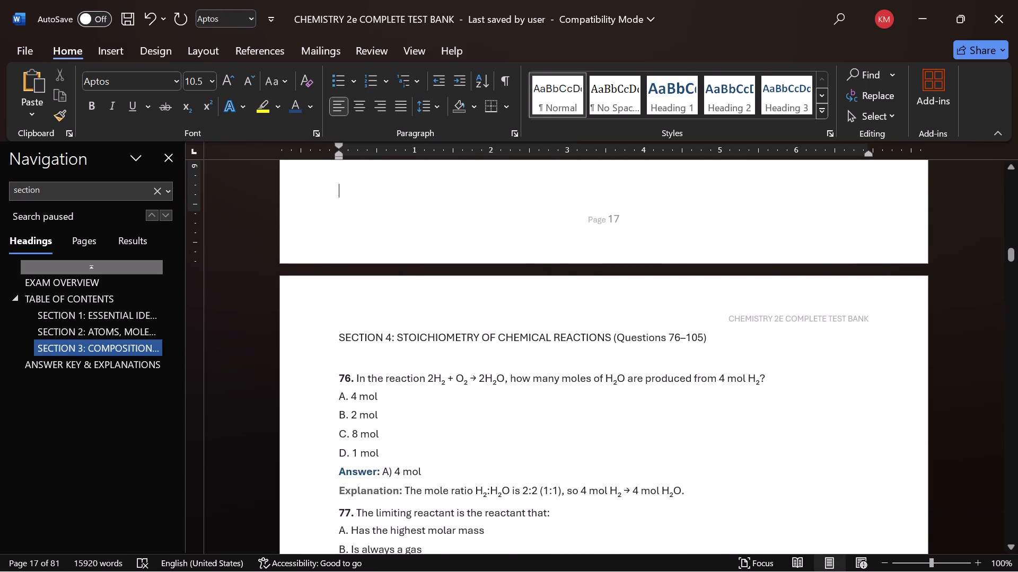
{"action": "left_click", "coordinate": [304, 337]}
{"action": "left_click", "coordinate": [721, 91]}
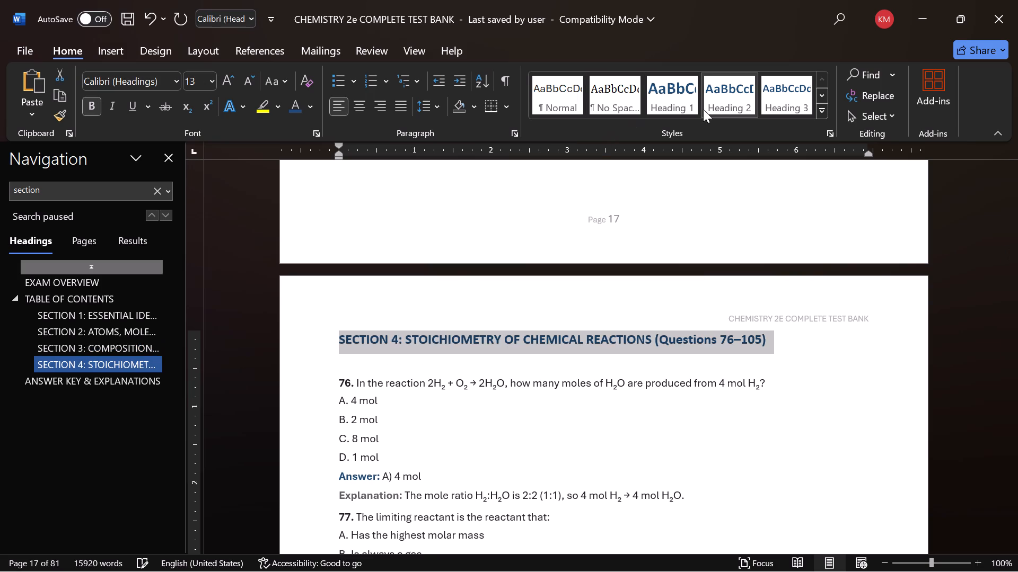
{"action": "left_click", "coordinate": [370, 106]}
{"action": "left_click", "coordinate": [358, 109]}
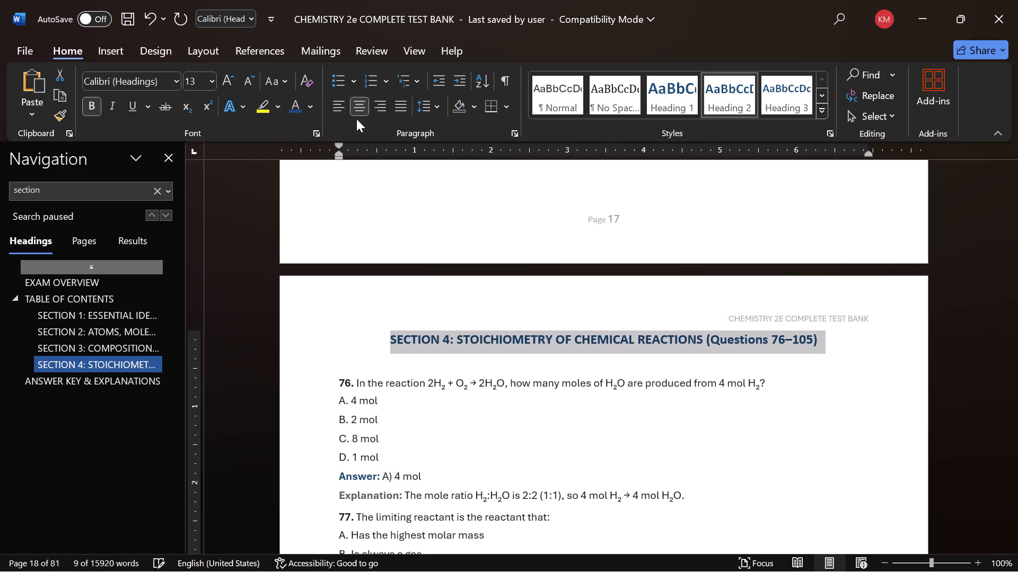
Find the next "section" match, the SECTION 5: THERMOCHEMISTRY line, and insert blank lines above it until it starts on a new page.
{"action": "left_click", "coordinate": [162, 215]}
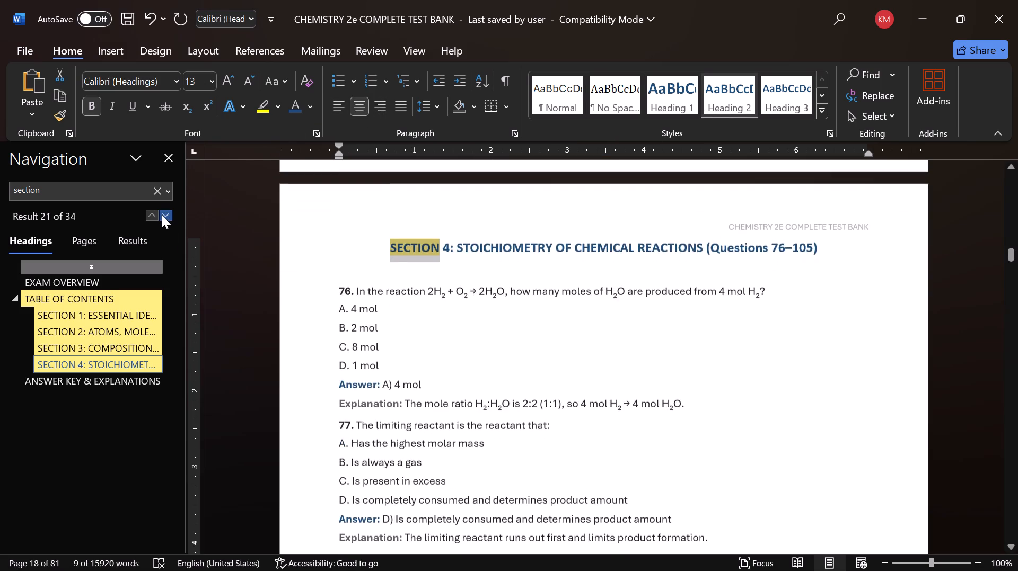
{"action": "left_click", "coordinate": [163, 215]}
{"action": "left_click", "coordinate": [543, 226]}
{"action": "key", "text": "Return"}
{"action": "key", "text": "Return"}
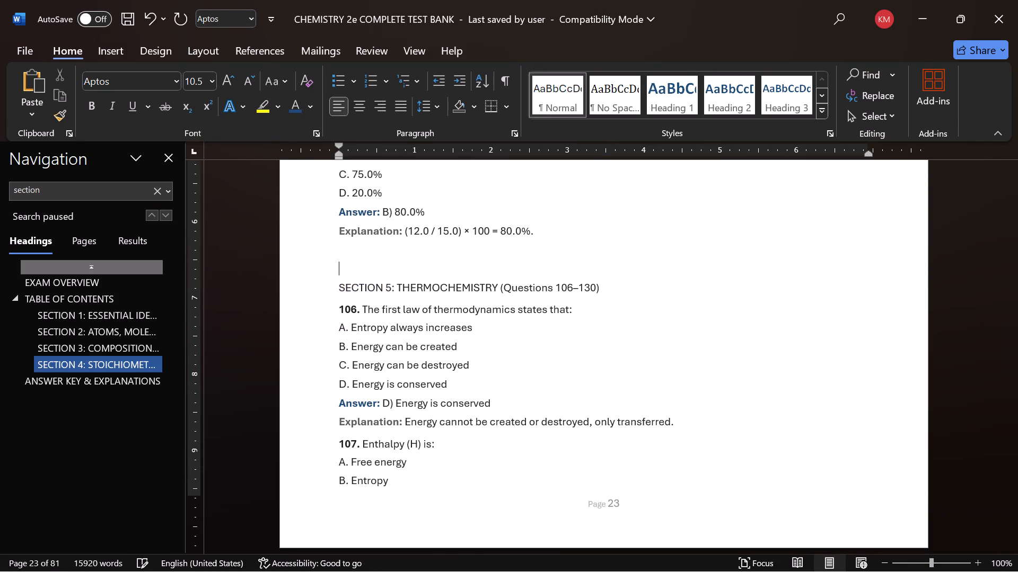
{"action": "key", "text": "Return"}
{"action": "key", "text": "Return"}
{"action": "key", "text": "Return"}
{"action": "key", "text": "Return"}
{"action": "key", "text": "Return"}
{"action": "key", "text": "Return"}
{"action": "key", "text": "Return"}
{"action": "key", "text": "Return"}
{"action": "key", "text": "Return"}
{"action": "key", "text": "Return"}
{"action": "key", "text": "Return"}
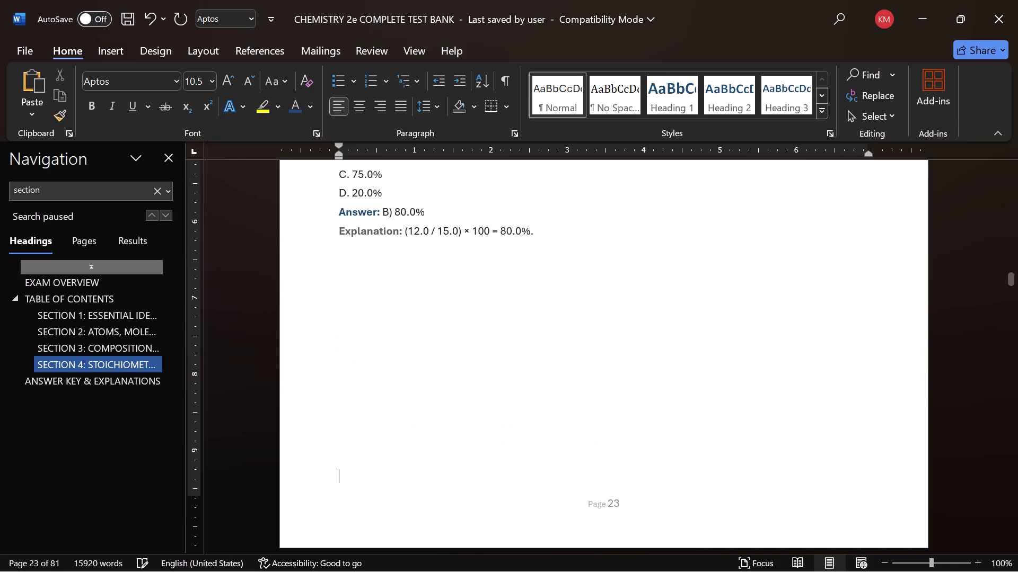
Add one blank line below the SECTION 5: THERMOCHEMISTRY line and format the line as a centred Heading 2.
{"action": "scroll", "coordinate": [478, 367], "scroll_direction": "down", "scroll_amount": 5}
{"action": "left_click", "coordinate": [612, 432]}
{"action": "key", "text": "Return"}
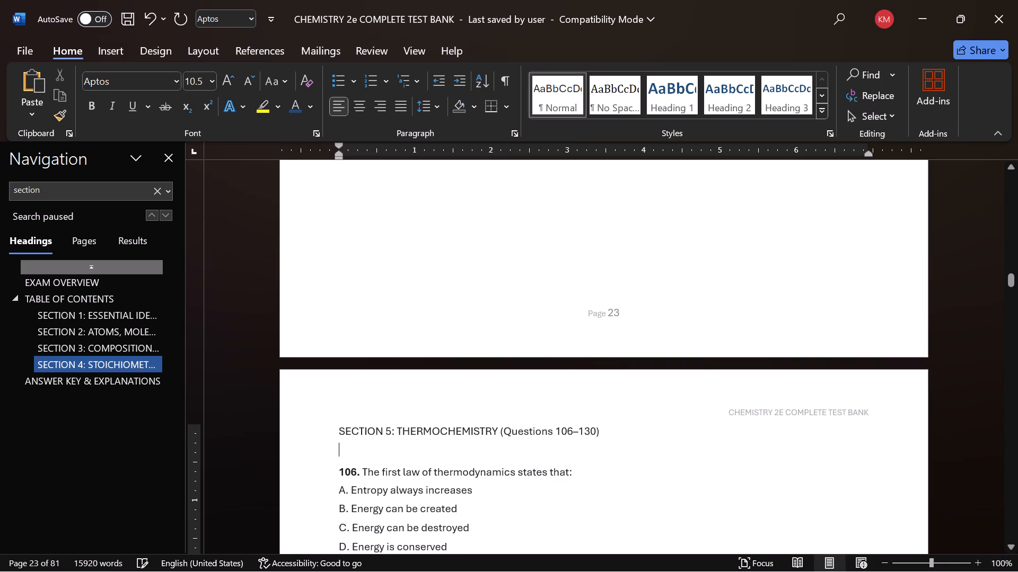
{"action": "left_click", "coordinate": [306, 433]}
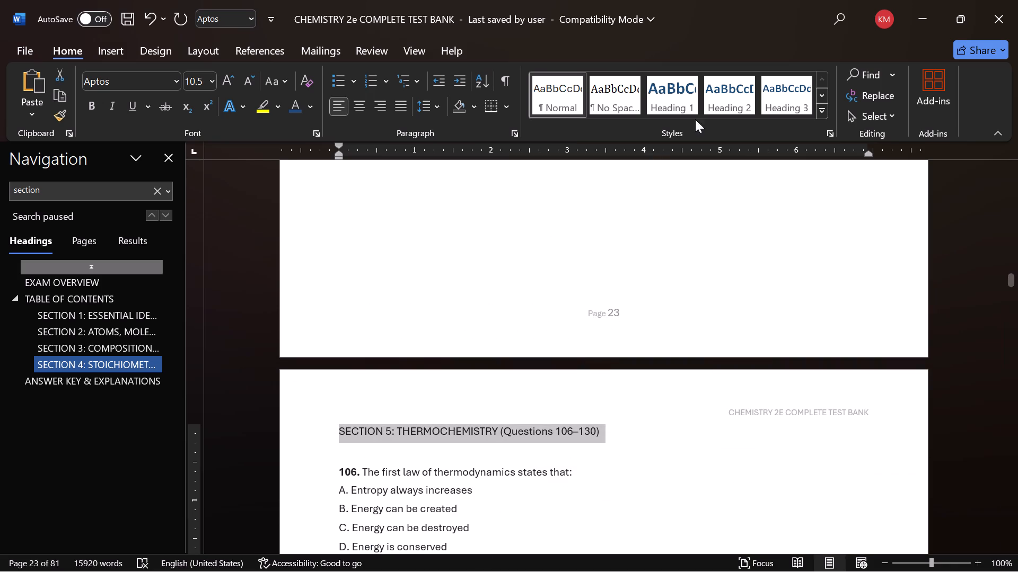
{"action": "left_click", "coordinate": [712, 100]}
{"action": "left_click", "coordinate": [366, 106]}
{"action": "left_click", "coordinate": [425, 245]}
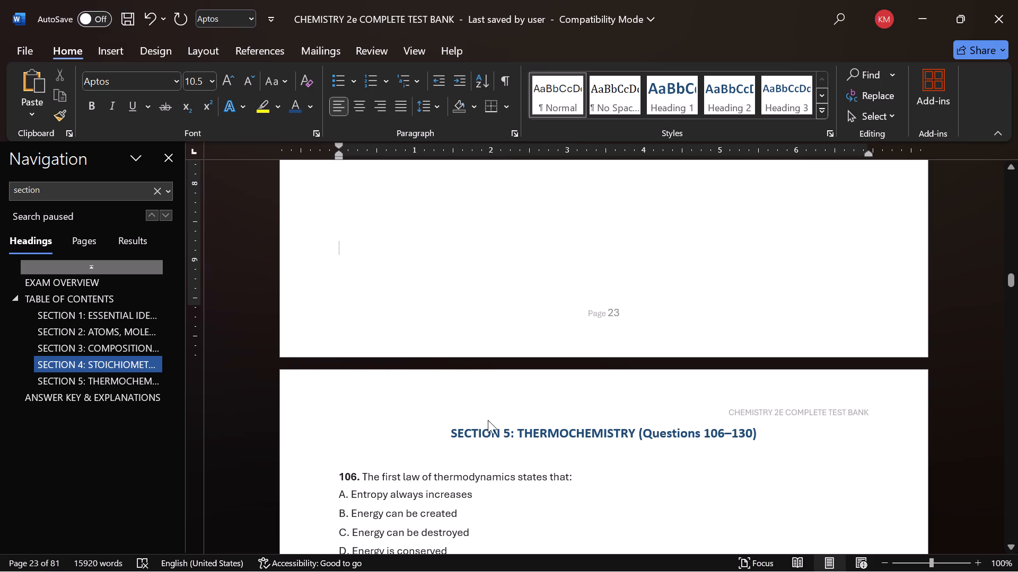
Go to the SECTION 6 line through the "section" search matches and add one blank line above and one below it.
{"action": "left_click", "coordinate": [163, 218]}
{"action": "left_click", "coordinate": [163, 218]}
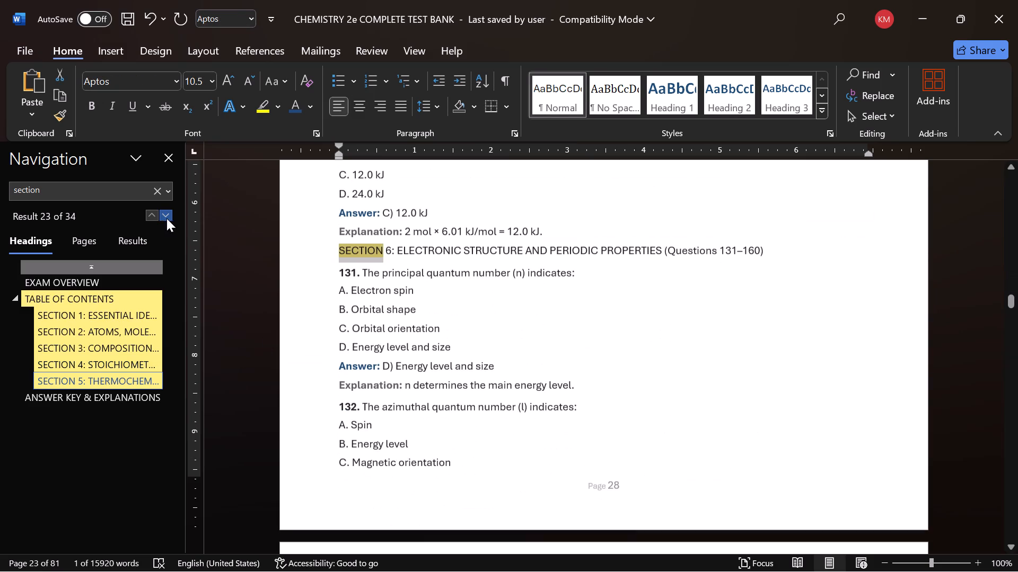
{"action": "left_click", "coordinate": [557, 230]}
{"action": "key", "text": "Return"}
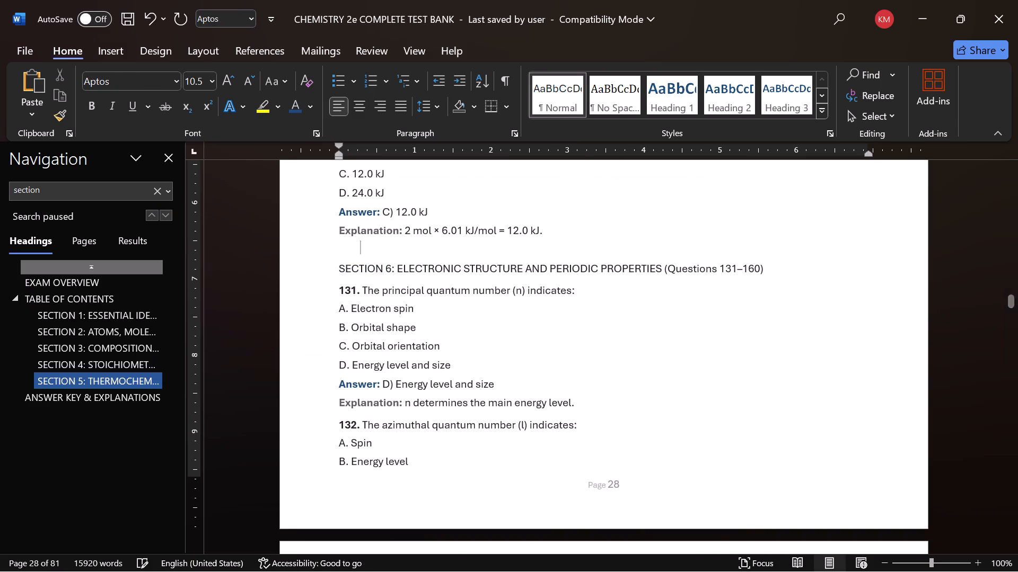
{"action": "left_click", "coordinate": [777, 264]}
{"action": "key", "text": "Return"}
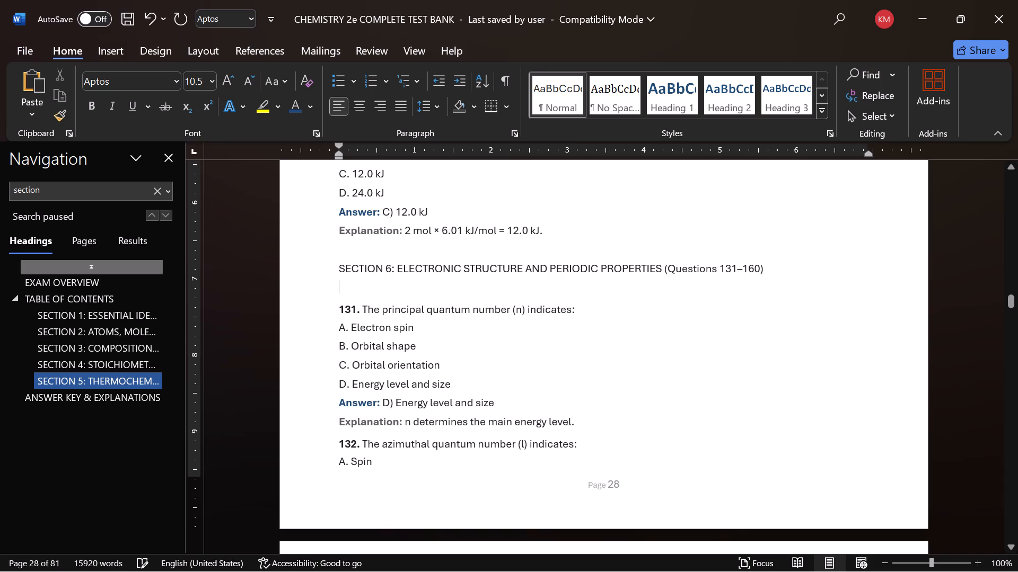
Format the SECTION 6: ELECTRONIC STRUCTURE AND PERIODIC PROPERTIES line as a centred Heading 2.
{"action": "left_click", "coordinate": [299, 275]}
{"action": "left_click", "coordinate": [717, 98]}
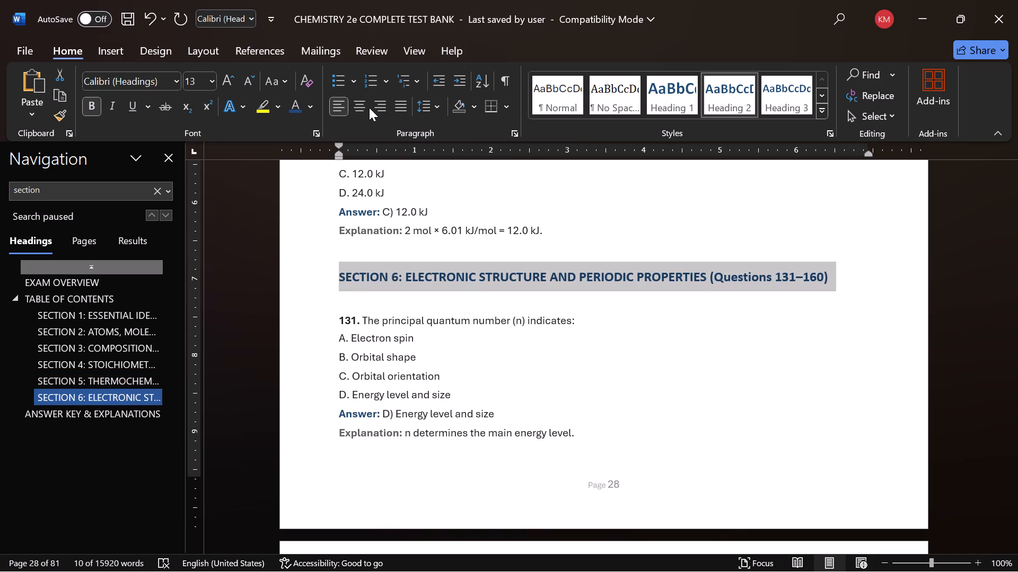
{"action": "left_click", "coordinate": [366, 106]}
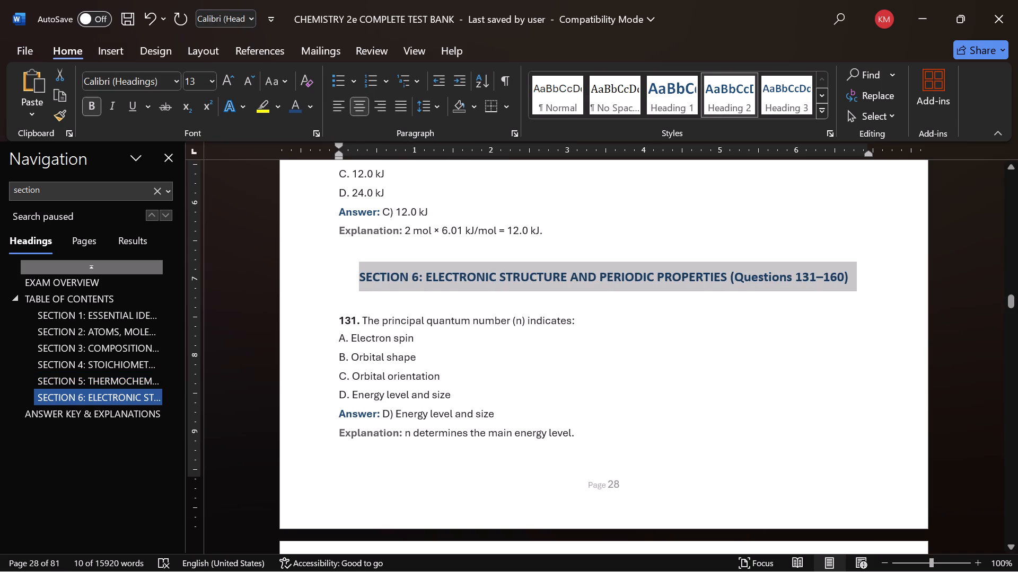
Insert ten more blank lines above the SECTION 6 heading so that it starts on a new page.
{"action": "left_click", "coordinate": [418, 255]}
{"action": "key", "text": "Return"}
{"action": "key", "text": "Return"}
{"action": "key", "text": "Return"}
{"action": "key", "text": "Return"}
{"action": "key", "text": "Return"}
{"action": "key", "text": "Return"}
{"action": "key", "text": "Return"}
{"action": "key", "text": "Return"}
{"action": "key", "text": "Return"}
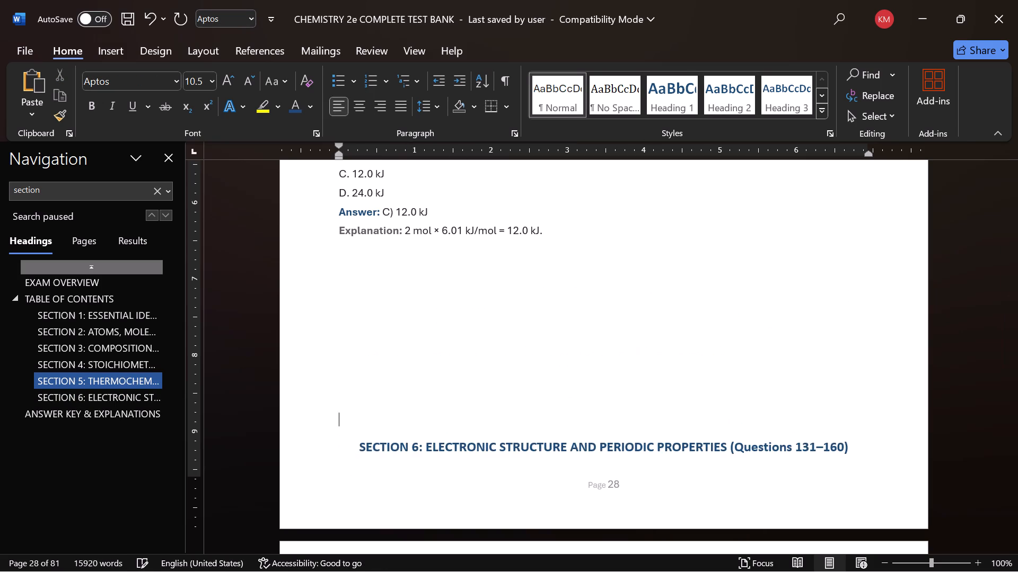
{"action": "key", "text": "Return"}
{"action": "scroll", "coordinate": [467, 318], "scroll_direction": "down", "scroll_amount": 7}
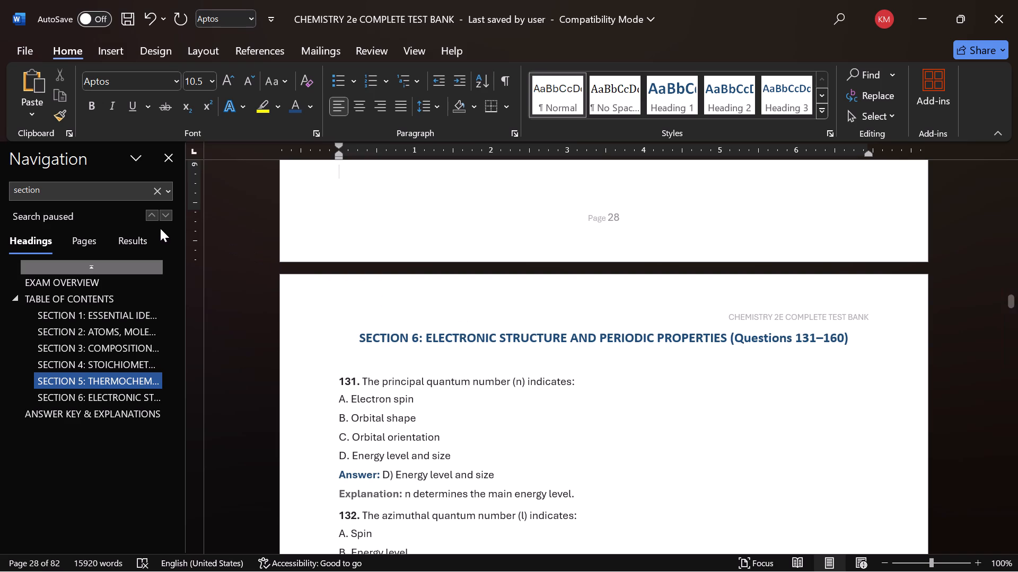
Go to the SECTION 7 line through the "section" search matches and add one blank line above and one below it.
{"action": "left_click", "coordinate": [166, 213]}
{"action": "left_click", "coordinate": [166, 213]}
{"action": "left_click", "coordinate": [628, 231]}
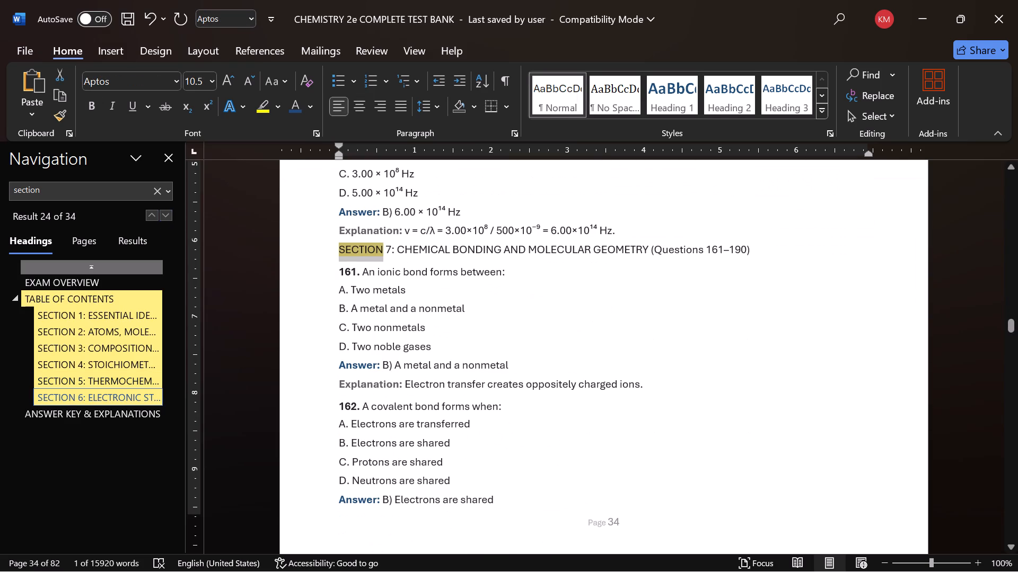
{"action": "key", "text": "Return"}
{"action": "left_click", "coordinate": [750, 269]}
{"action": "key", "text": "Return"}
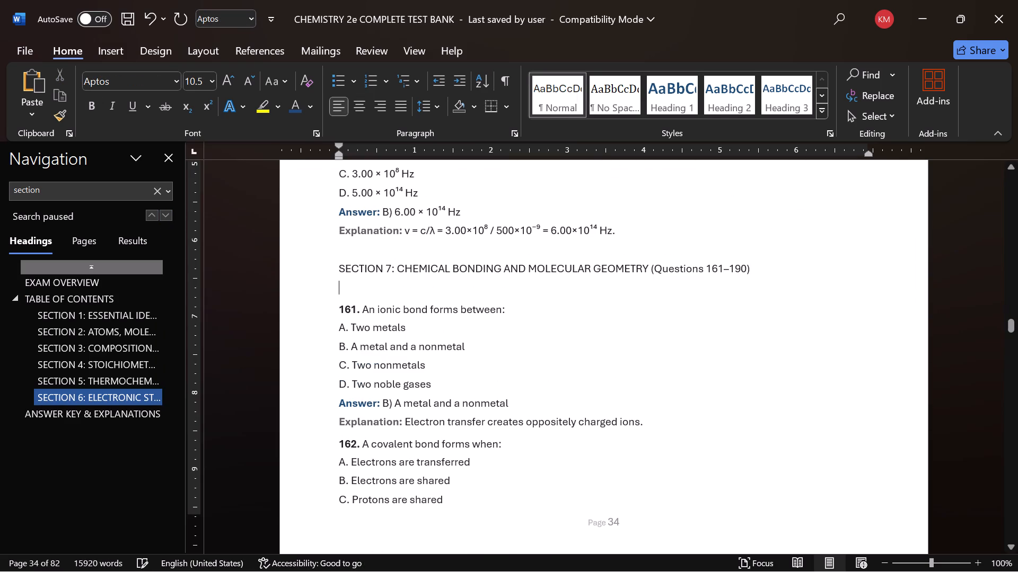
Insert more blank lines above the SECTION 7: CHEMICAL BONDING AND MOLECULAR GEOMETRY line until it starts on a new page.
{"action": "left_click", "coordinate": [480, 251]}
{"action": "key", "text": "Return"}
{"action": "key", "text": "Return"}
{"action": "key", "text": "Return"}
{"action": "key", "text": "Return"}
{"action": "key", "text": "Return"}
{"action": "key", "text": "Return"}
{"action": "key", "text": "Return"}
{"action": "key", "text": "Return"}
{"action": "key", "text": "Return"}
{"action": "key", "text": "Return"}
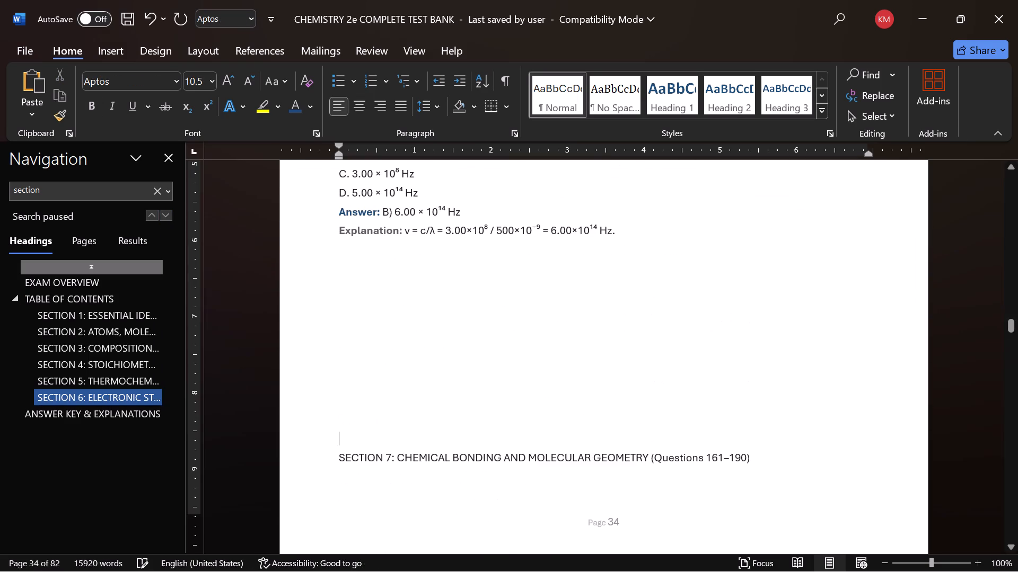
{"action": "key", "text": "Return"}
{"action": "key", "text": "Return"}
{"action": "key", "text": "Return"}
Format the SECTION 7: CHEMICAL BONDING AND MOLECULAR GEOMETRY line as a centred Heading 2.
{"action": "scroll", "coordinate": [504, 294], "scroll_direction": "down", "scroll_amount": 8}
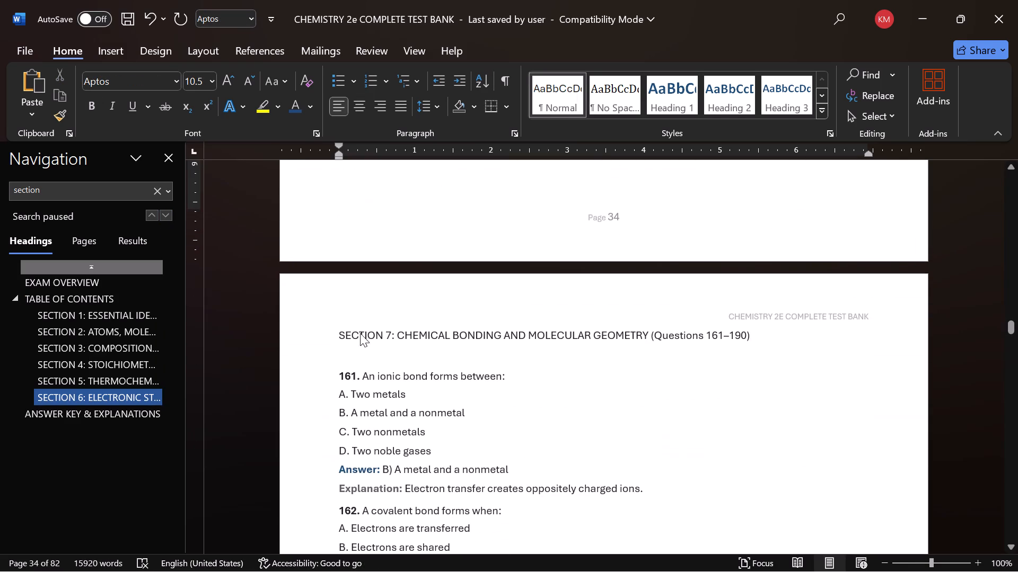
{"action": "left_click", "coordinate": [298, 341]}
{"action": "left_click", "coordinate": [733, 100]}
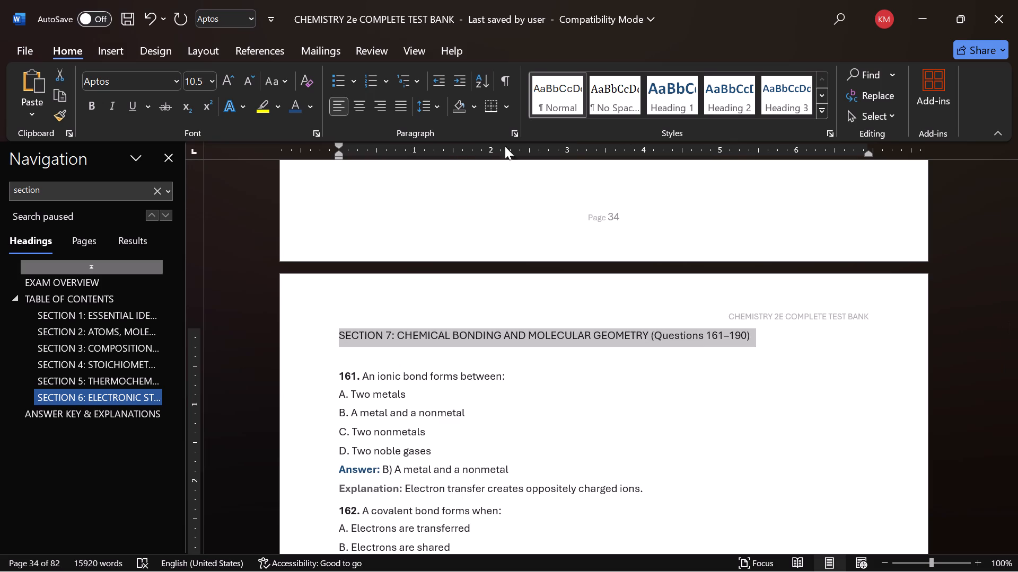
{"action": "left_click", "coordinate": [712, 97]}
{"action": "left_click", "coordinate": [365, 103]}
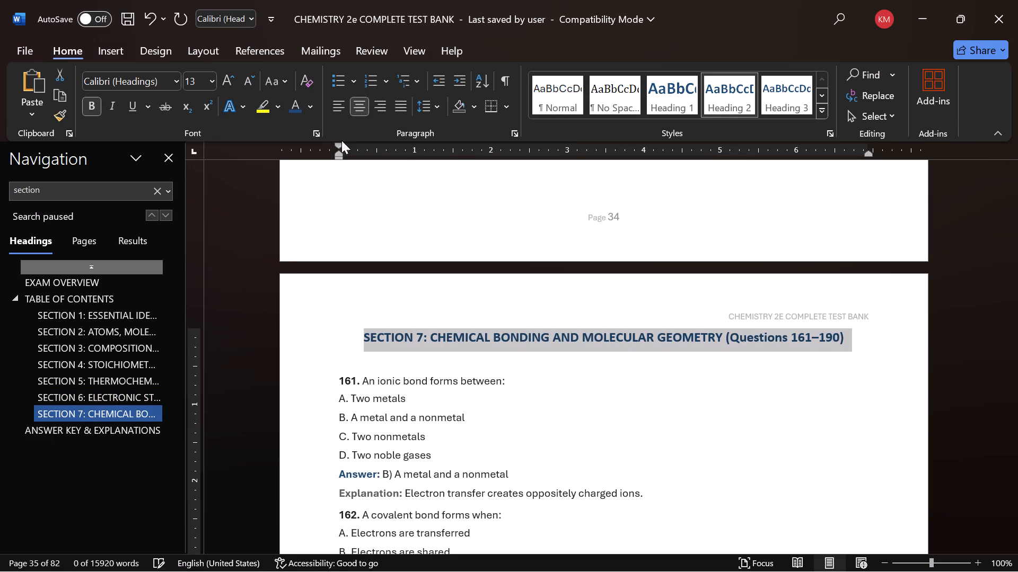
Go to the SECTION 8 line through the "section" search matches and add one blank line above and one below it.
{"action": "double_click", "coordinate": [162, 215]}
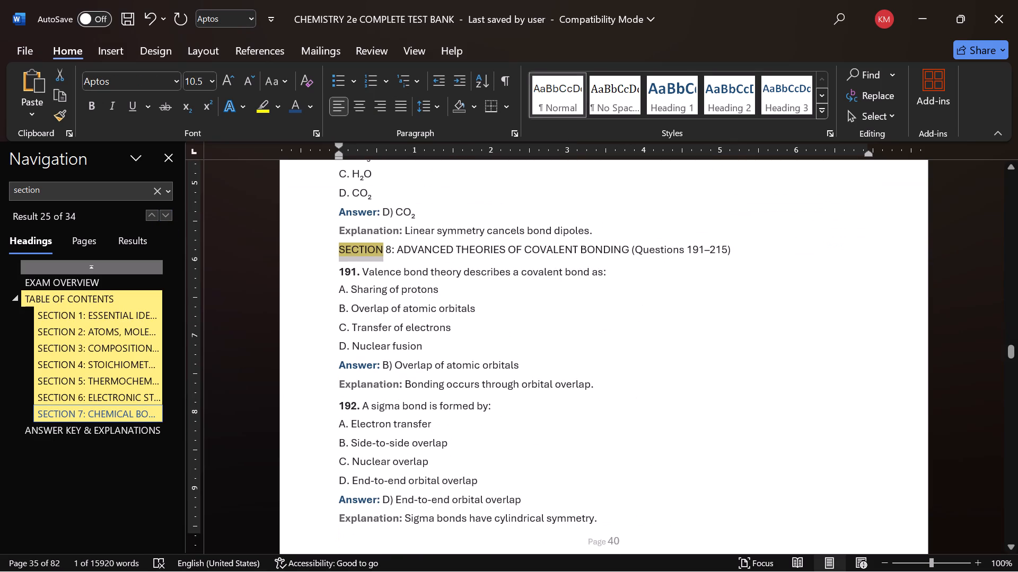
{"action": "left_click", "coordinate": [627, 227]}
{"action": "key", "text": "Return"}
{"action": "left_click", "coordinate": [739, 266]}
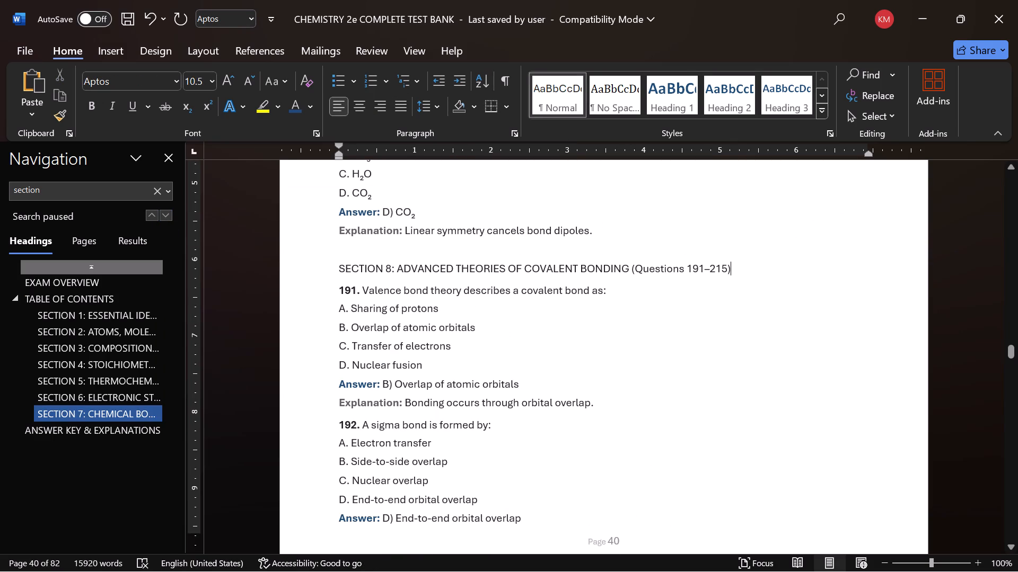
{"action": "key", "text": "Return"}
Insert 14 more blank lines above the SECTION 8: ADVANCED THEORIES OF COVALENT BONDING line so that it starts on a new page.
{"action": "left_click", "coordinate": [364, 251]}
{"action": "key", "text": "Return"}
{"action": "key", "text": "Return"}
{"action": "key", "text": "Return"}
{"action": "key", "text": "Return"}
{"action": "key", "text": "Return"}
{"action": "key", "text": "Return"}
{"action": "key", "text": "Return"}
{"action": "key", "text": "Return"}
{"action": "key", "text": "Return"}
{"action": "key", "text": "Return"}
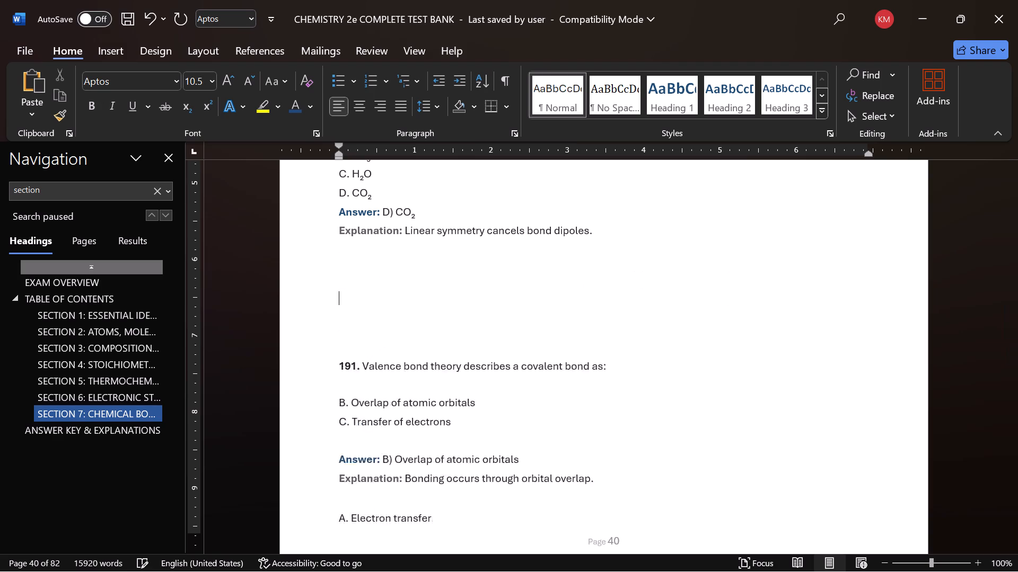
{"action": "key", "text": "Return"}
{"action": "key", "text": "Return"}
{"action": "key", "text": "Return"}
{"action": "key", "text": "Return"}
Format the SECTION 8: ADVANCED THEORIES OF COVALENT BONDING line as a centred Heading 2.
{"action": "scroll", "coordinate": [501, 393], "scroll_direction": "down", "scroll_amount": 6}
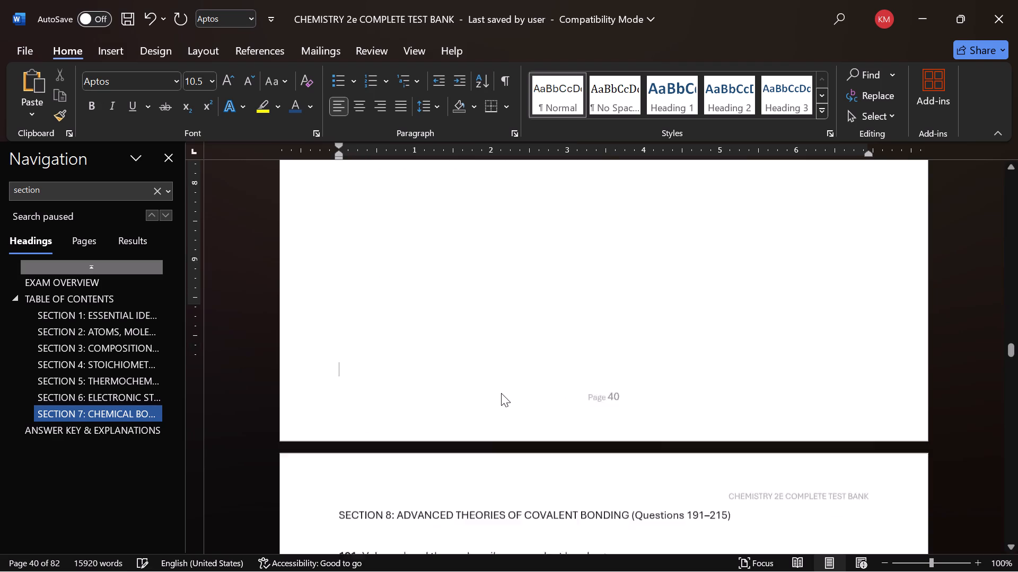
{"action": "scroll", "coordinate": [501, 393], "scroll_direction": "down", "scroll_amount": 1}
{"action": "left_click", "coordinate": [282, 393]}
{"action": "left_click", "coordinate": [733, 101]}
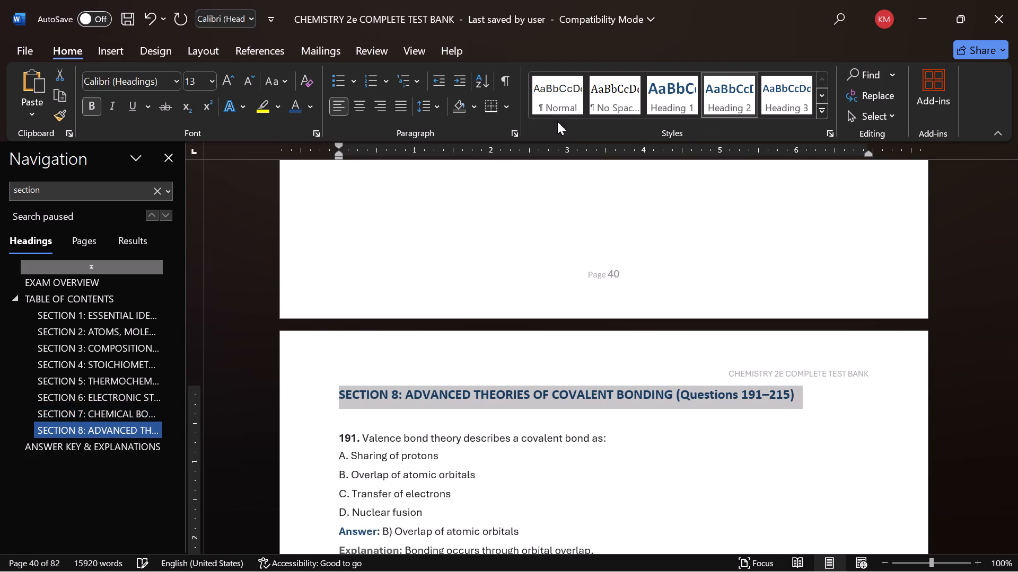
{"action": "left_click", "coordinate": [367, 106]}
Go to the SECTION 9: GASES search match and insert 12 blank lines above it so that it starts on a new page.
{"action": "left_click", "coordinate": [166, 218]}
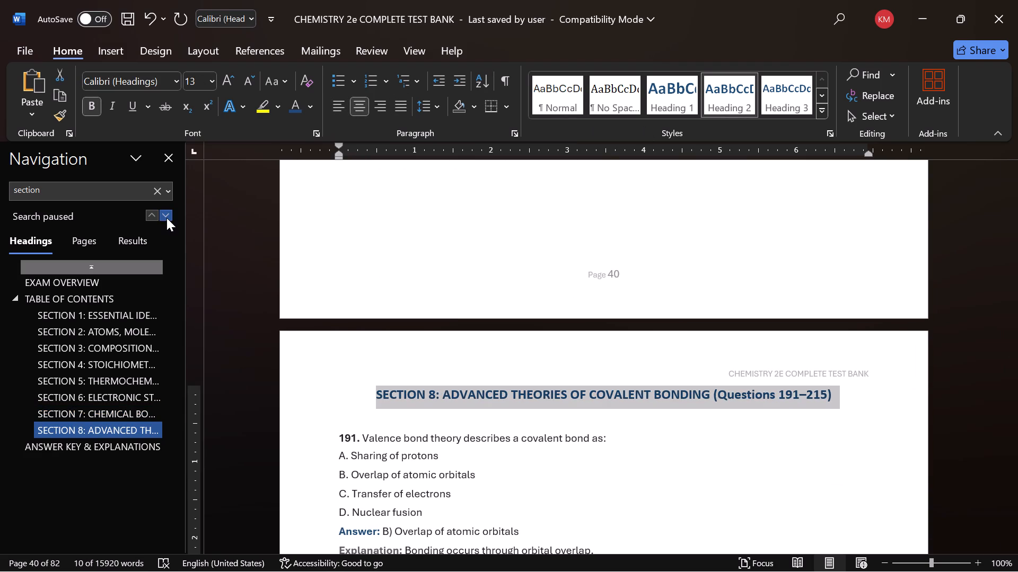
{"action": "left_click", "coordinate": [166, 218]}
{"action": "left_click", "coordinate": [651, 235]}
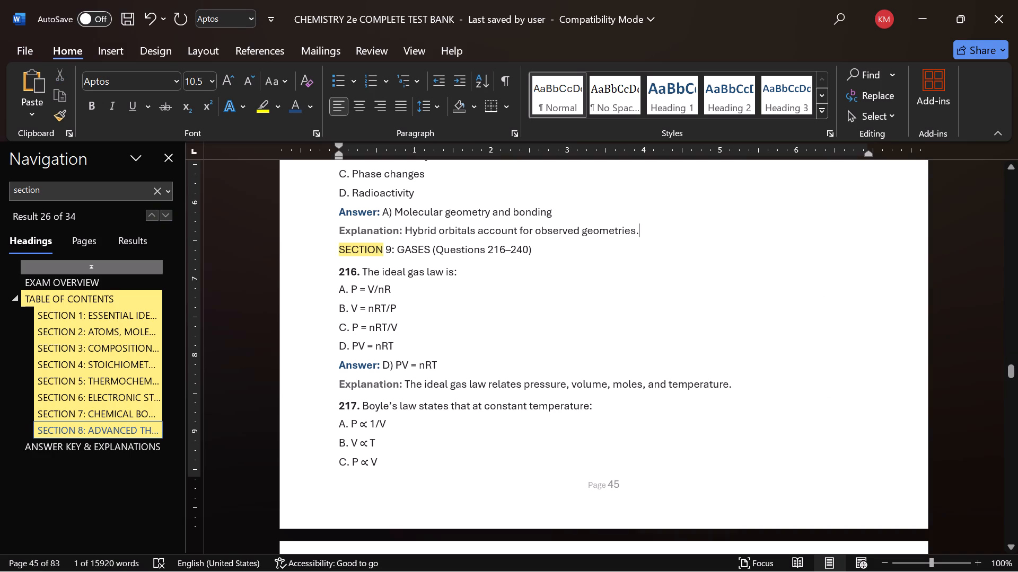
{"action": "key", "text": "Return"}
{"action": "key", "text": "Return"}
{"action": "key", "text": "Return"}
{"action": "key", "text": "Return"}
{"action": "key", "text": "Return"}
{"action": "key", "text": "Return"}
{"action": "key", "text": "Return"}
{"action": "key", "text": "Return"}
{"action": "key", "text": "Return"}
{"action": "key", "text": "Return"}
{"action": "key", "text": "Return"}
{"action": "key", "text": "Return"}
Add one blank line below the SECTION 9: GASES line and format that title as a centred Heading 2.
{"action": "scroll", "coordinate": [609, 300], "scroll_direction": "down", "scroll_amount": 2}
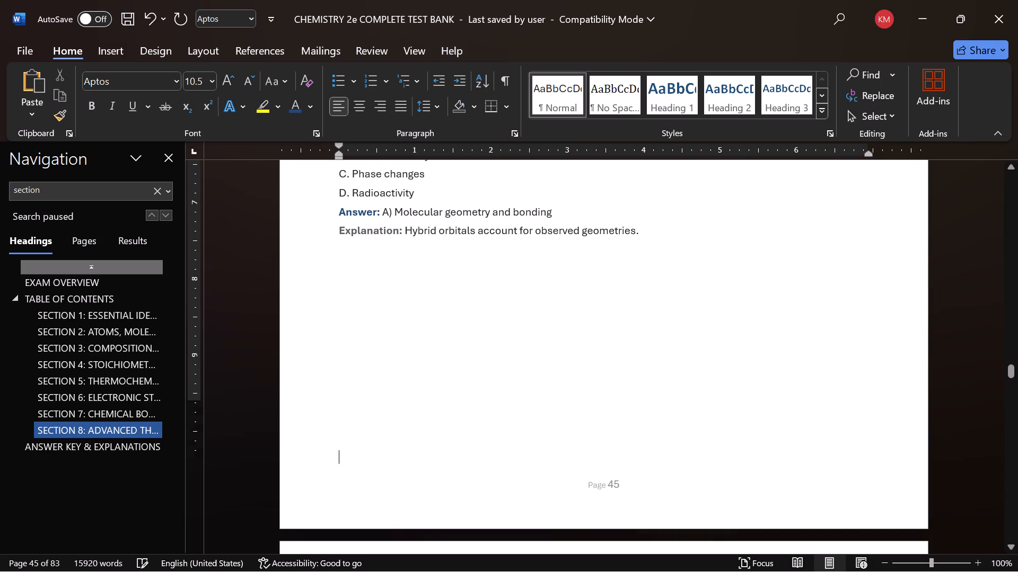
{"action": "scroll", "coordinate": [609, 300], "scroll_direction": "down", "scroll_amount": 6}
{"action": "left_click", "coordinate": [300, 298]}
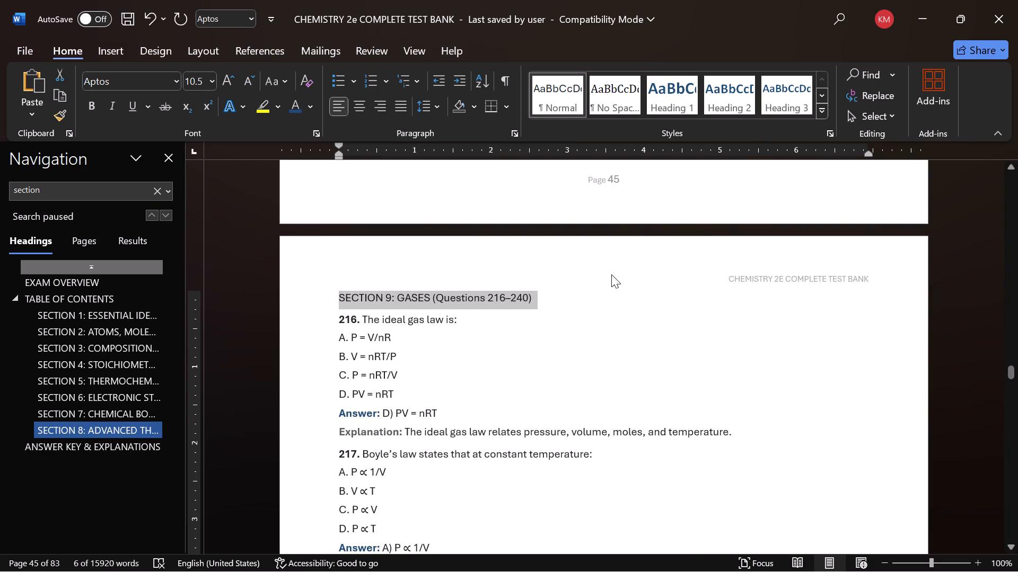
{"action": "left_click", "coordinate": [582, 290]}
{"action": "key", "text": "Return"}
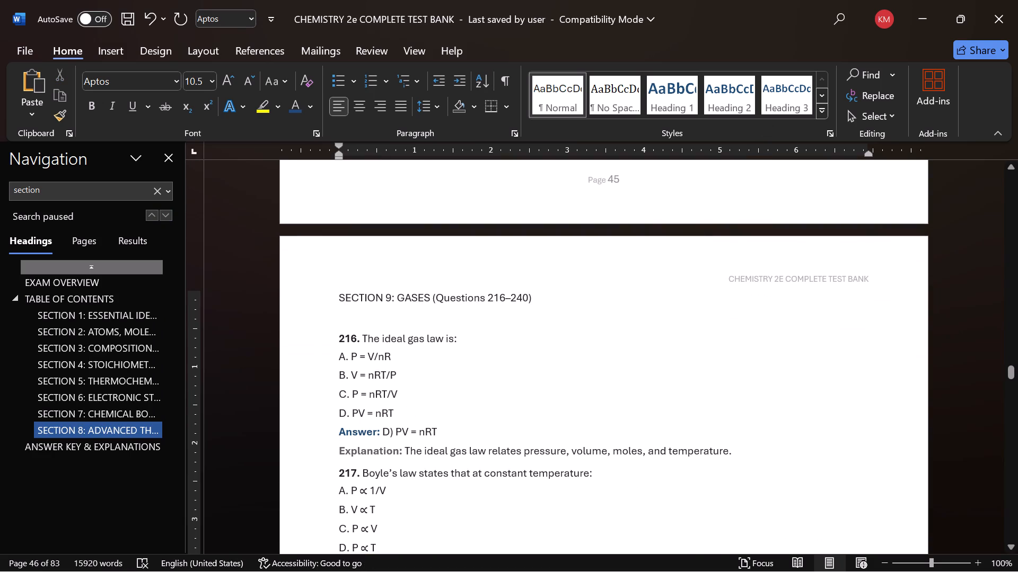
{"action": "left_click", "coordinate": [320, 305]}
{"action": "left_click", "coordinate": [731, 87]}
{"action": "left_click", "coordinate": [356, 99]}
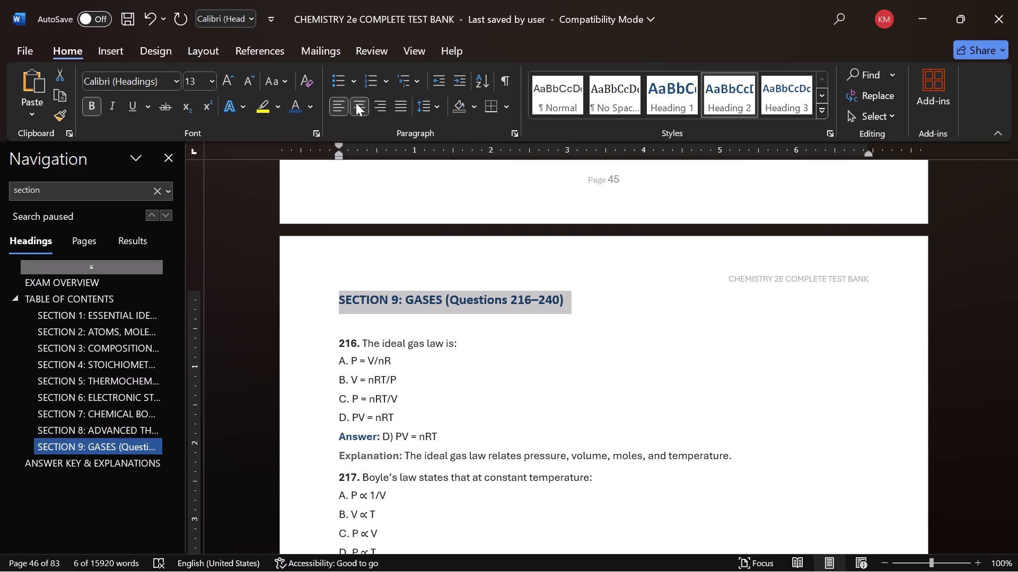
Go to the SECTION 10: LIQUIDS AND SOLIDS search match and insert 12 blank lines above it so that it starts on a new page.
{"action": "double_click", "coordinate": [165, 218]}
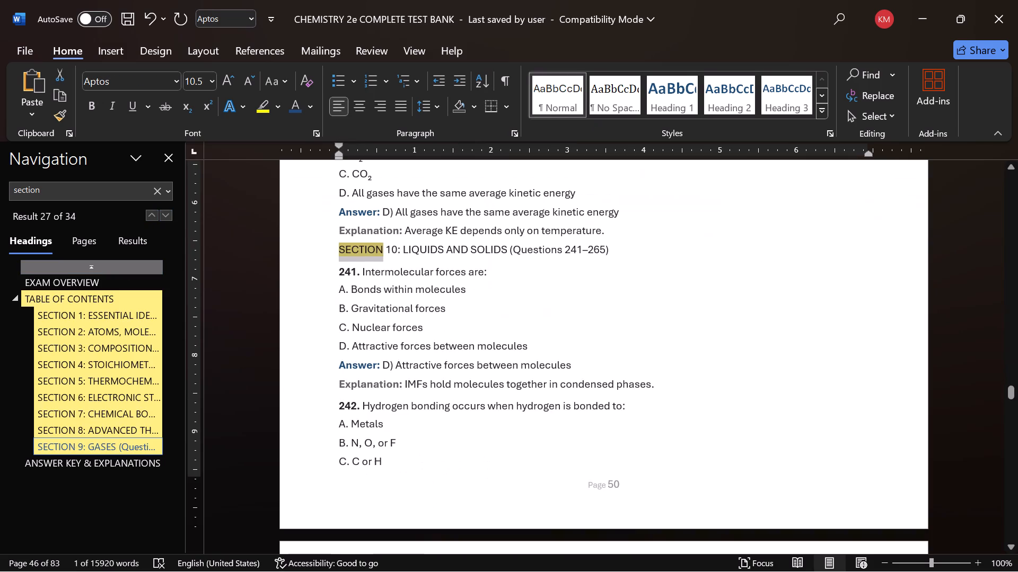
{"action": "left_click", "coordinate": [624, 232]}
{"action": "key", "text": "Return"}
{"action": "key", "text": "Return"}
{"action": "key", "text": "Return"}
{"action": "key", "text": "Return"}
{"action": "key", "text": "Return"}
{"action": "key", "text": "Return"}
{"action": "key", "text": "Return"}
{"action": "key", "text": "Return"}
{"action": "key", "text": "Return"}
{"action": "key", "text": "Return"}
{"action": "key", "text": "Return"}
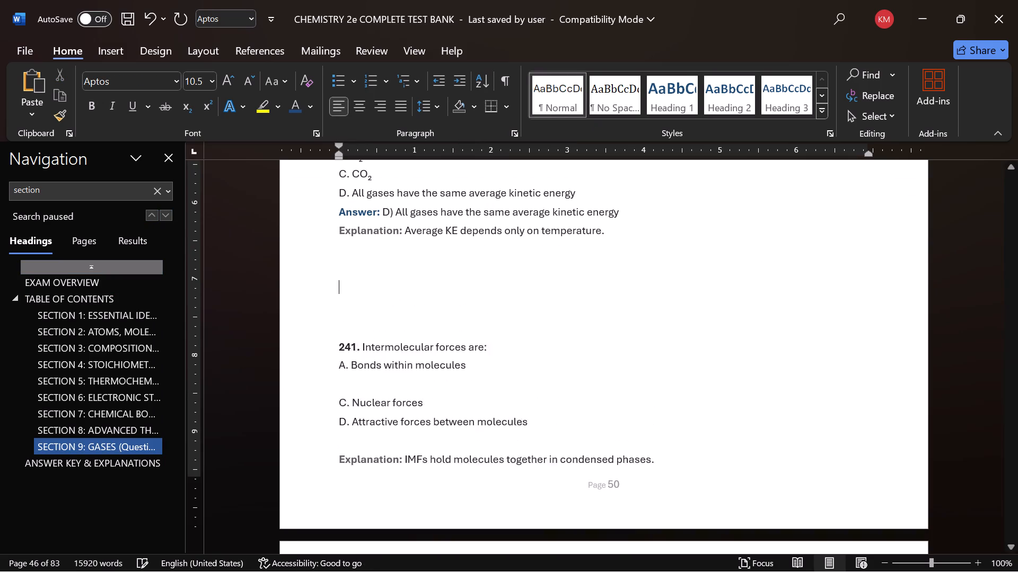
{"action": "key", "text": "Return"}
Format the SECTION 10: LIQUIDS AND SOLIDS line as a centred Heading 2.
{"action": "scroll", "coordinate": [465, 398], "scroll_direction": "down", "scroll_amount": 6}
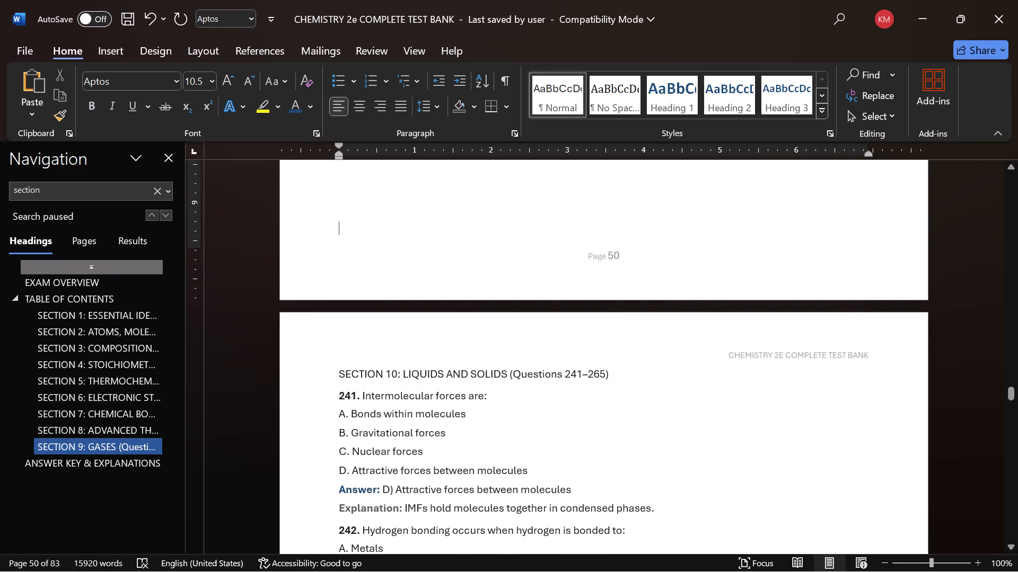
{"action": "left_click", "coordinate": [305, 377]}
{"action": "left_click", "coordinate": [725, 83]}
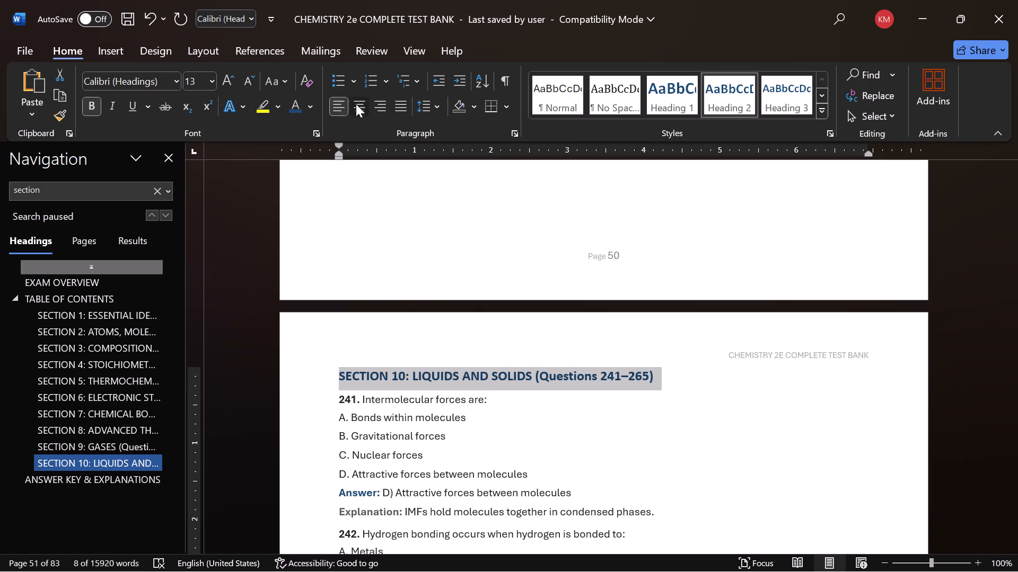
{"action": "left_click", "coordinate": [355, 104]}
Go to the SECTION 11: SOLUTIONS AND COLLOIDS search match and insert 13 blank lines above it so that it starts on a new page.
{"action": "left_click", "coordinate": [170, 211]}
{"action": "left_click", "coordinate": [168, 216]}
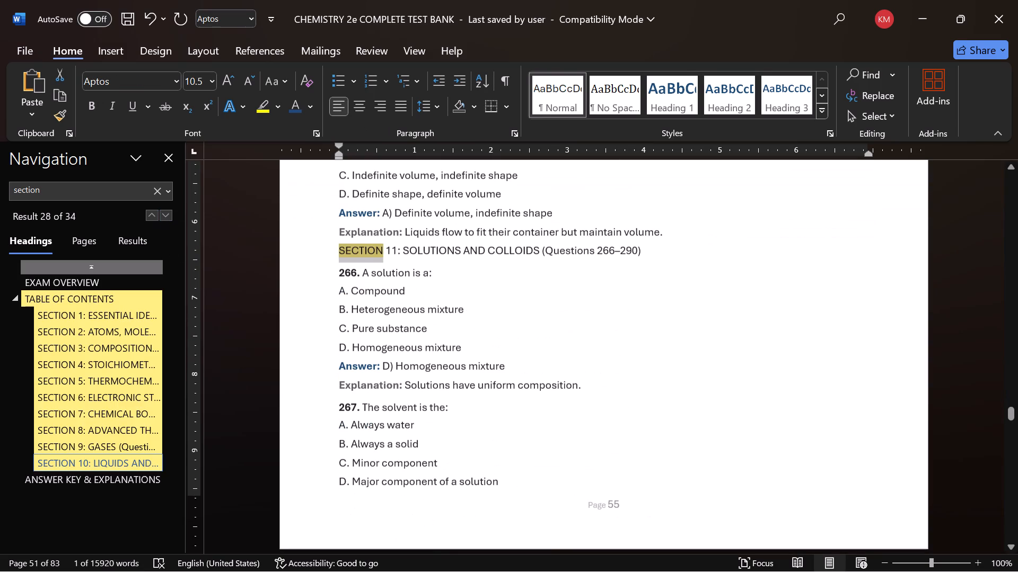
{"action": "left_click", "coordinate": [666, 230]}
{"action": "key", "text": "Return"}
{"action": "key", "text": "Return"}
{"action": "key", "text": "Return"}
{"action": "key", "text": "Return"}
{"action": "key", "text": "Return"}
{"action": "key", "text": "Return"}
{"action": "key", "text": "Return"}
{"action": "key", "text": "Return"}
{"action": "key", "text": "Return"}
{"action": "key", "text": "Return"}
{"action": "key", "text": "Return"}
{"action": "key", "text": "Return"}
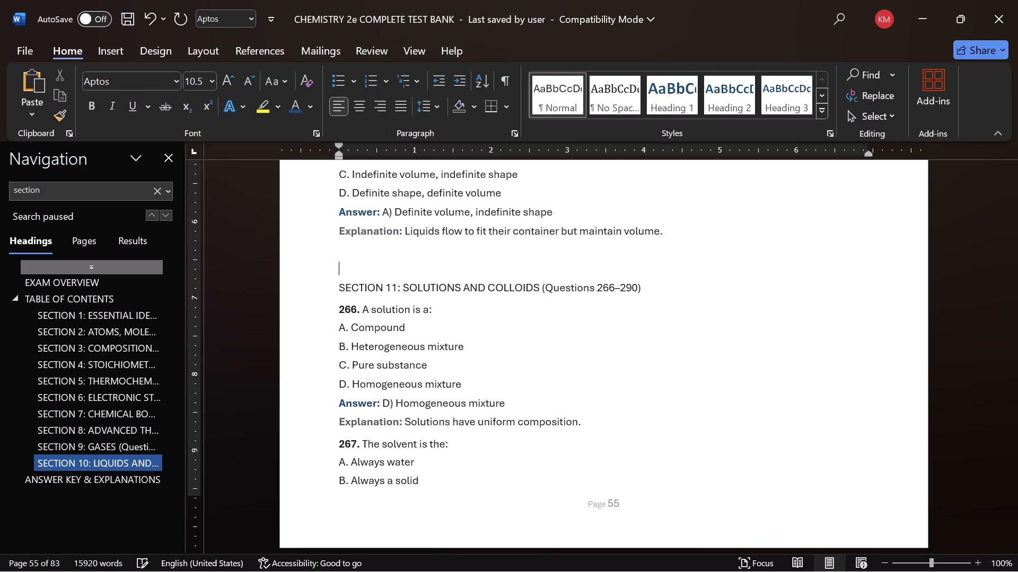
{"action": "key", "text": "Return"}
Add one blank line below the SECTION 11: SOLUTIONS AND COLLOIDS line and format that title as a centred Heading 2.
{"action": "scroll", "coordinate": [461, 346], "scroll_direction": "down", "scroll_amount": 7}
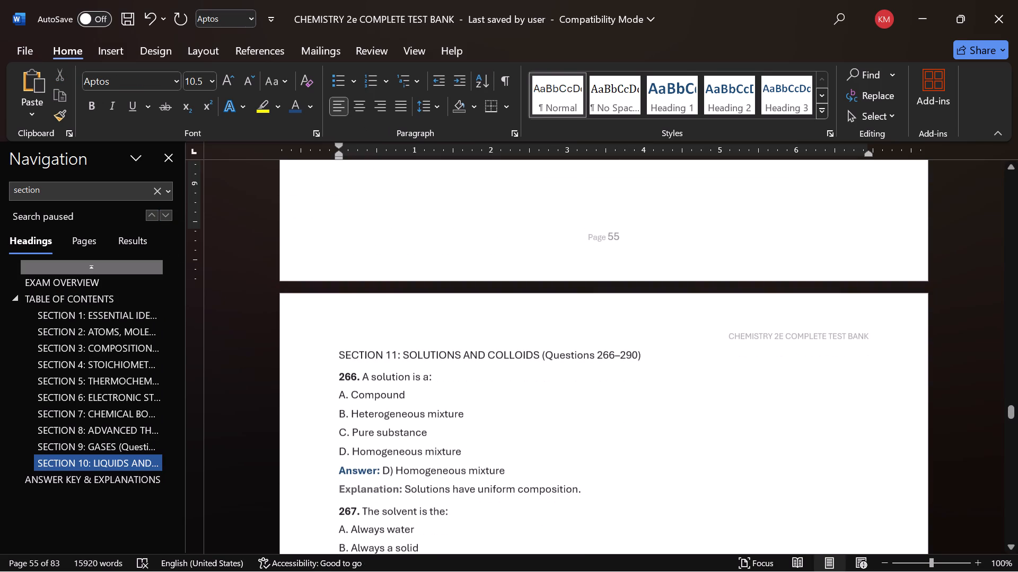
{"action": "left_click", "coordinate": [306, 358]}
{"action": "left_click", "coordinate": [657, 351]}
{"action": "key", "text": "Return"}
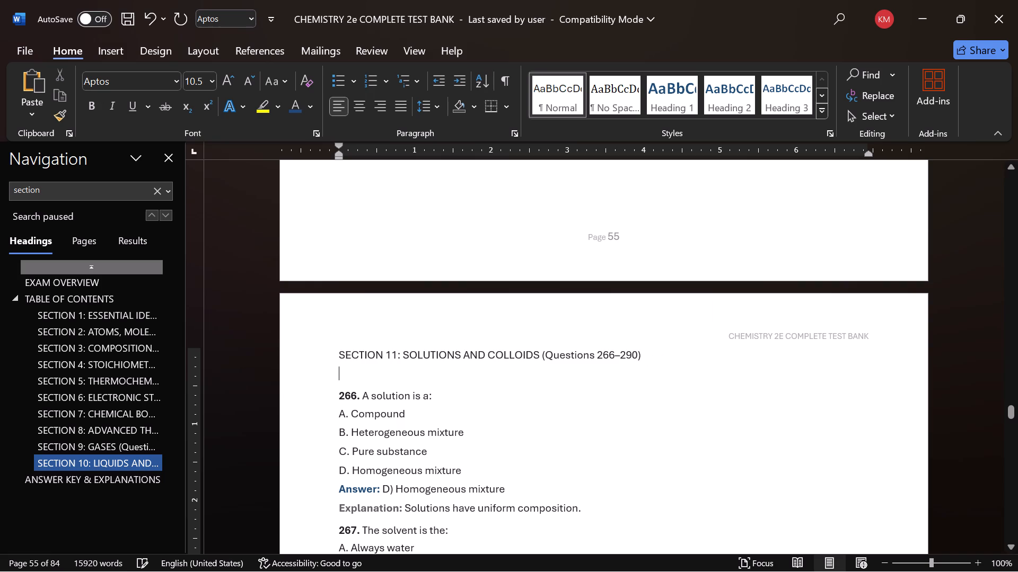
{"action": "left_click", "coordinate": [314, 361]}
{"action": "left_click", "coordinate": [718, 106]}
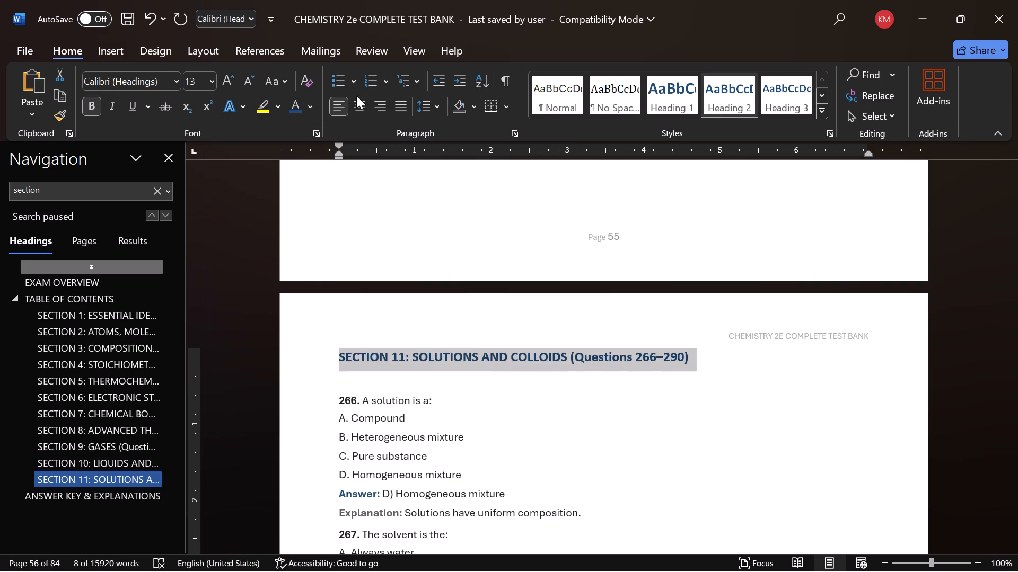
{"action": "left_click_drag", "start_coordinate": [356, 98], "coordinate": [358, 105]}
Go to the SECTION 12: KINETICS search match and insert 14 blank lines above it so that it starts on a new page.
{"action": "left_click", "coordinate": [166, 217]}
{"action": "left_click", "coordinate": [166, 217]}
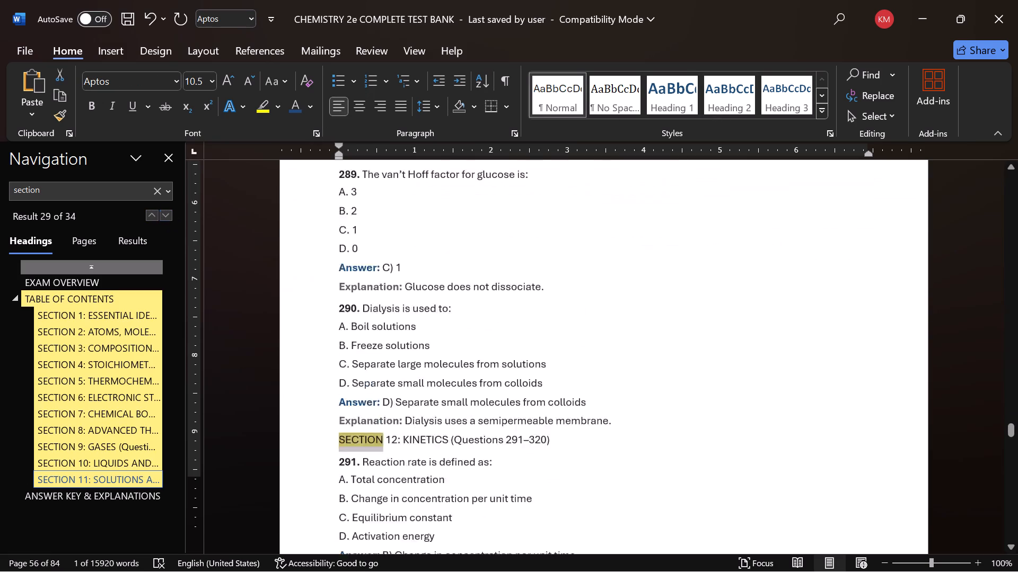
{"action": "left_click", "coordinate": [617, 229]}
{"action": "key", "text": "Return"}
{"action": "key", "text": "Return"}
{"action": "key", "text": "Return"}
{"action": "key", "text": "Return"}
{"action": "key", "text": "Return"}
{"action": "key", "text": "Return"}
{"action": "key", "text": "Return"}
{"action": "key", "text": "Return"}
{"action": "key", "text": "Return"}
{"action": "key", "text": "Return"}
{"action": "key", "text": "Return"}
{"action": "key", "text": "Return"}
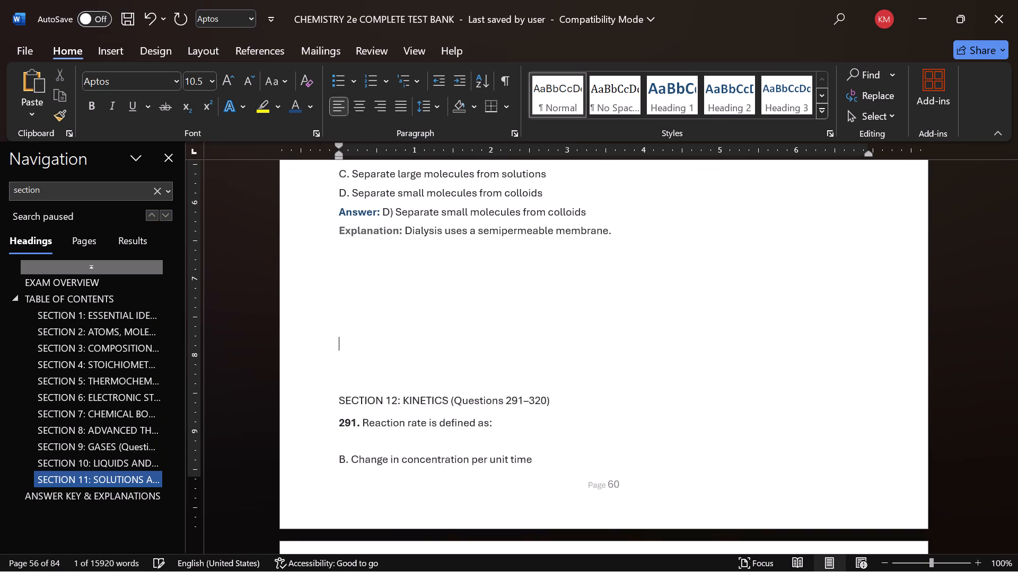
{"action": "key", "text": "Return"}
{"action": "key", "text": "Return"}
Add one blank line below the SECTION 12: KINETICS line and format that title as a centred Heading 2.
{"action": "scroll", "coordinate": [490, 346], "scroll_direction": "down", "scroll_amount": 7}
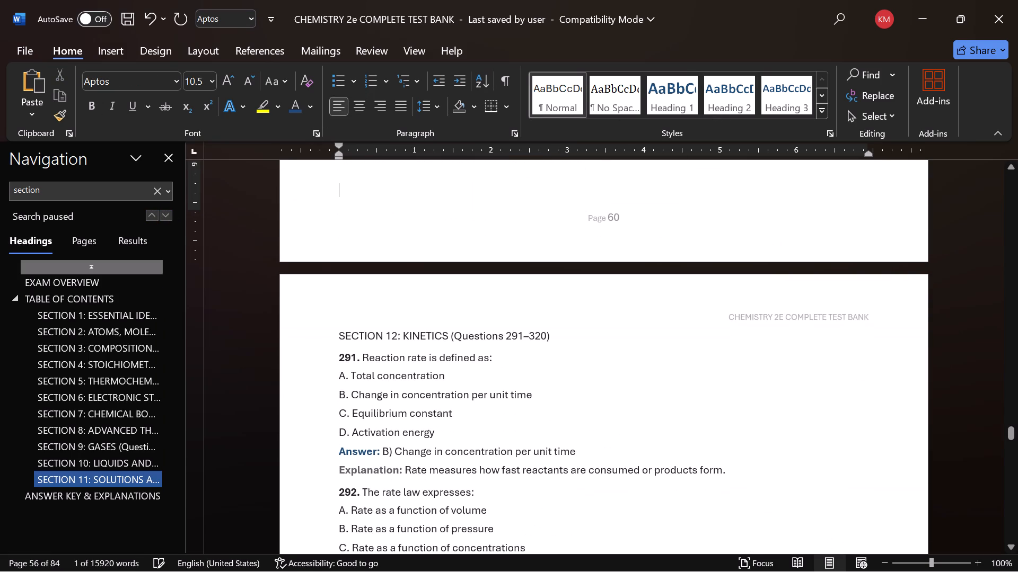
{"action": "left_click", "coordinate": [307, 340]}
{"action": "left_click", "coordinate": [551, 336]}
{"action": "key", "text": "Return"}
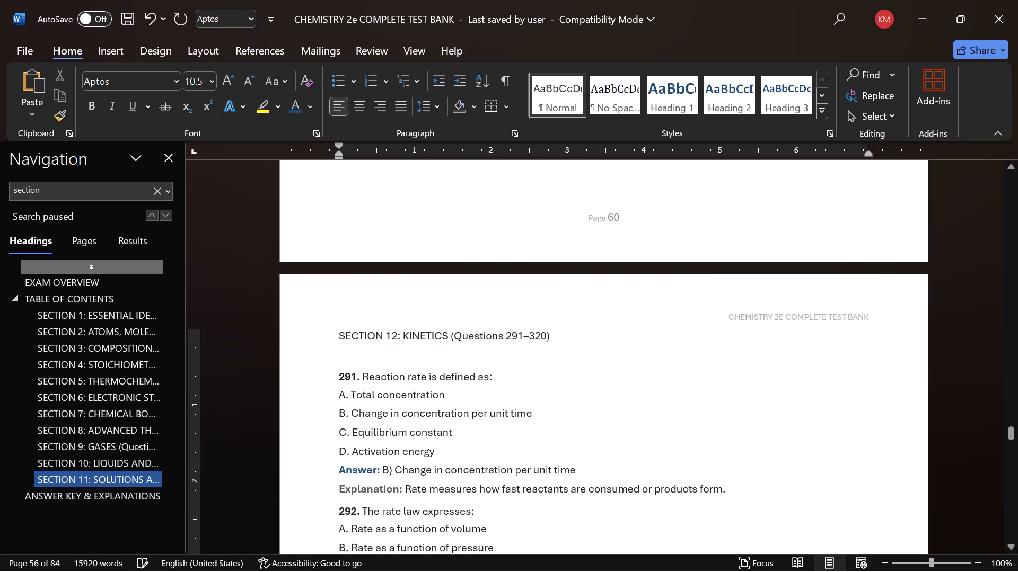
{"action": "left_click", "coordinate": [294, 335]}
{"action": "left_click", "coordinate": [740, 101]}
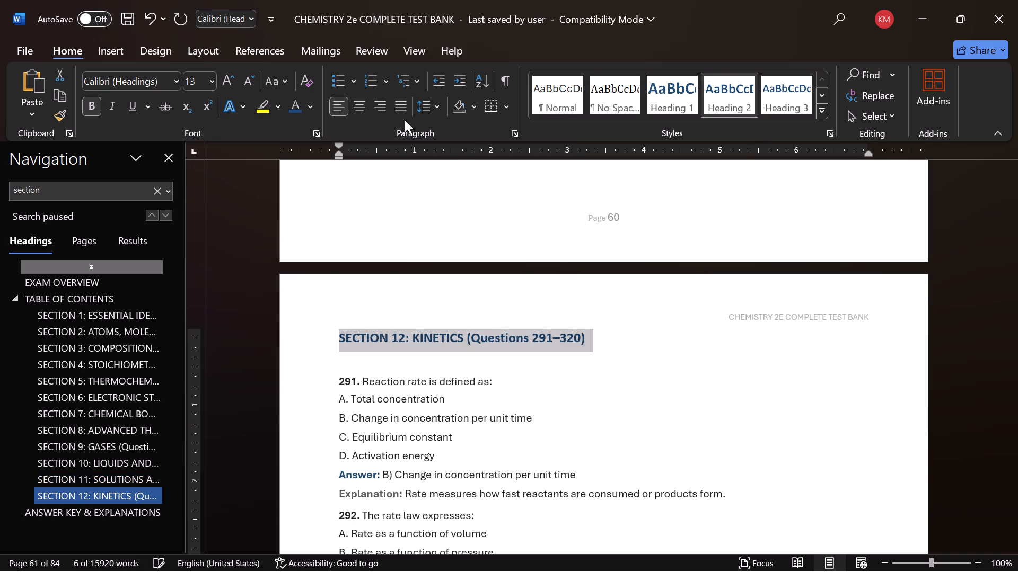
{"action": "left_click", "coordinate": [344, 108]}
{"action": "left_click", "coordinate": [356, 102]}
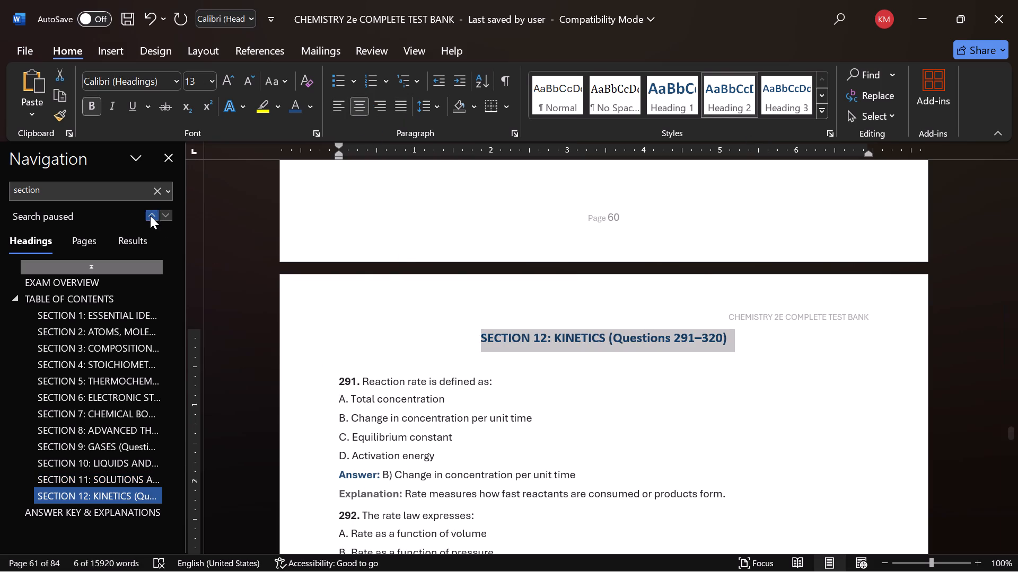
Go to the SECTION 13 line through the "section" search matches and add one blank line above and one below it.
{"action": "left_click", "coordinate": [163, 214]}
{"action": "left_click", "coordinate": [163, 214]}
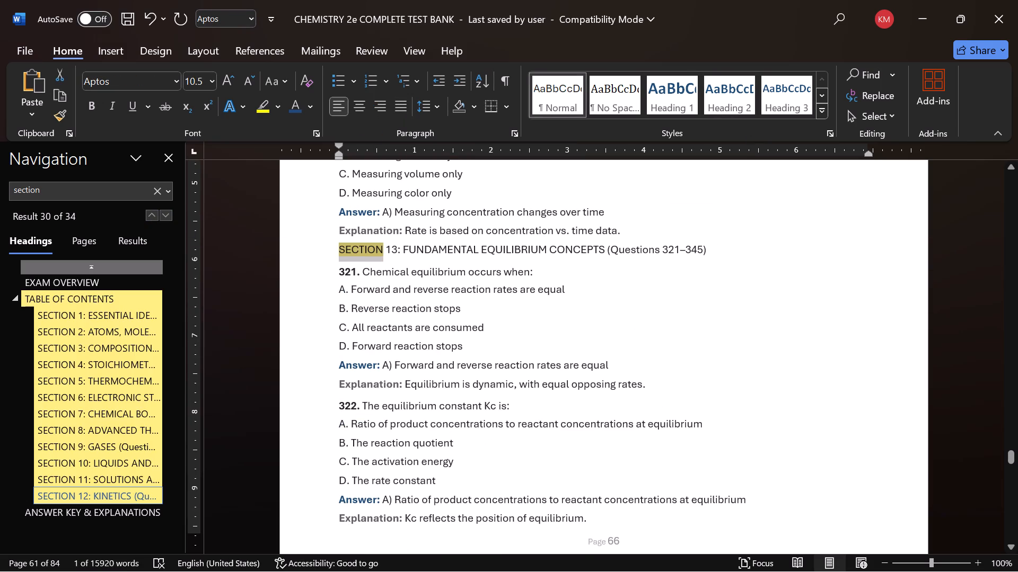
{"action": "left_click", "coordinate": [639, 228]}
{"action": "key", "text": "Return"}
{"action": "left_click", "coordinate": [709, 272]}
{"action": "key", "text": "Return"}
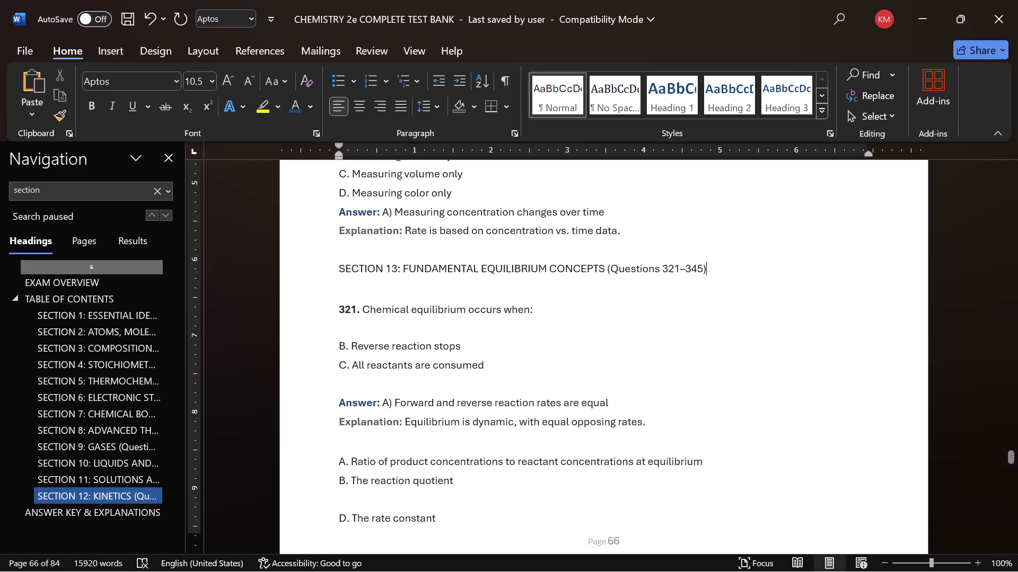
Format the SECTION 13: FUNDAMENTAL EQUILIBRIUM CONCEPTS line as a centred Heading 2.
{"action": "left_click", "coordinate": [298, 269]}
{"action": "left_click", "coordinate": [715, 99]}
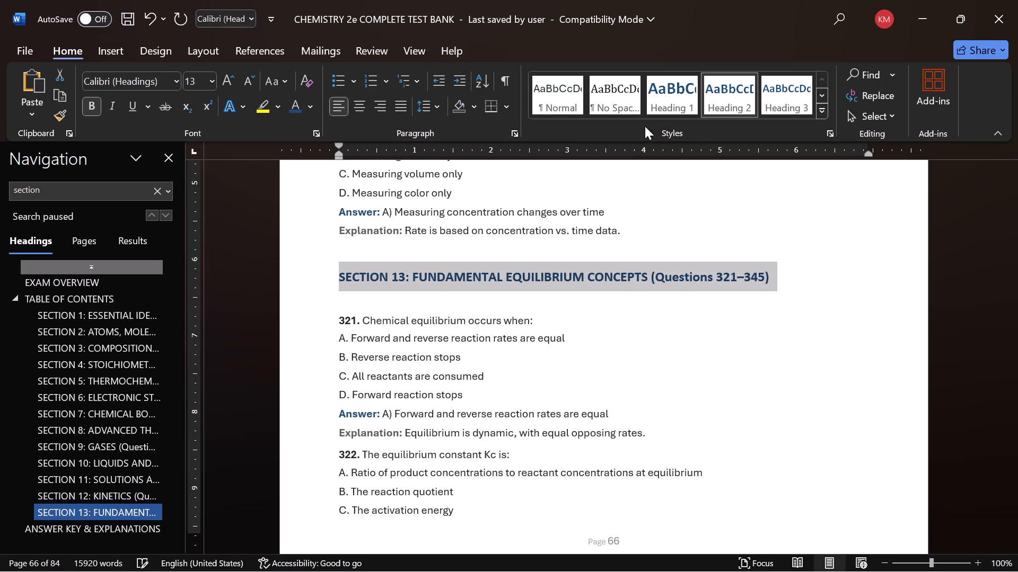
{"action": "left_click", "coordinate": [358, 108]}
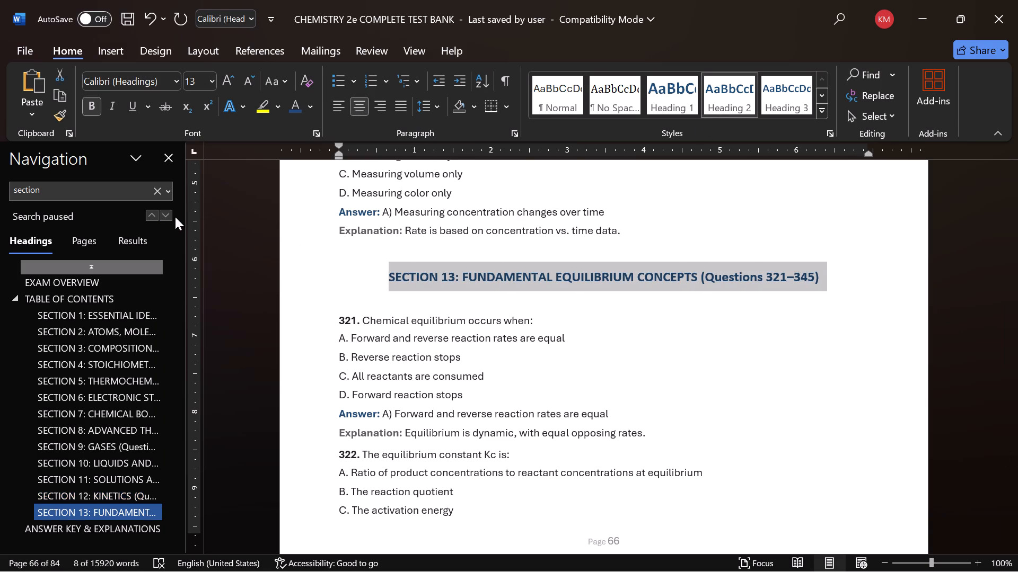
Go to the SECTION 14 line through the "section" search matches and add one blank line above and one below it.
{"action": "left_click", "coordinate": [165, 218]}
{"action": "left_click", "coordinate": [164, 217]}
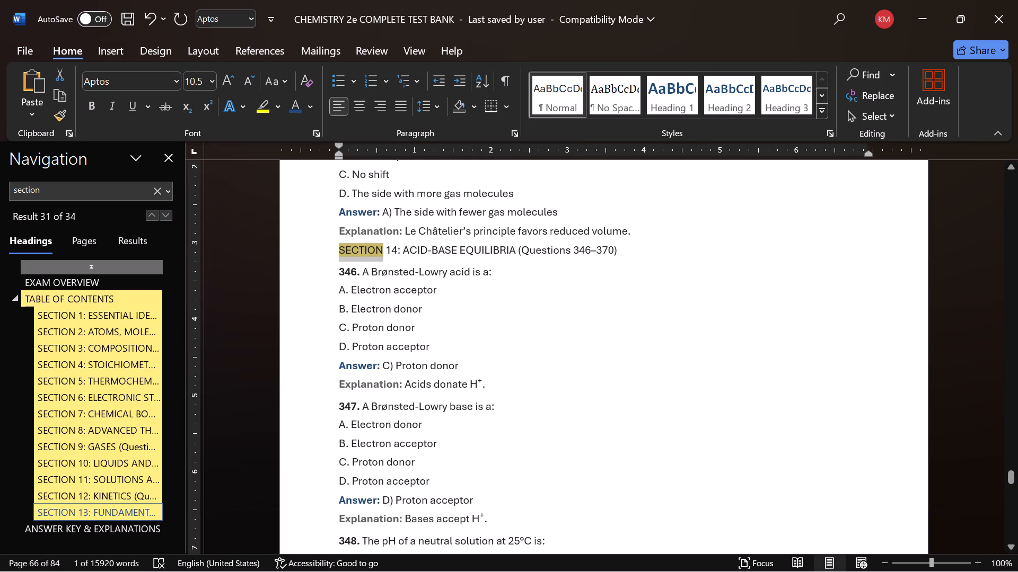
{"action": "left_click", "coordinate": [632, 234]}
{"action": "key", "text": "Return"}
{"action": "left_click", "coordinate": [621, 270]}
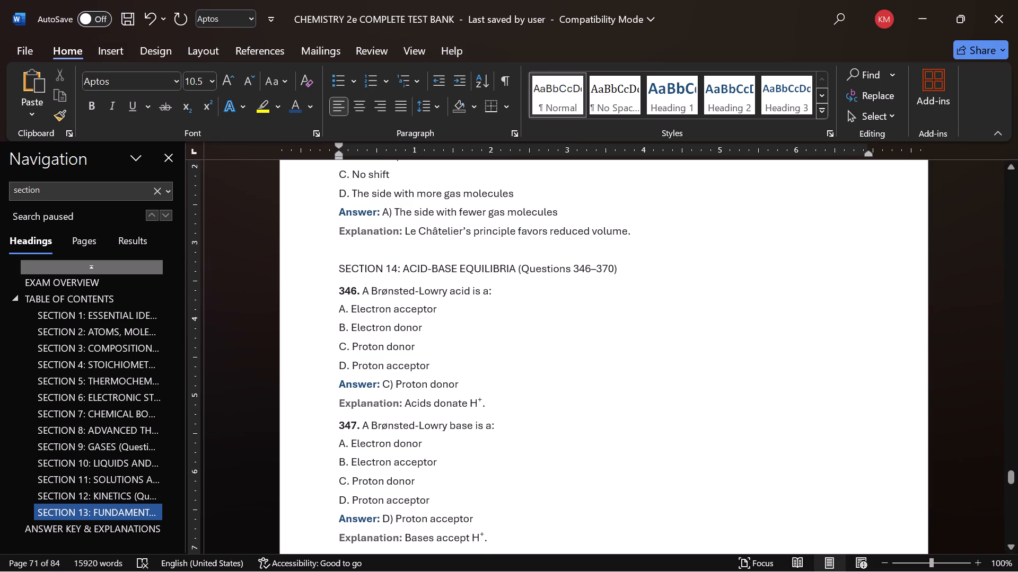
{"action": "key", "text": "Return"}
Format the SECTION 14: ACID-BASE EQUILIBRIA line as a centred Heading 2.
{"action": "scroll", "coordinate": [565, 352], "scroll_direction": "down", "scroll_amount": 8}
{"action": "scroll", "coordinate": [566, 354], "scroll_direction": "up", "scroll_amount": 6}
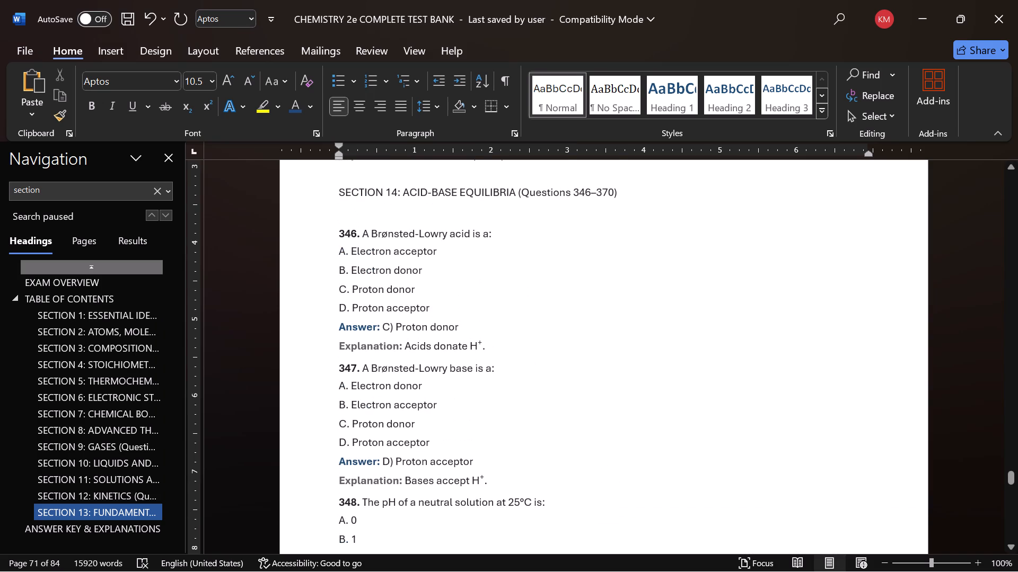
{"action": "left_click", "coordinate": [299, 210]}
{"action": "left_click", "coordinate": [292, 190]}
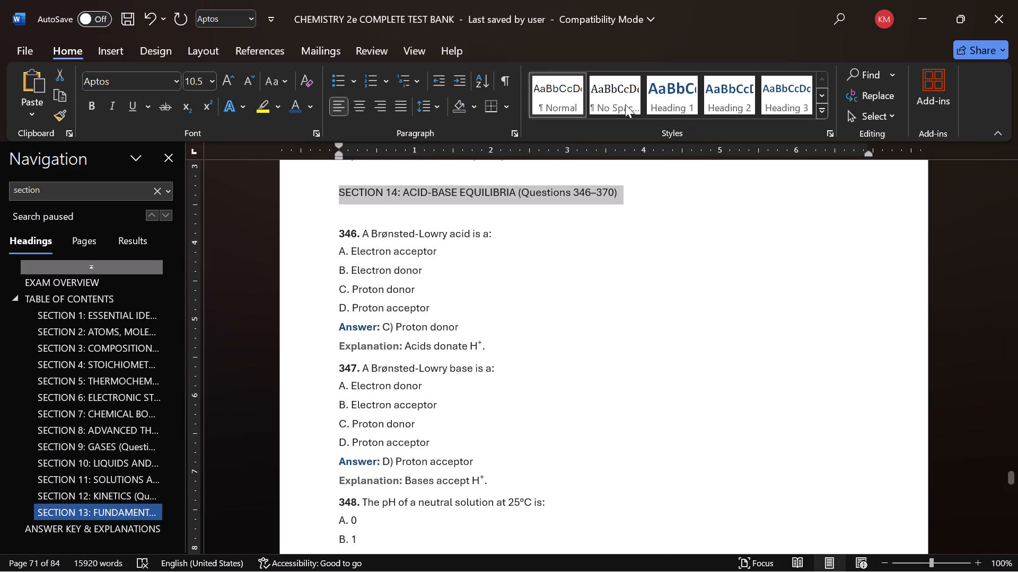
{"action": "left_click", "coordinate": [737, 94]}
{"action": "left_click", "coordinate": [359, 110]}
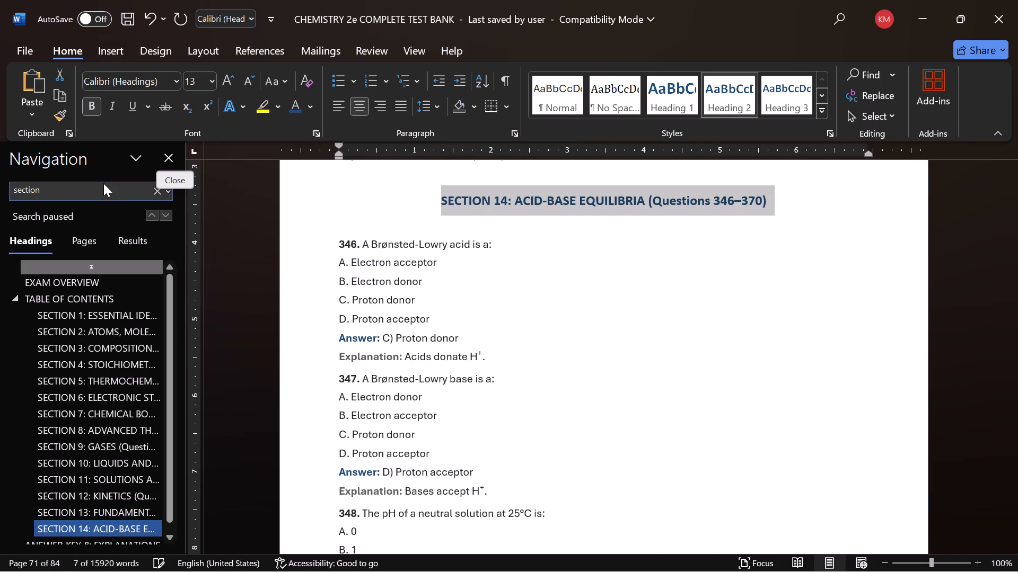
Go to the SECTION 15 line through the "section" search matches and add one blank line above and one below it.
{"action": "double_click", "coordinate": [166, 215]}
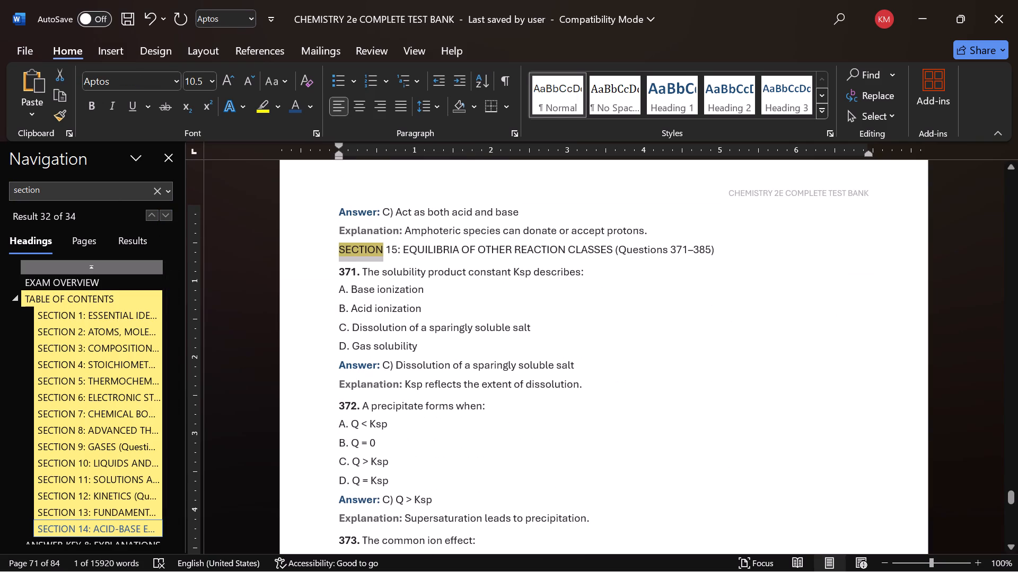
{"action": "left_click", "coordinate": [650, 233]}
{"action": "key", "text": "Return"}
{"action": "left_click", "coordinate": [723, 266]}
{"action": "key", "text": "Return"}
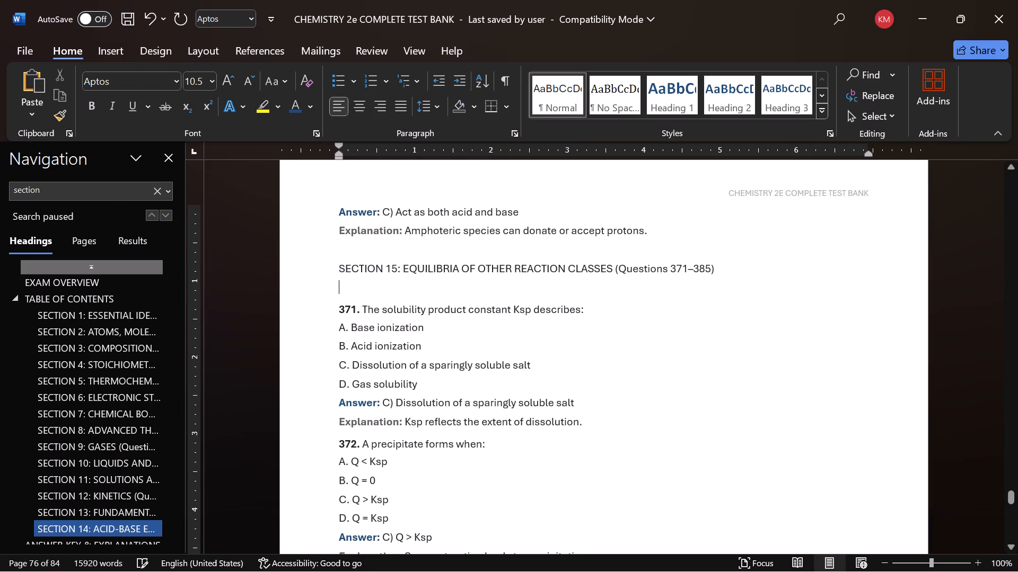
Format the SECTION 15: EQUILIBRIA OF OTHER REACTION CLASSES line as a centred Heading 2.
{"action": "left_click", "coordinate": [299, 275]}
{"action": "left_click", "coordinate": [746, 108]}
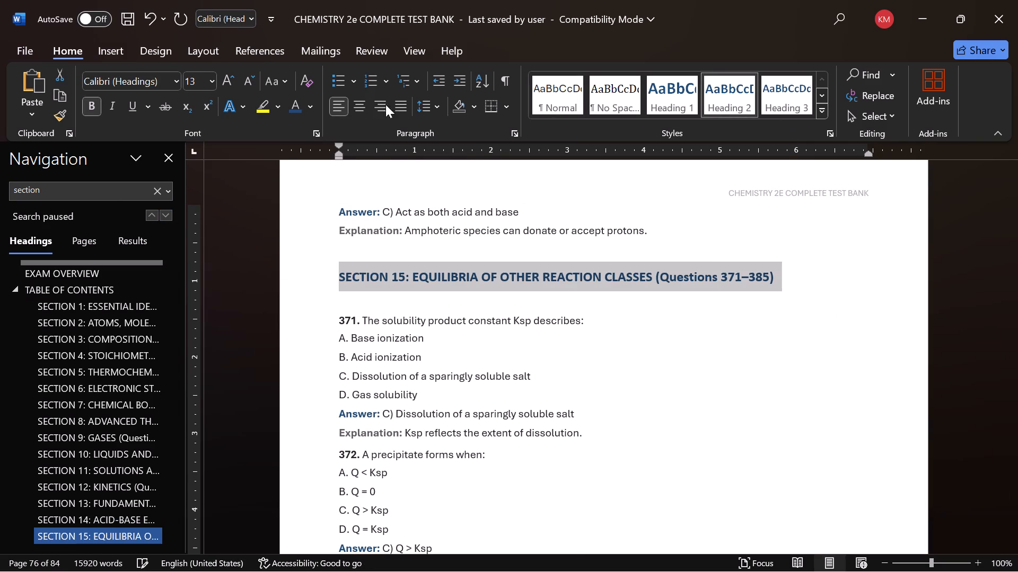
{"action": "left_click", "coordinate": [353, 106]}
Go to the SECTION 16 line through the search matches, push it onto a new page with three blank lines above, and add one below.
{"action": "double_click", "coordinate": [163, 219]}
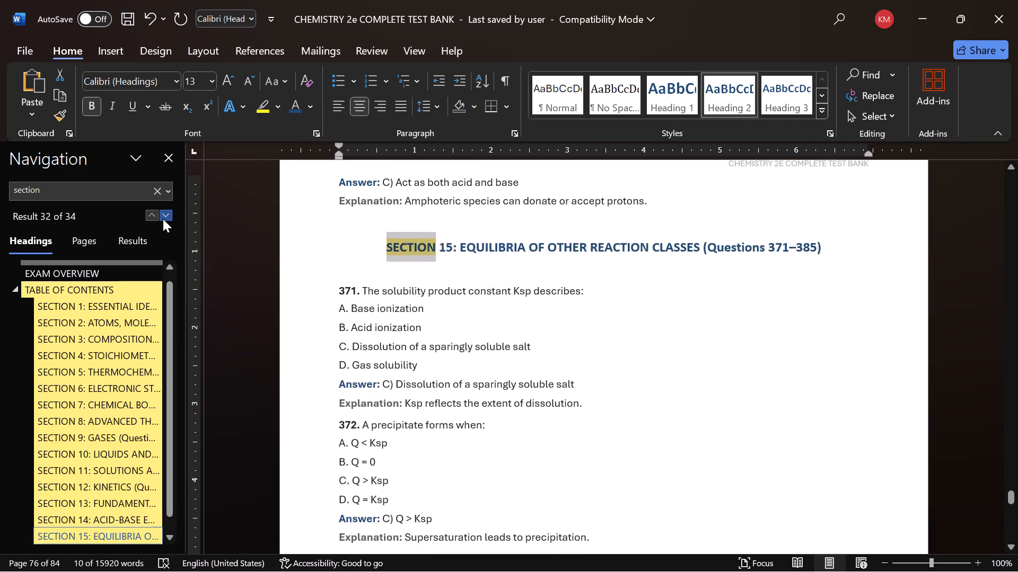
{"action": "left_click", "coordinate": [609, 227]}
{"action": "key", "text": "Return"}
{"action": "key", "text": "Return"}
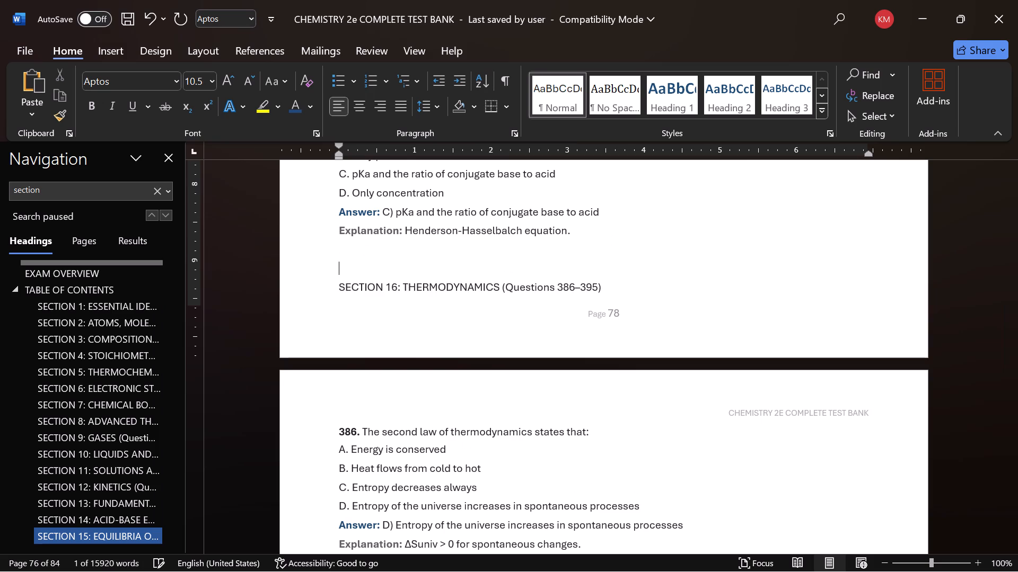
{"action": "key", "text": "Return"}
{"action": "left_click", "coordinate": [621, 439]}
{"action": "key", "text": "Return"}
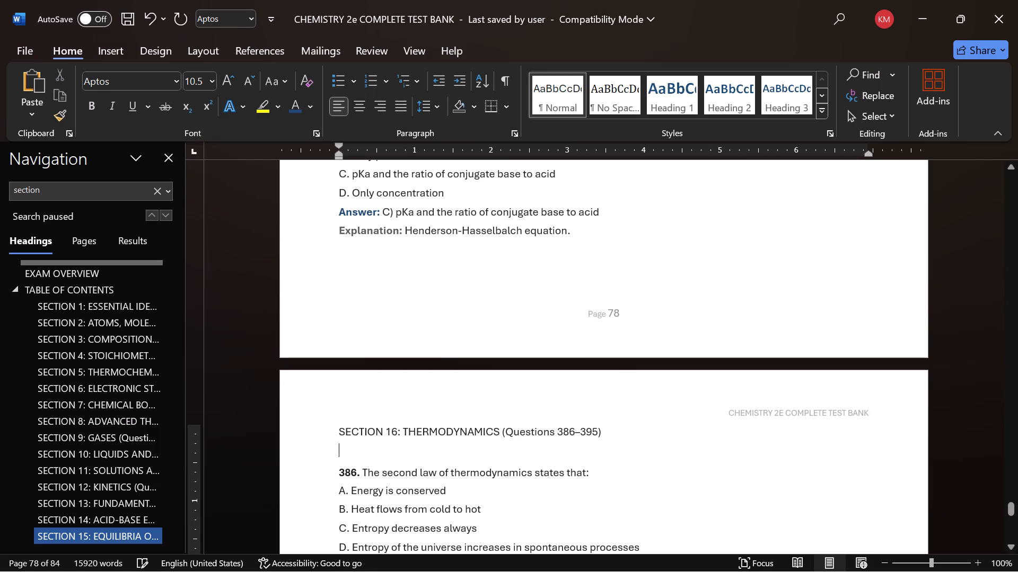
Format the SECTION 16: THERMODYNAMICS line as a centred Heading 2.
{"action": "left_click", "coordinate": [315, 426]}
{"action": "left_click", "coordinate": [732, 99]}
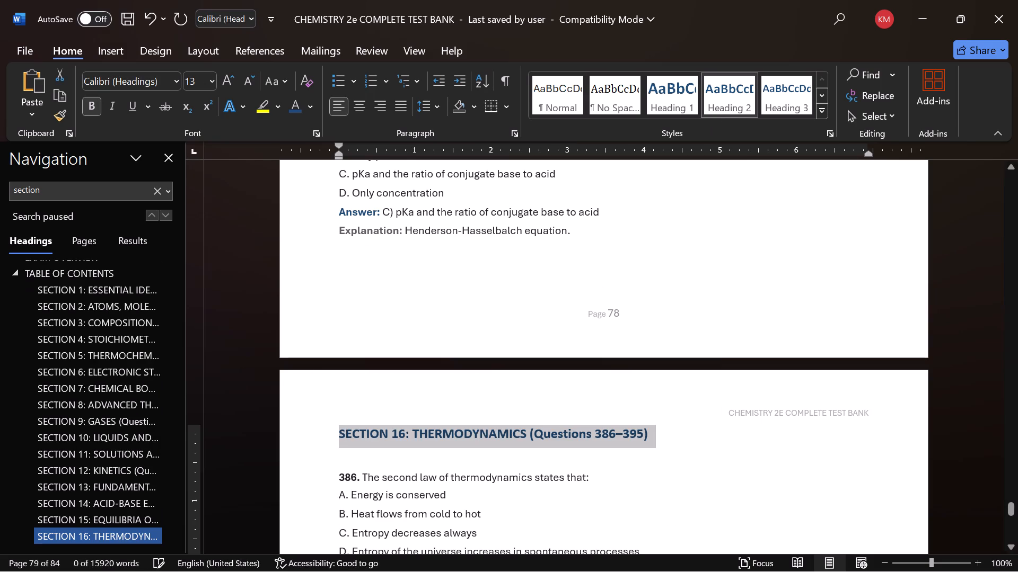
{"action": "left_click", "coordinate": [362, 108]}
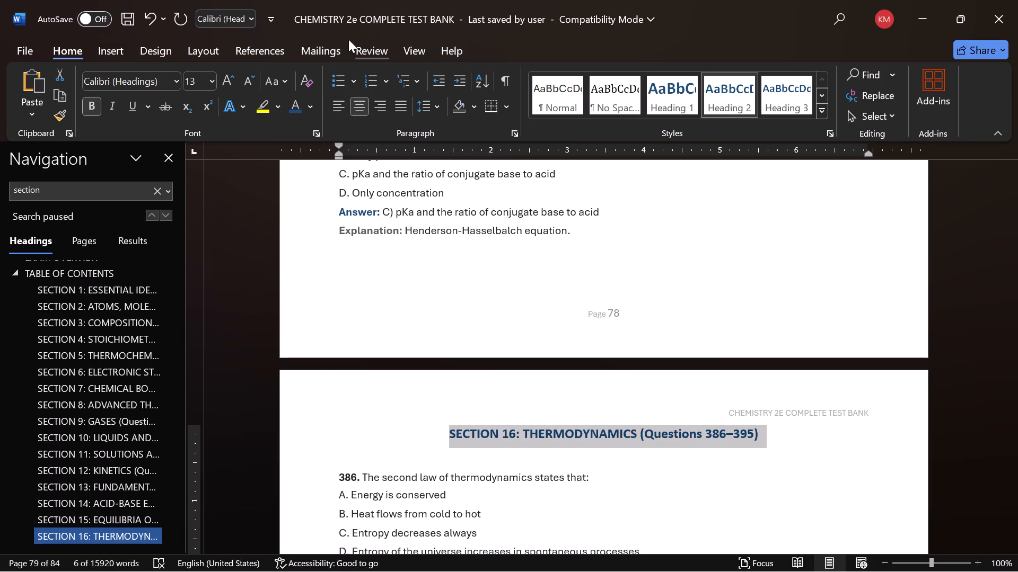
Go to the SECTION 17 line through the search matches, push it onto a new page with three blank lines above, and add one below.
{"action": "left_click", "coordinate": [166, 216]}
{"action": "left_click", "coordinate": [166, 216]}
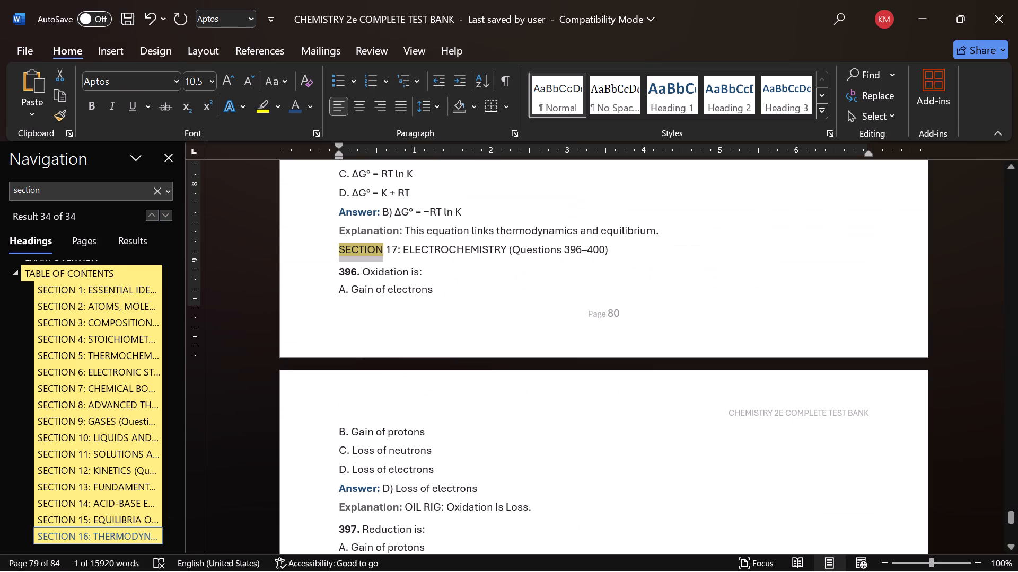
{"action": "left_click", "coordinate": [662, 235]}
{"action": "key", "text": "Return"}
{"action": "key", "text": "Return"}
{"action": "key", "text": "Return"}
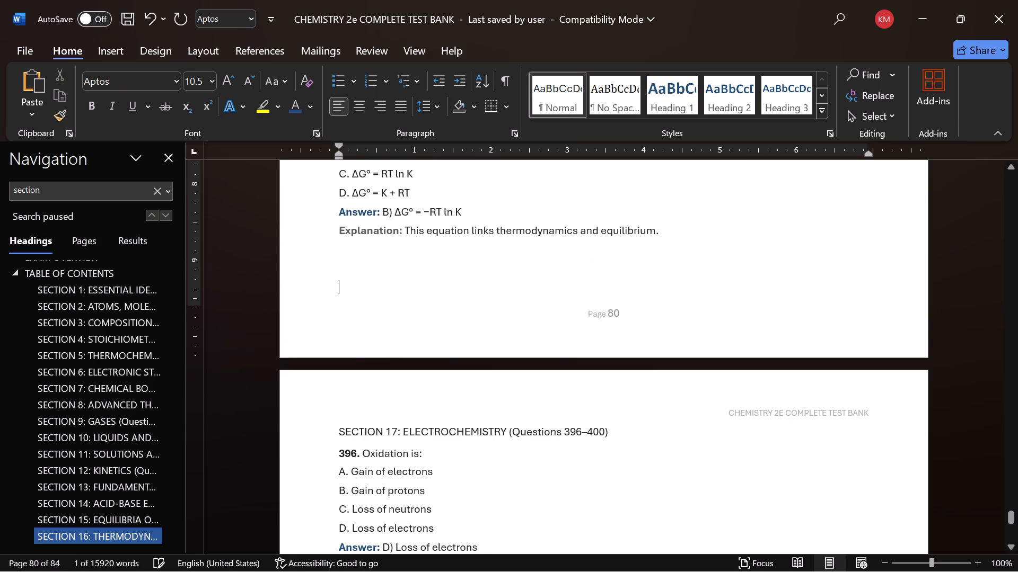
{"action": "left_click", "coordinate": [611, 432]}
{"action": "key", "text": "Return"}
Format the SECTION 17: ELECTROCHEMISTRY line as a centred Heading 2.
{"action": "left_click", "coordinate": [276, 432]}
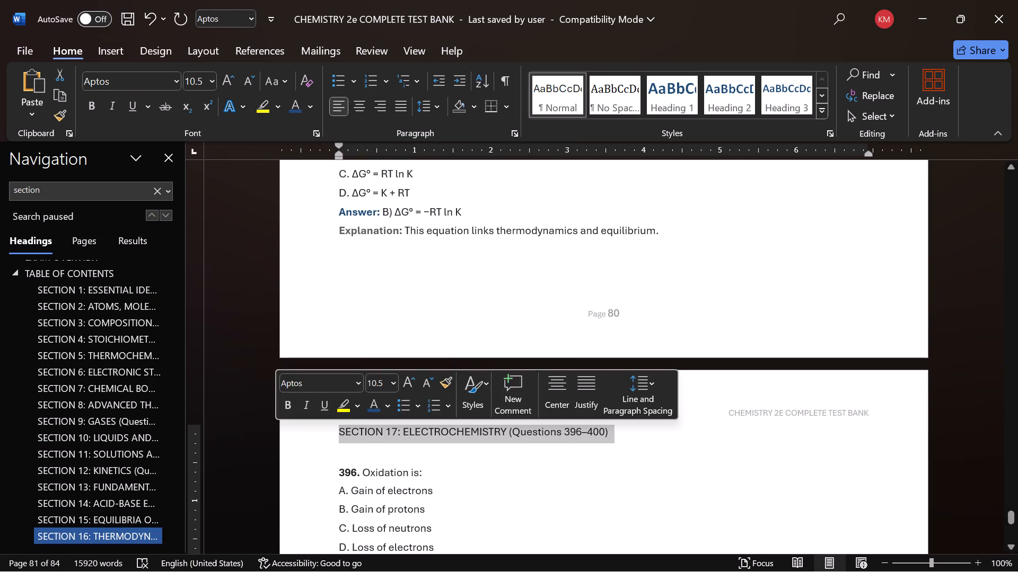
{"action": "left_click", "coordinate": [725, 102]}
{"action": "left_click", "coordinate": [358, 107]}
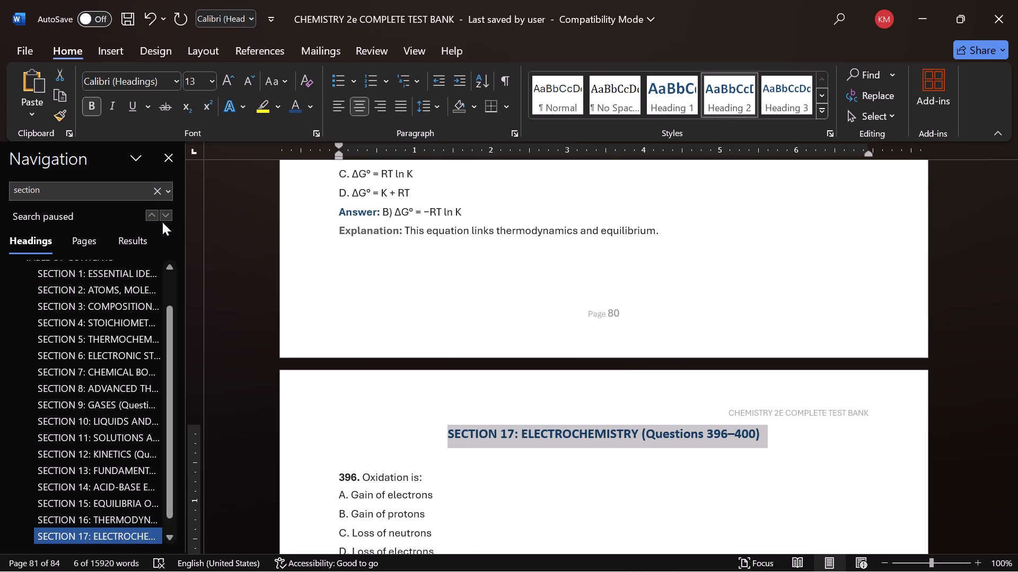
Replace the typed list of Sections 1 to 17 under TABLE OF CONTENTS with an automatic table of contents titled "Table of Contents".
{"action": "double_click", "coordinate": [166, 219]}
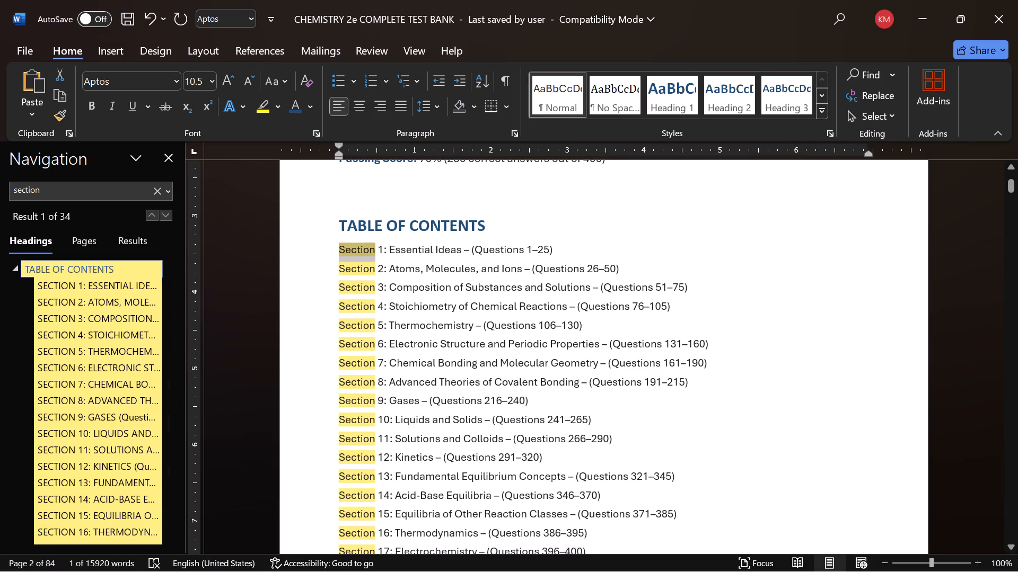
{"action": "scroll", "coordinate": [632, 346], "scroll_direction": "down", "scroll_amount": 4}
{"action": "left_click_drag", "start_coordinate": [585, 401], "coordinate": [470, 333]}
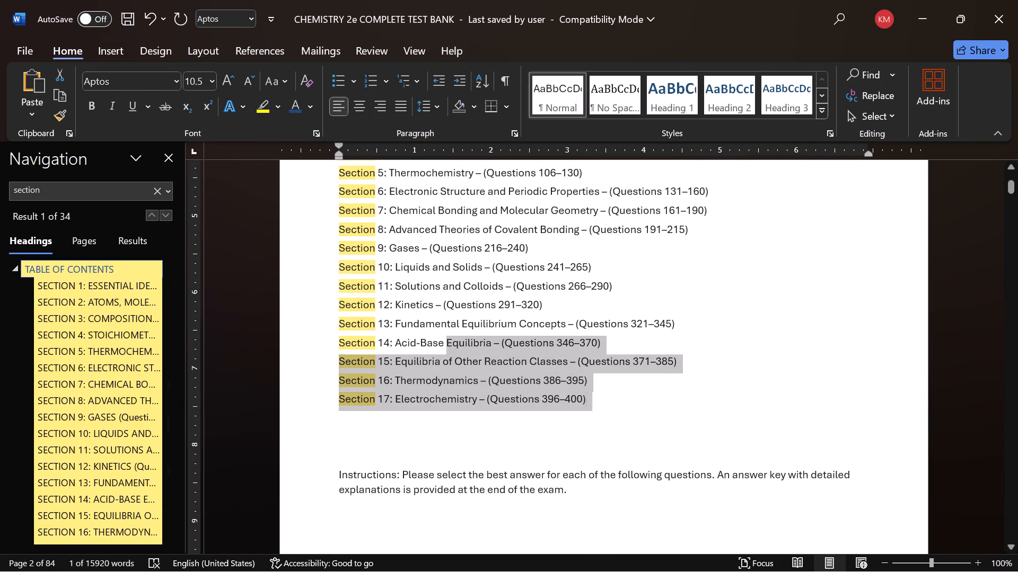
{"action": "left_click_drag", "start_coordinate": [470, 333], "coordinate": [334, 186]}
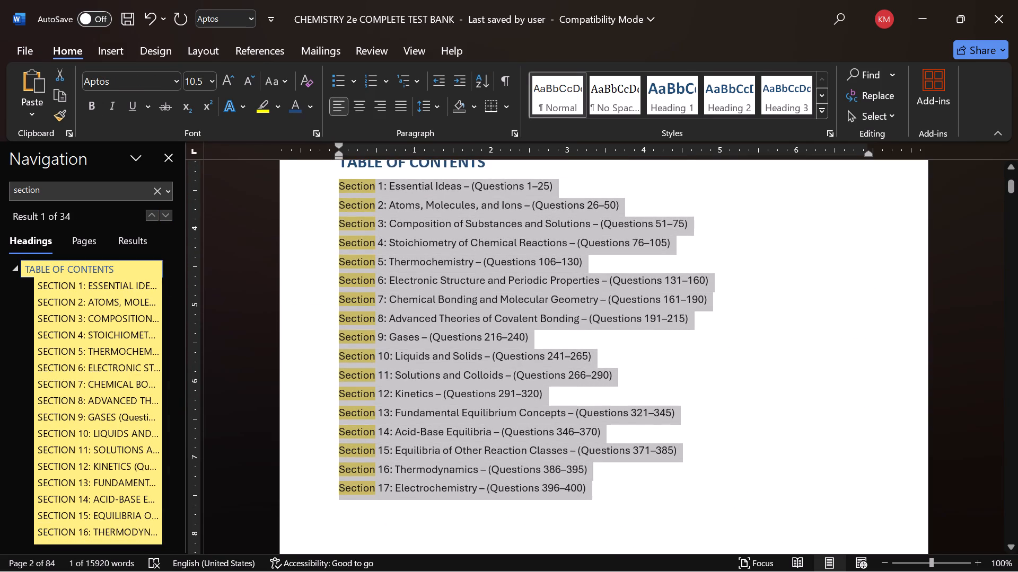
{"action": "left_click_drag", "start_coordinate": [334, 186], "coordinate": [334, 188]}
{"action": "left_click", "coordinate": [245, 55]}
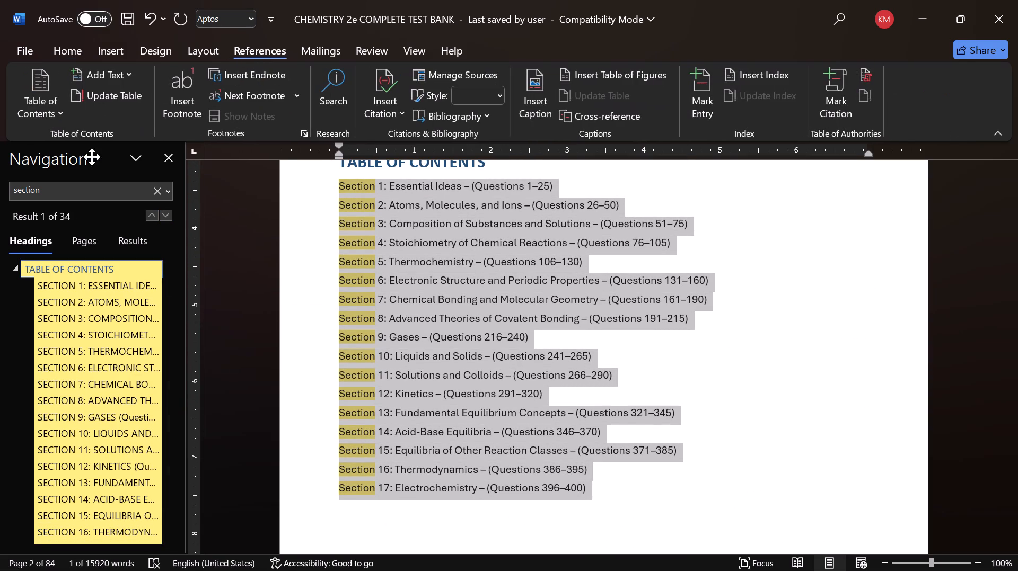
{"action": "left_click", "coordinate": [51, 111]}
{"action": "left_click", "coordinate": [96, 307]}
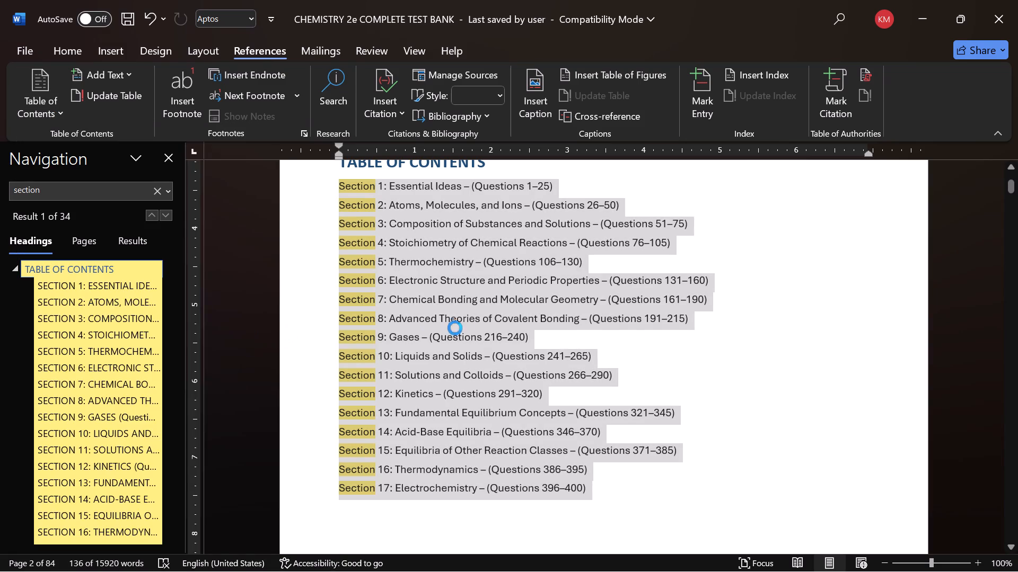
Increase the font size of the whole automatic table of contents, including its title, by one step.
{"action": "scroll", "coordinate": [528, 320], "scroll_direction": "up", "scroll_amount": 10}
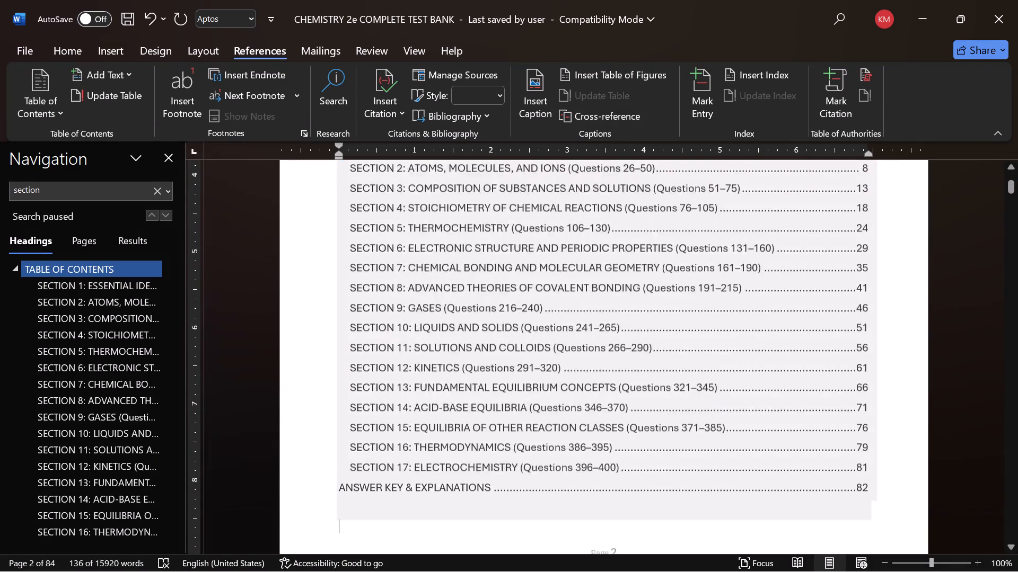
{"action": "scroll", "coordinate": [522, 320], "scroll_direction": "up", "scroll_amount": 3}
{"action": "left_click_drag", "start_coordinate": [308, 253], "coordinate": [323, 529]}
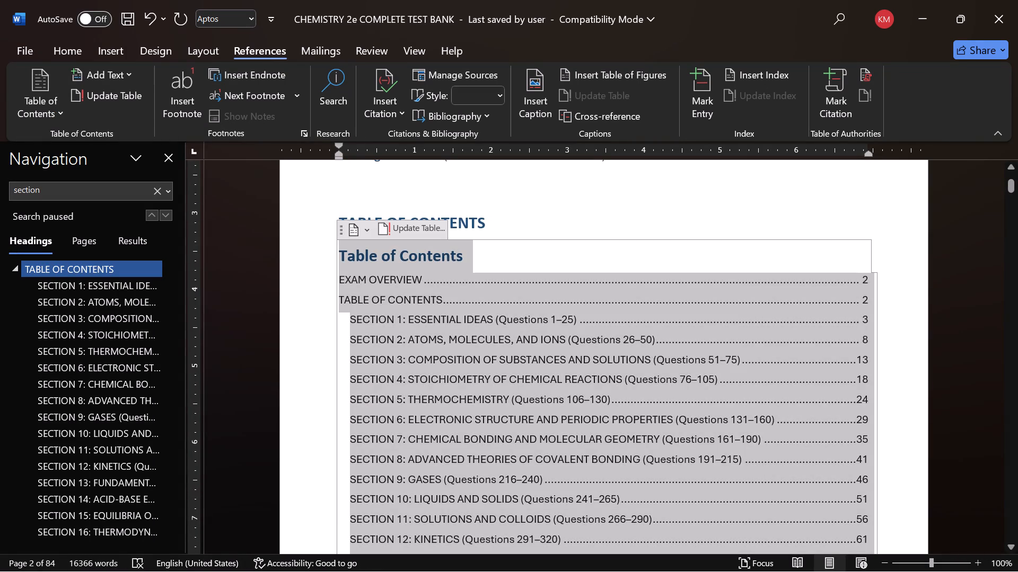
{"action": "left_click_drag", "start_coordinate": [323, 529], "coordinate": [324, 532]}
{"action": "left_click", "coordinate": [452, 475]}
{"action": "left_click", "coordinate": [546, 401]}
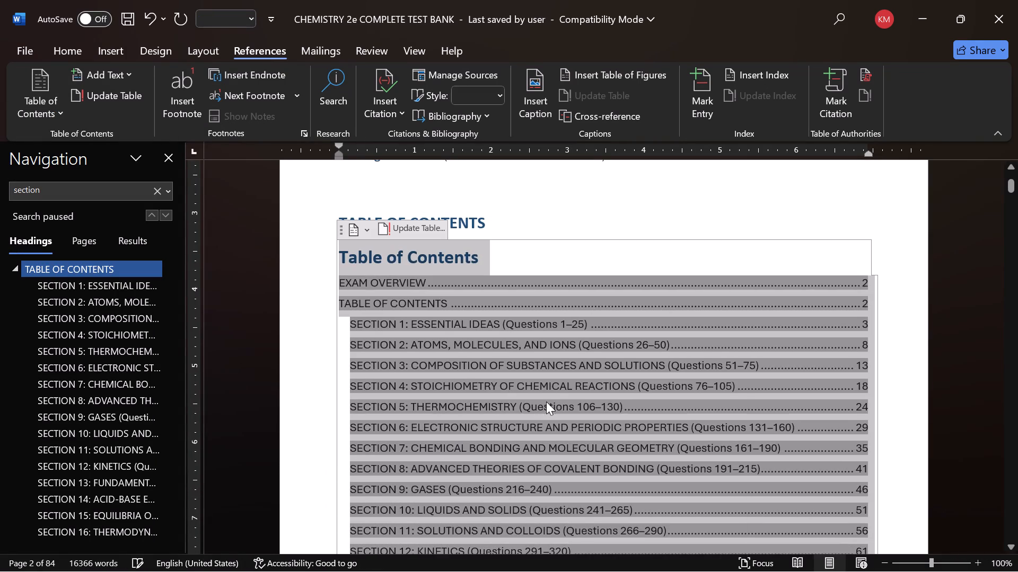
Delete one blank line between the Passing Score line and the TABLE OF CONTENTS heading.
{"action": "scroll", "coordinate": [546, 401], "scroll_direction": "down", "scroll_amount": 11}
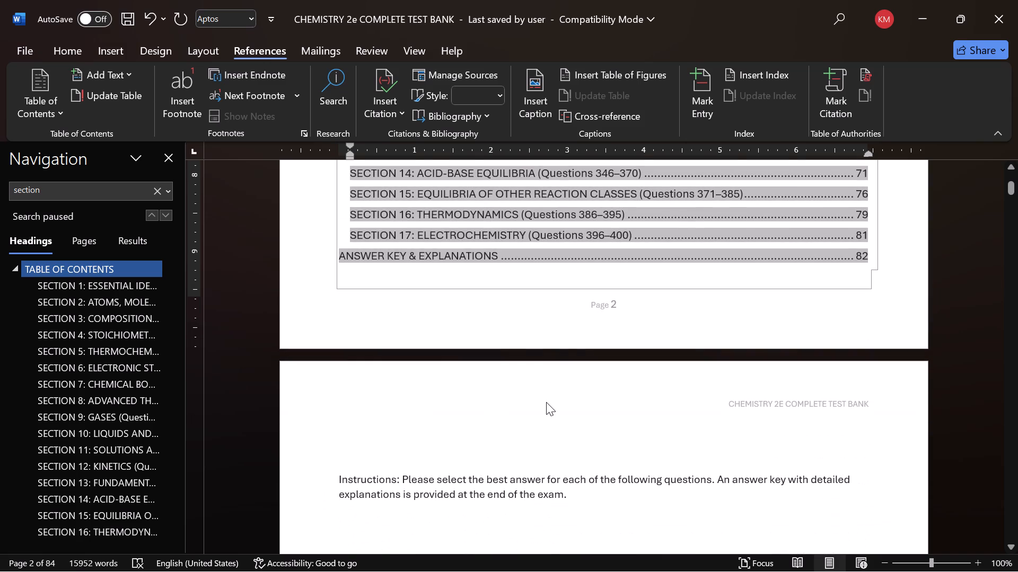
{"action": "scroll", "coordinate": [546, 402], "scroll_direction": "down", "scroll_amount": 1}
{"action": "scroll", "coordinate": [546, 402], "scroll_direction": "up", "scroll_amount": 13}
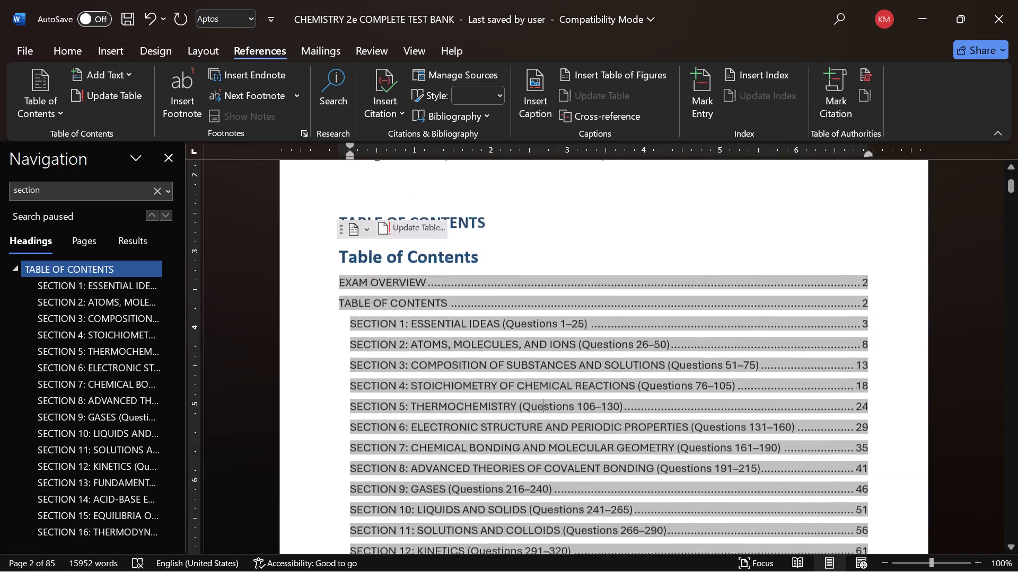
{"action": "left_click", "coordinate": [398, 235]}
{"action": "key", "text": "BackSpace"}
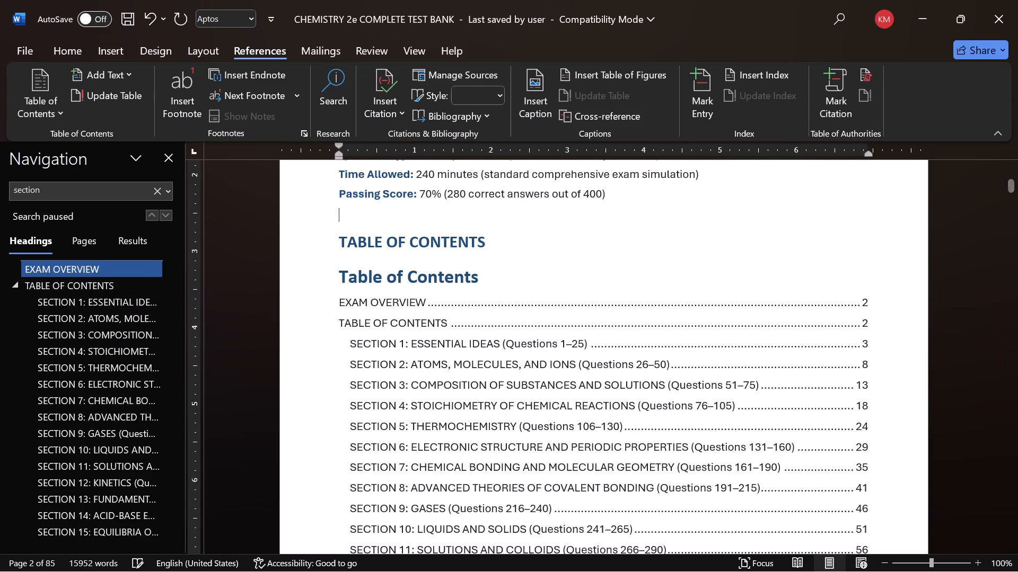
Delete the duplicate "Table of Contents" title text inside the automatic table of contents.
{"action": "left_click", "coordinate": [284, 287]}
{"action": "left_click", "coordinate": [568, 254]}
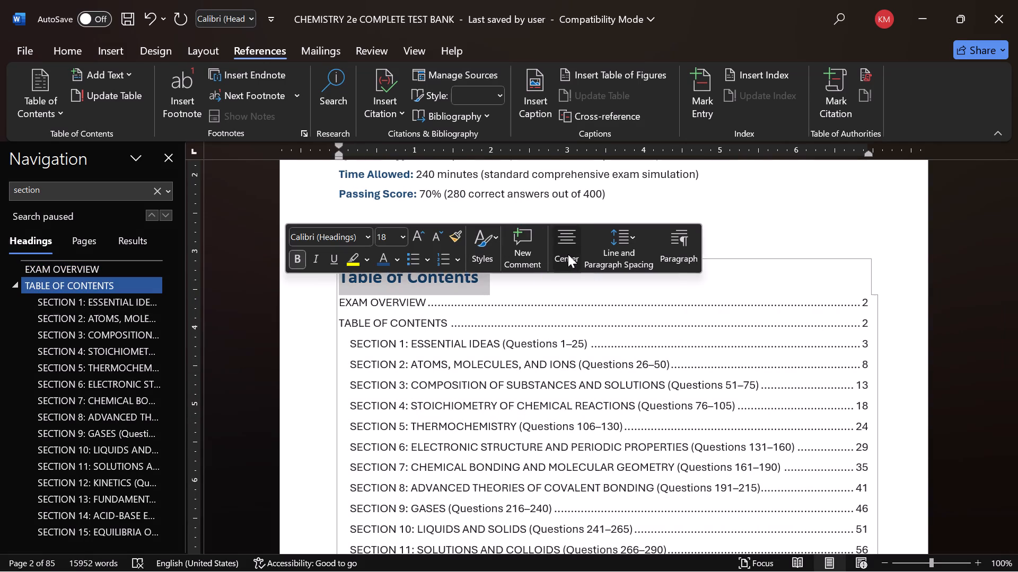
{"action": "key", "text": "BackSpace"}
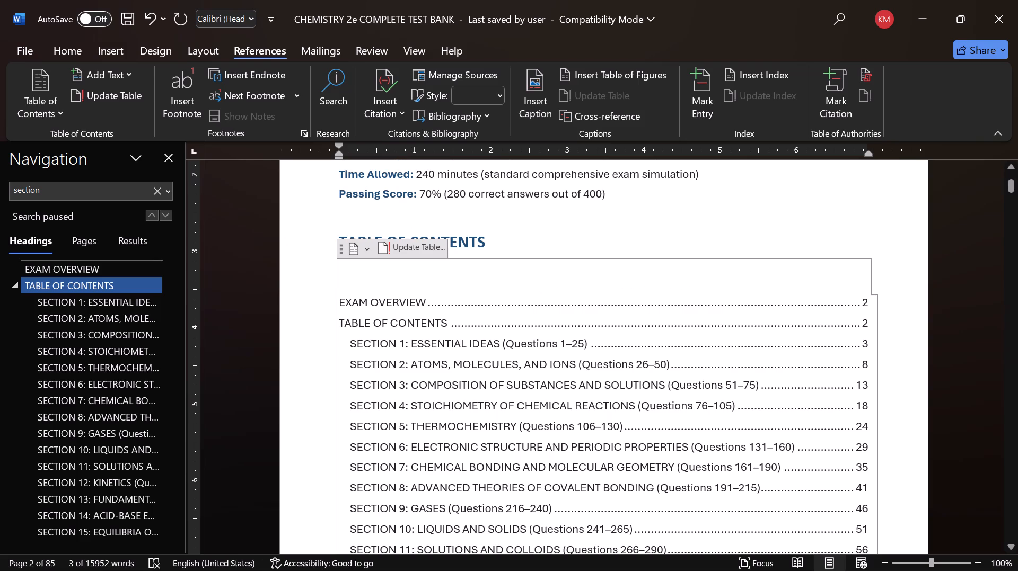
Centre the TABLE OF CONTENTS heading above the automatic table.
{"action": "left_click", "coordinate": [297, 241]}
{"action": "left_click", "coordinate": [567, 208]}
{"action": "left_click", "coordinate": [589, 338]}
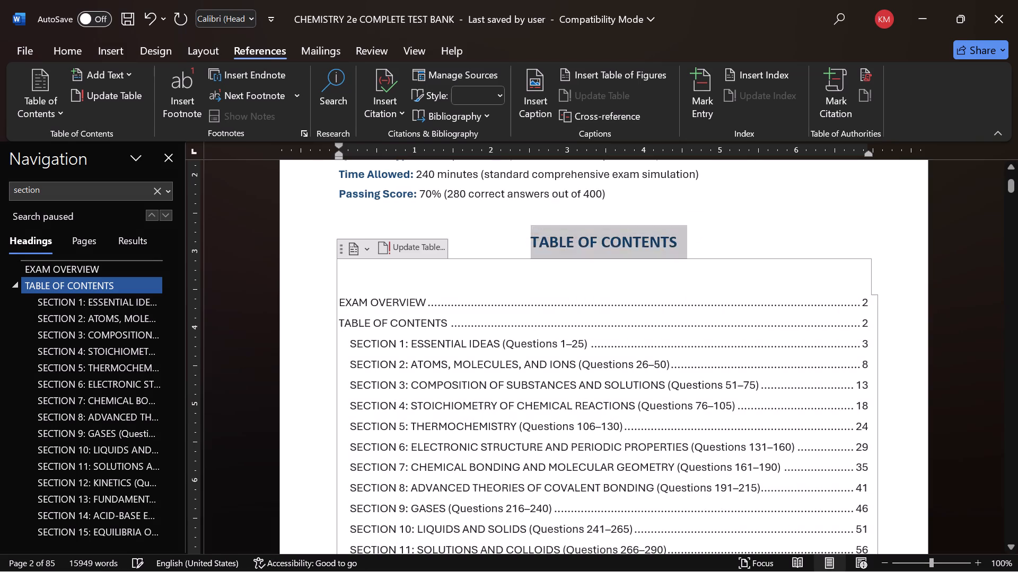
Increase the font size of the Instructions paragraph above SECTION 1 to 11.
{"action": "scroll", "coordinate": [508, 329], "scroll_direction": "down", "scroll_amount": 17}
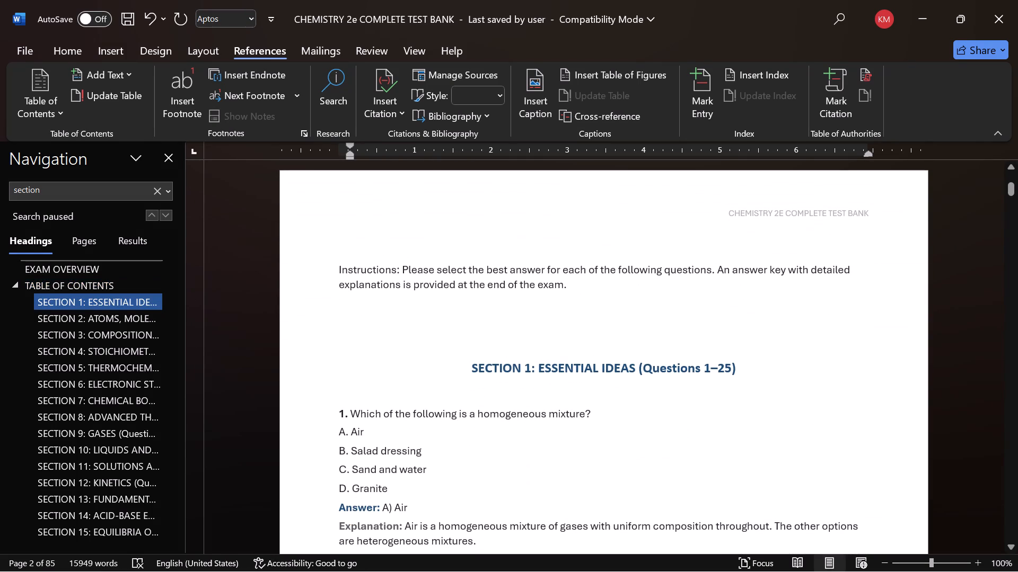
{"action": "left_click_drag", "start_coordinate": [310, 265], "coordinate": [313, 282]}
{"action": "left_click", "coordinate": [450, 231]}
{"action": "left_click", "coordinate": [460, 295]}
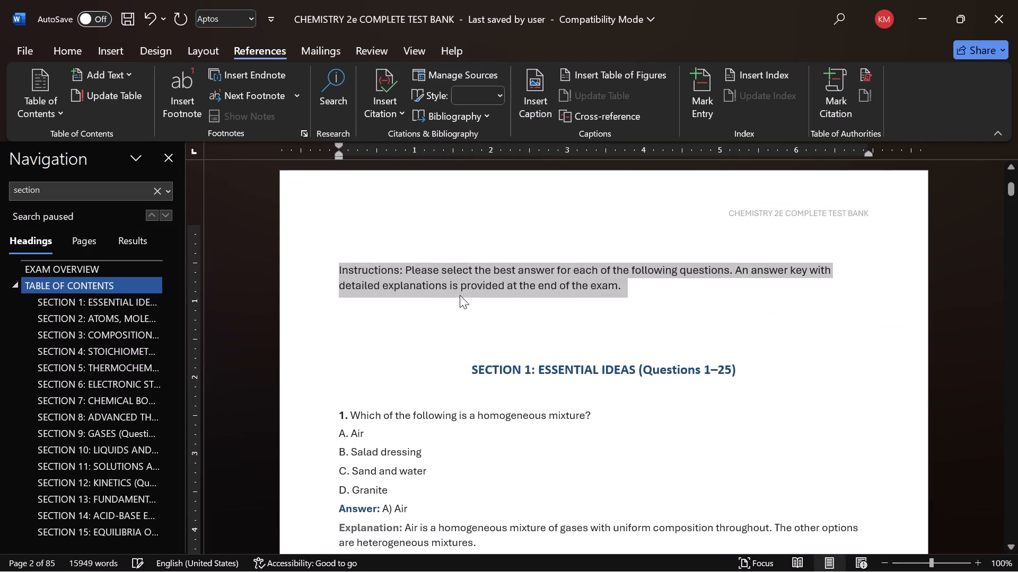
Make the "Instructions:" label bold and dark blue.
{"action": "left_click_drag", "start_coordinate": [402, 270], "coordinate": [343, 266]}
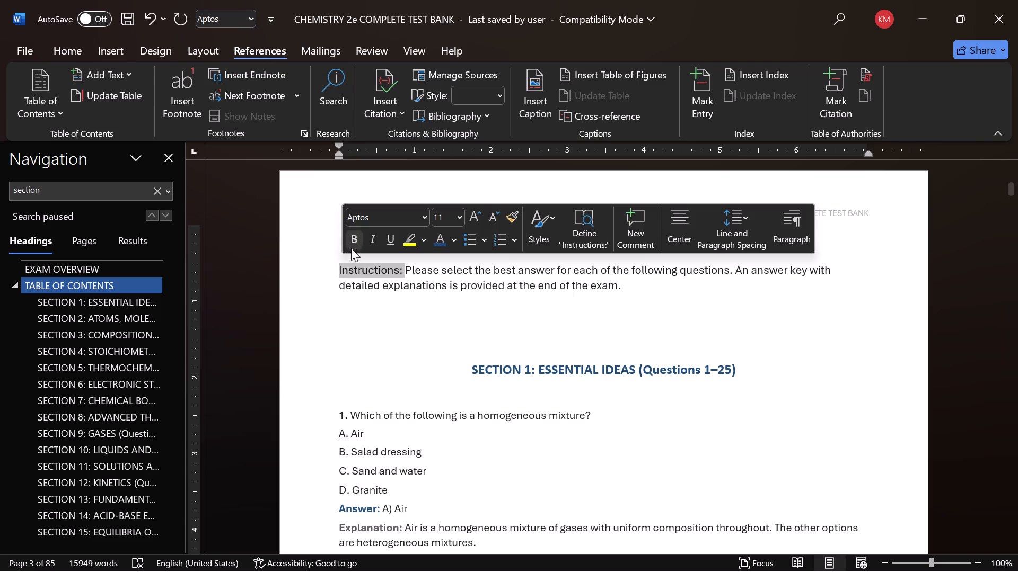
{"action": "left_click", "coordinate": [351, 240]}
{"action": "left_click", "coordinate": [445, 239]}
{"action": "left_click", "coordinate": [446, 294]}
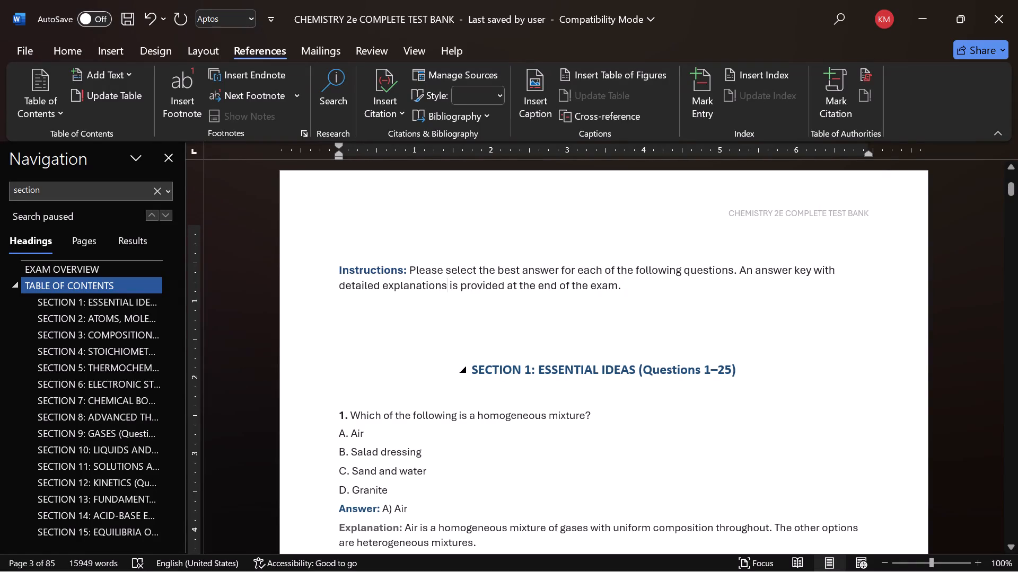
Delete one blank line between the Instructions paragraph and the SECTION 1 heading.
{"action": "left_click", "coordinate": [511, 359]}
{"action": "left_click", "coordinate": [513, 346]}
{"action": "key", "text": "BackSpace"}
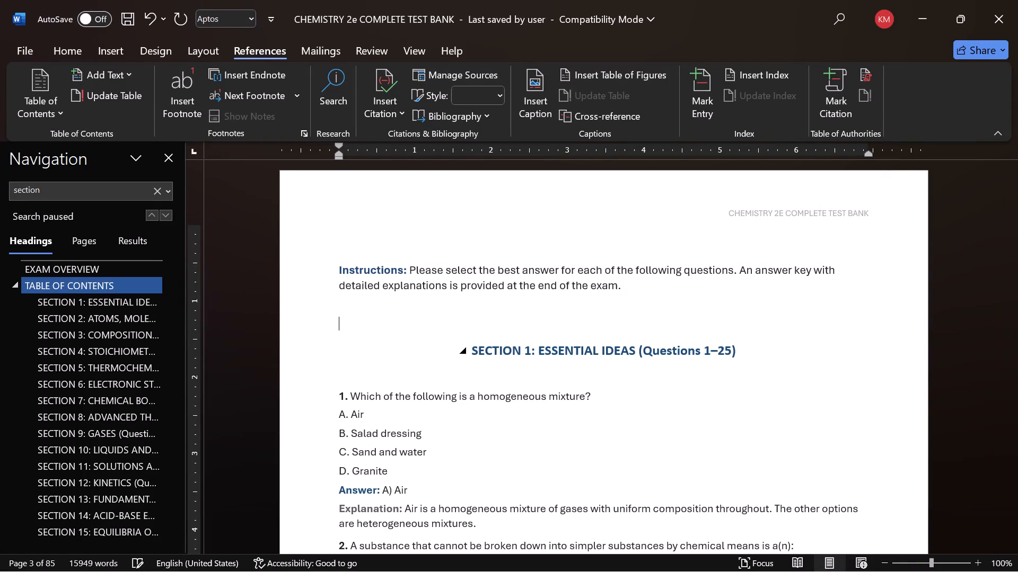
{"action": "left_click", "coordinate": [525, 373]}
{"action": "scroll", "coordinate": [514, 388], "scroll_direction": "down", "scroll_amount": 8}
{"action": "scroll", "coordinate": [511, 387], "scroll_direction": "up", "scroll_amount": 6}
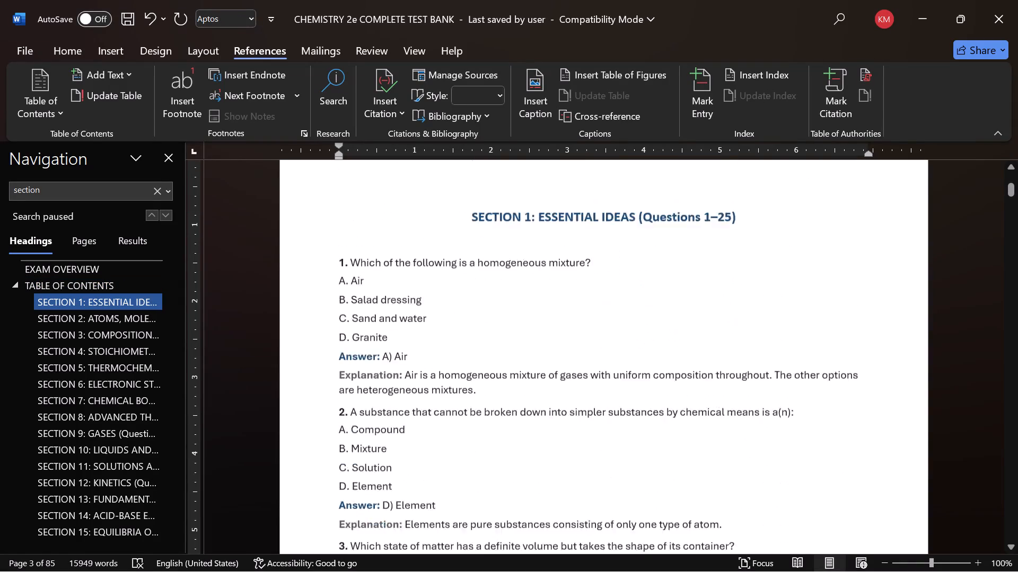
Replace every "Explanation:" in the document with "Explanation:" formatted in bold green using Find and Replace.
{"action": "left_click", "coordinate": [53, 43]}
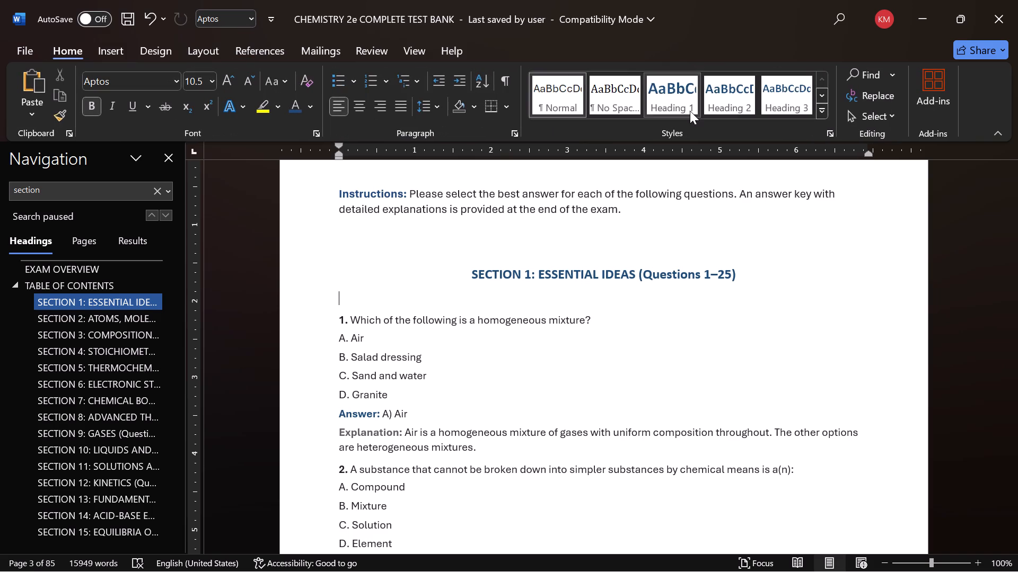
{"action": "left_click", "coordinate": [849, 103]}
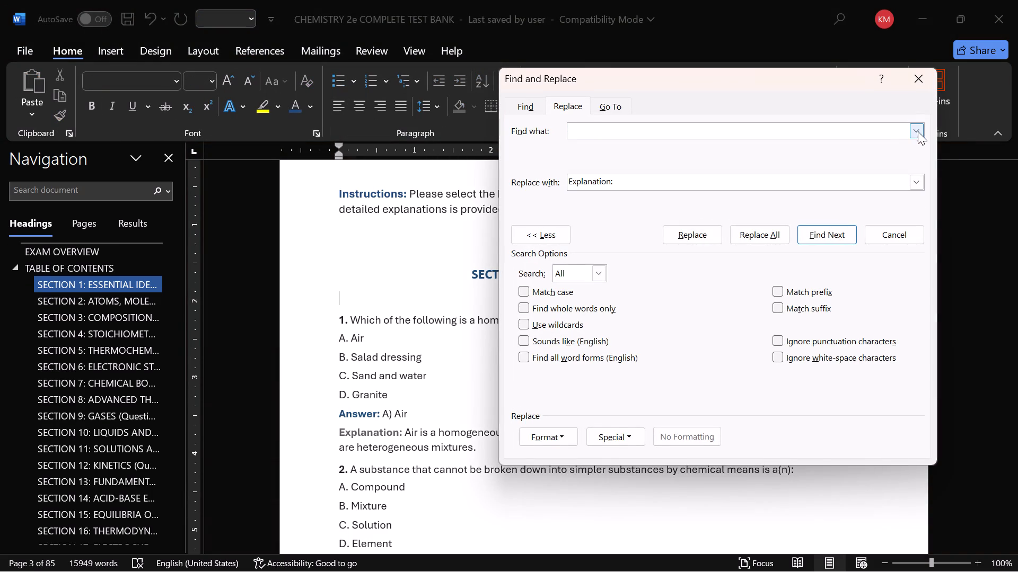
{"action": "left_click", "coordinate": [918, 132]}
{"action": "left_click", "coordinate": [807, 143]}
{"action": "left_click", "coordinate": [922, 180]}
{"action": "left_click", "coordinate": [777, 198]}
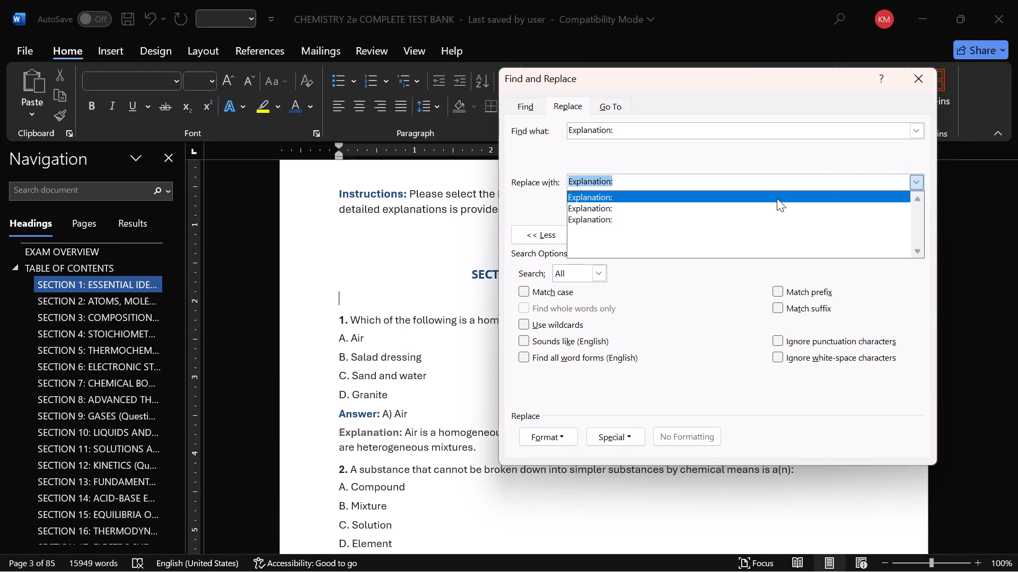
{"action": "left_click", "coordinate": [759, 230]}
{"action": "left_click", "coordinate": [511, 337]}
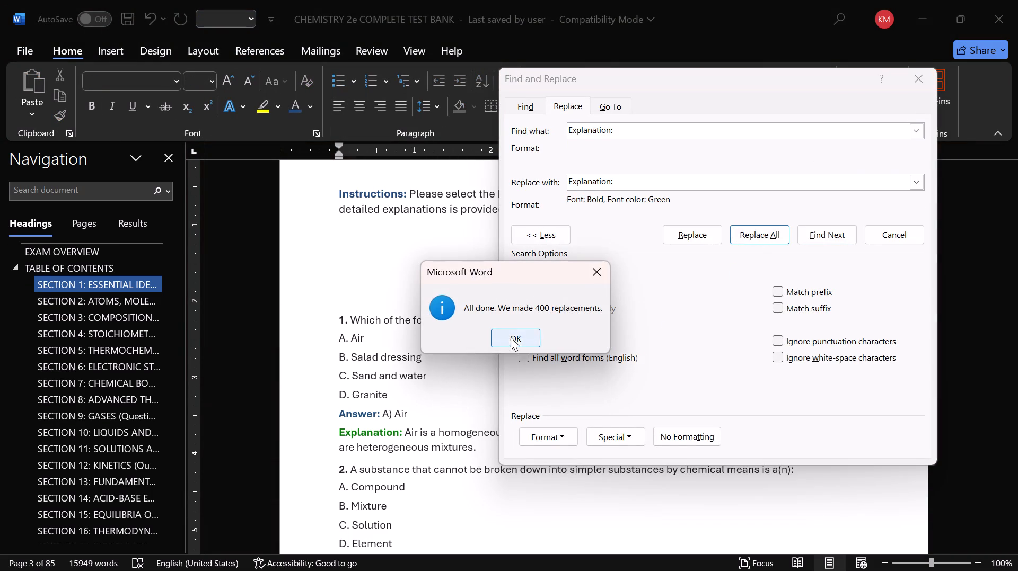
{"action": "left_click", "coordinate": [914, 67]}
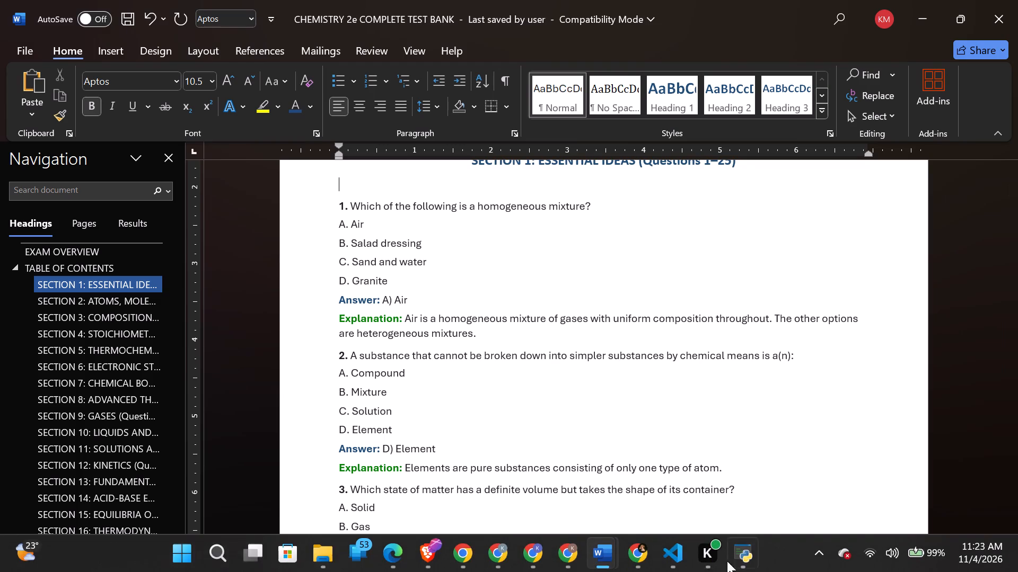
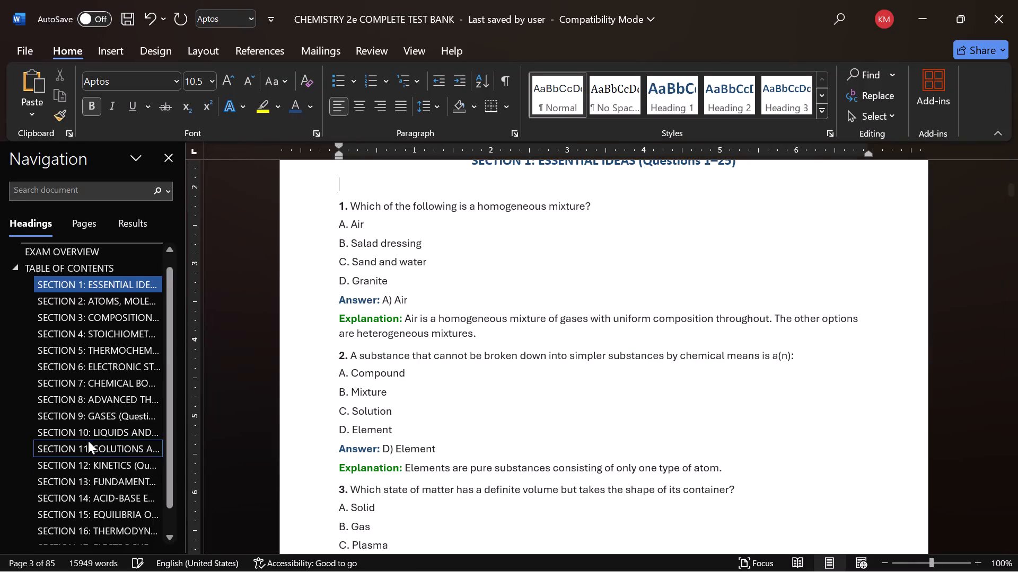
Centre the ANSWER KEY & EXPLANATIONS heading.
{"action": "scroll", "coordinate": [87, 440], "scroll_direction": "down", "scroll_amount": 6}
{"action": "left_click", "coordinate": [109, 536]}
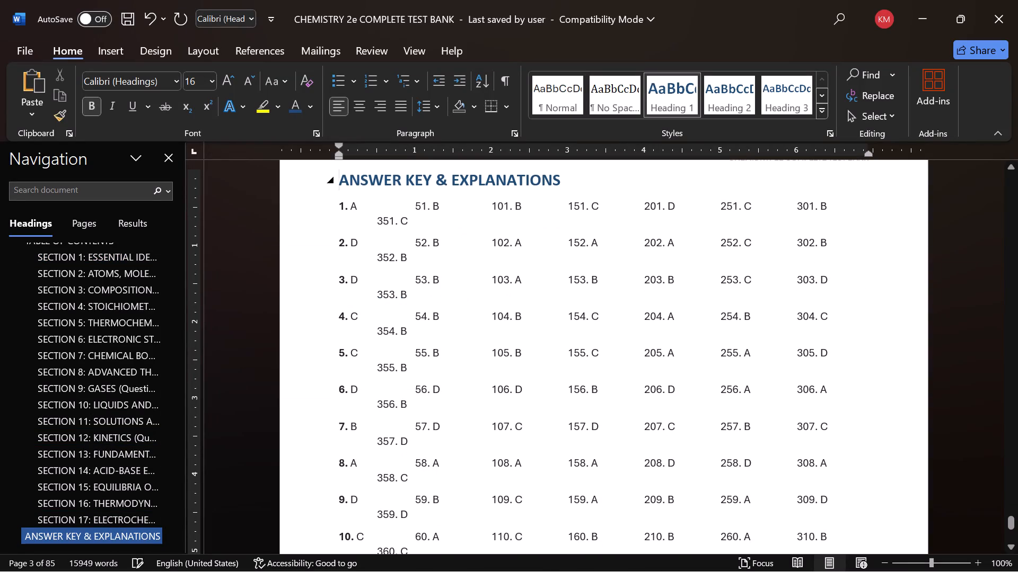
{"action": "left_click", "coordinate": [364, 112]}
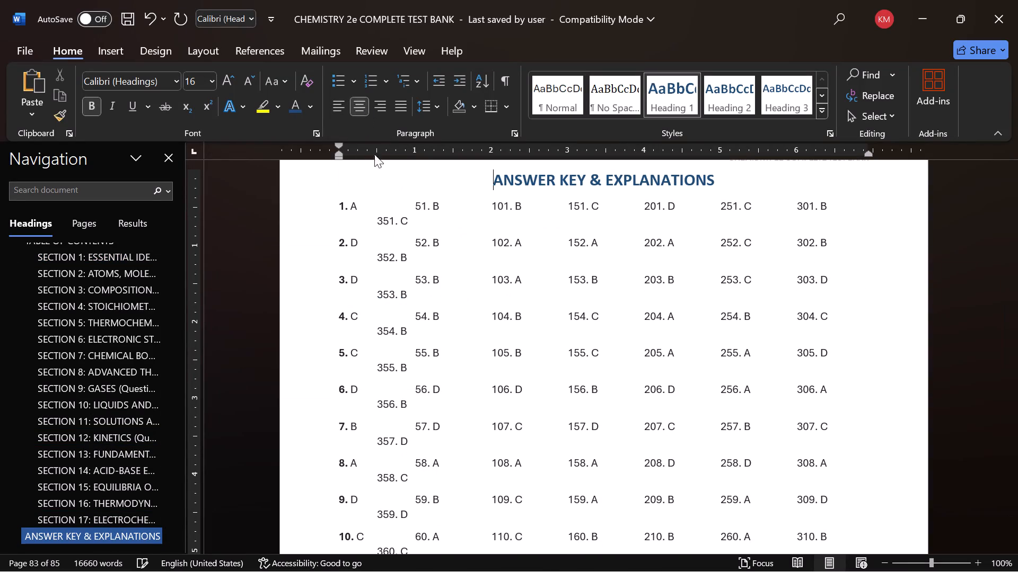
Remove the bold formatting from all answer key entries, from question 1 through question 400.
{"action": "left_click", "coordinate": [400, 261]}
{"action": "left_click_drag", "start_coordinate": [335, 199], "coordinate": [697, 571]}
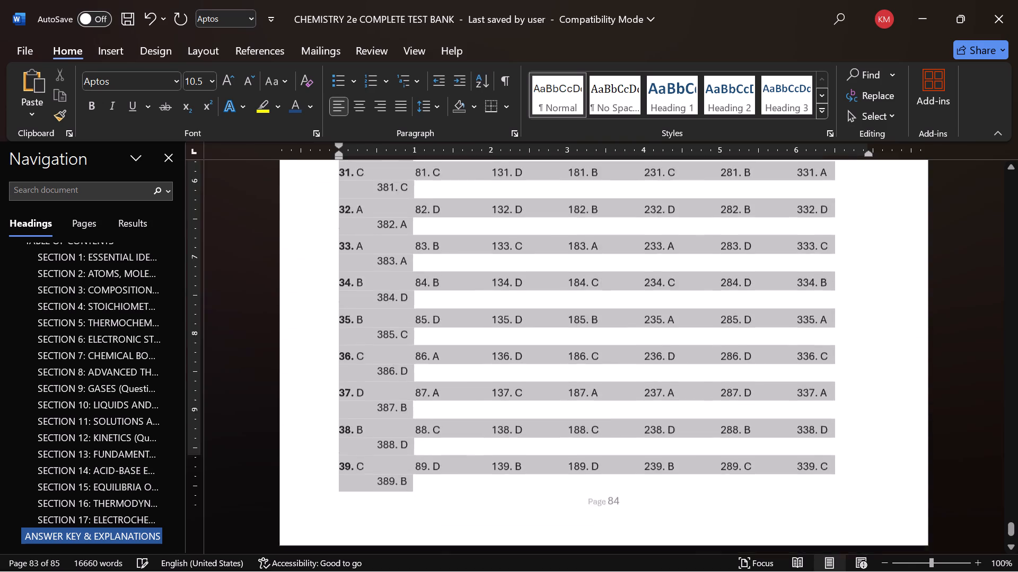
{"action": "left_click_drag", "start_coordinate": [697, 571], "coordinate": [480, 305]}
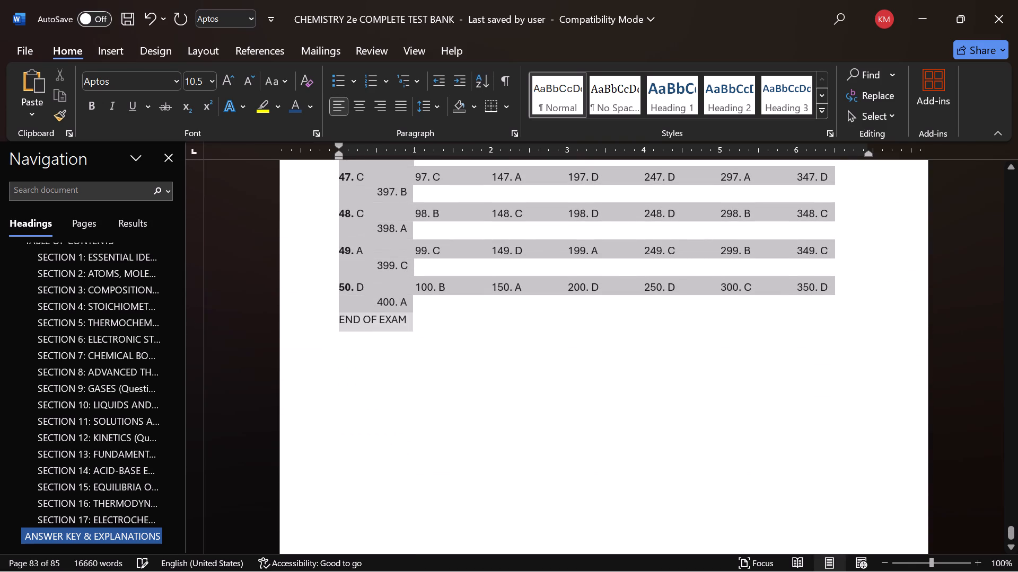
{"action": "left_click_drag", "start_coordinate": [480, 305], "coordinate": [480, 303]}
{"action": "left_click", "coordinate": [502, 267]}
{"action": "left_click", "coordinate": [497, 271]}
{"action": "left_click", "coordinate": [505, 278]}
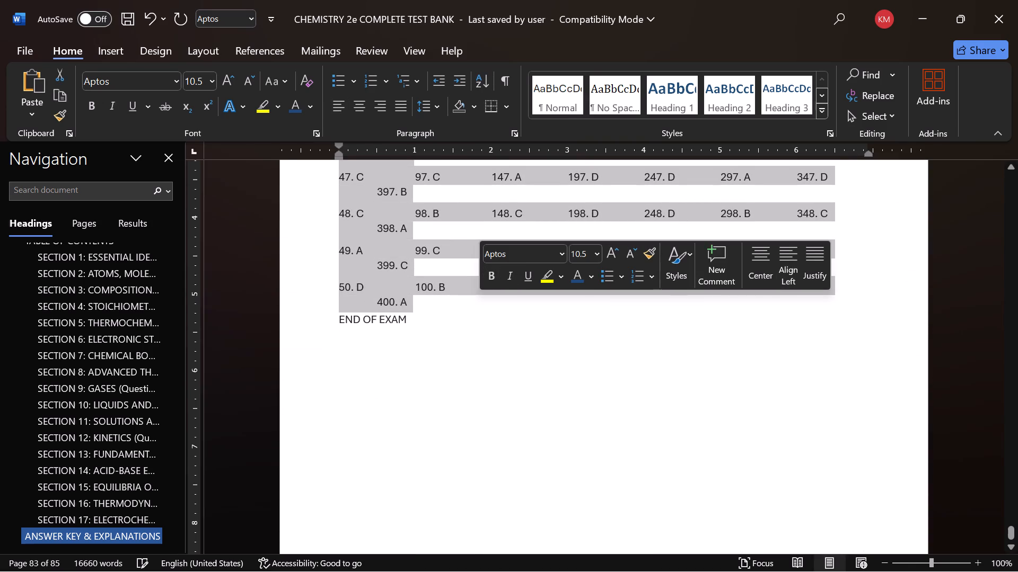
Insert a blank line between the last answer key row and END OF EXAM.
{"action": "left_click", "coordinate": [413, 303]}
{"action": "key", "text": "Return"}
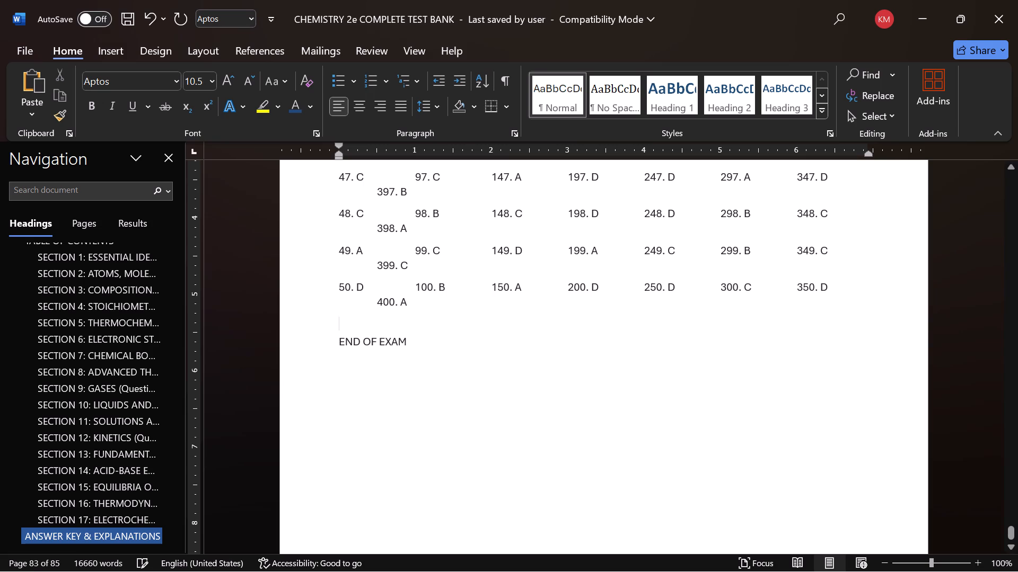
Format the END OF EXAM line as centred, with the Strong style and font size 14.
{"action": "left_click", "coordinate": [302, 351]}
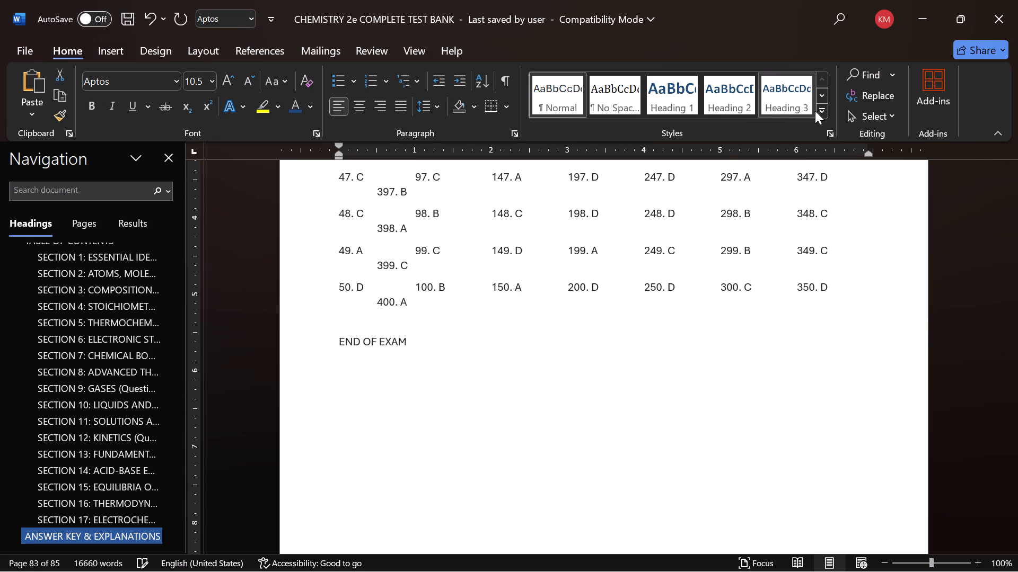
{"action": "left_click", "coordinate": [817, 111]}
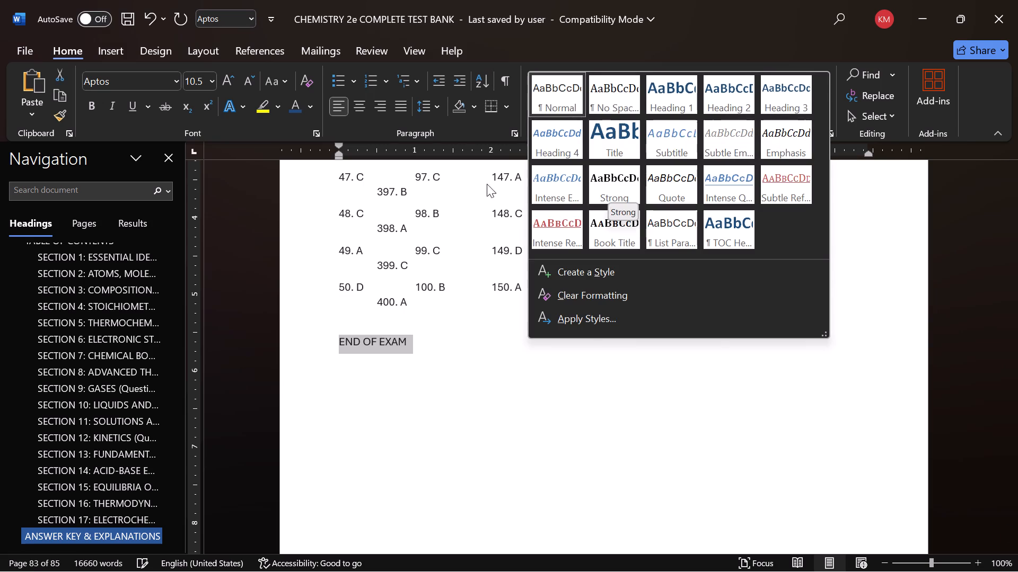
{"action": "left_click", "coordinate": [361, 108]}
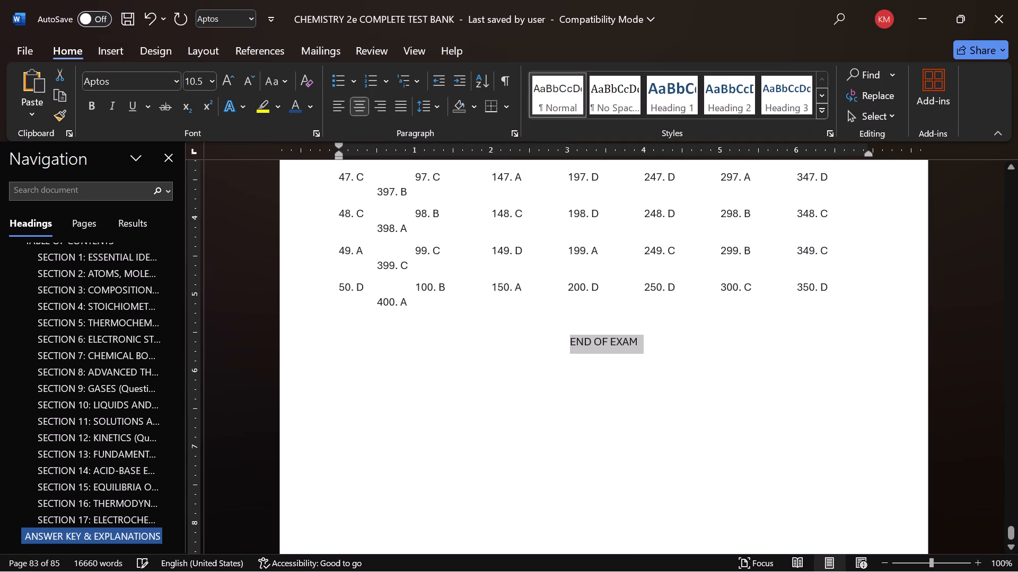
{"action": "left_click", "coordinate": [821, 117]}
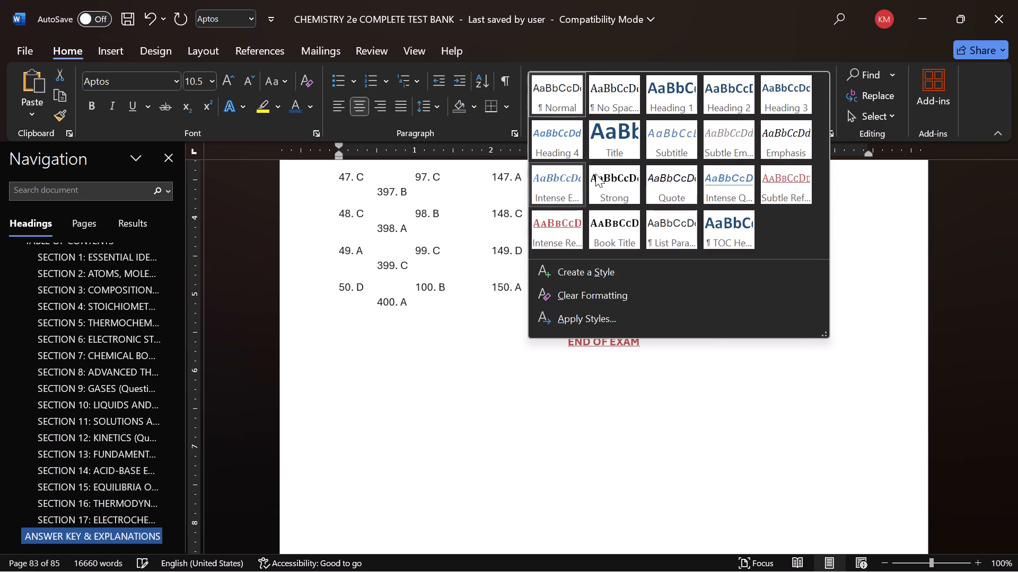
{"action": "left_click", "coordinate": [598, 176]}
{"action": "double_click", "coordinate": [225, 75]}
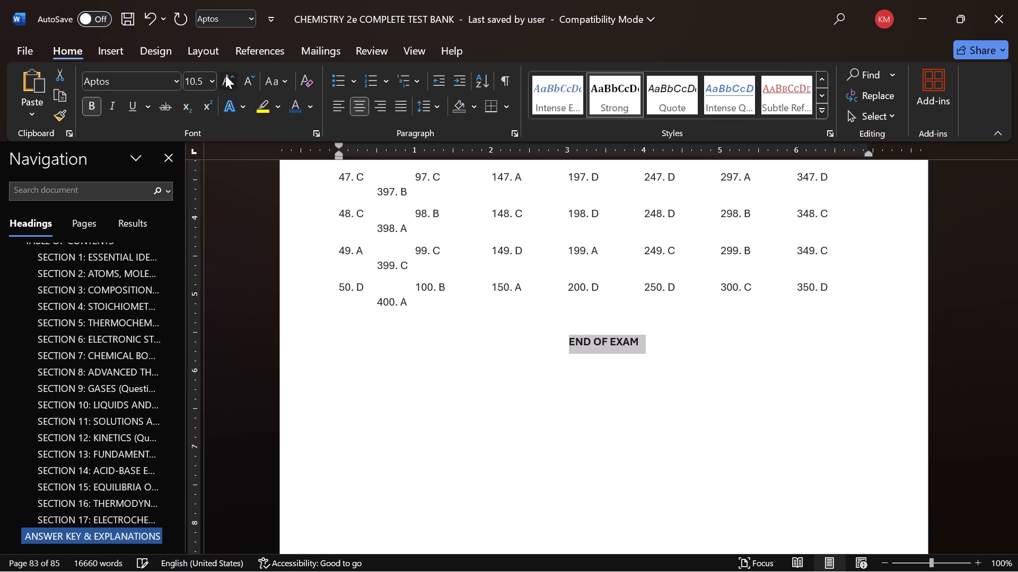
{"action": "left_click", "coordinate": [224, 76]}
{"action": "left_click", "coordinate": [551, 407]}
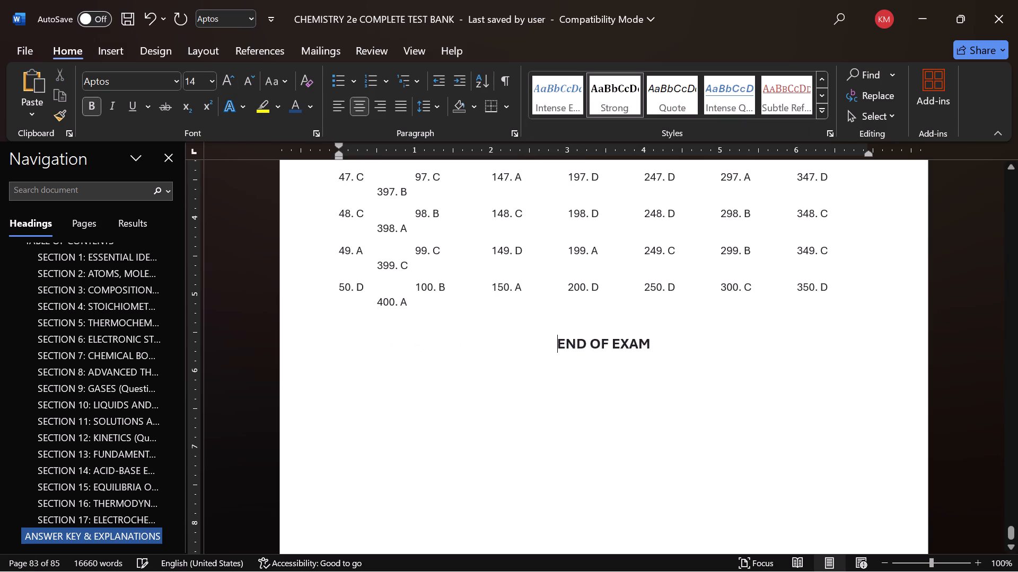
Save the test bank as CHEMISTRY 2e COMPLETE TEST BANK, a Word Document in the newest format, in the 2026 Start-up folder.
{"action": "scroll", "coordinate": [551, 407], "scroll_direction": "up", "scroll_amount": 7}
{"action": "scroll", "coordinate": [551, 407], "scroll_direction": "up", "scroll_amount": 17}
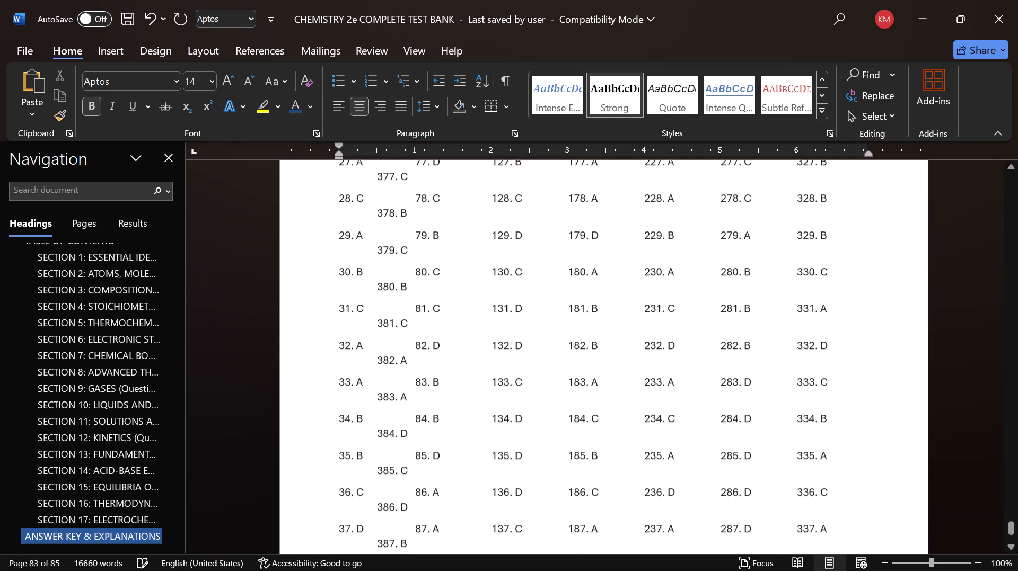
{"action": "left_click_drag", "start_coordinate": [1013, 531], "coordinate": [1005, 167]}
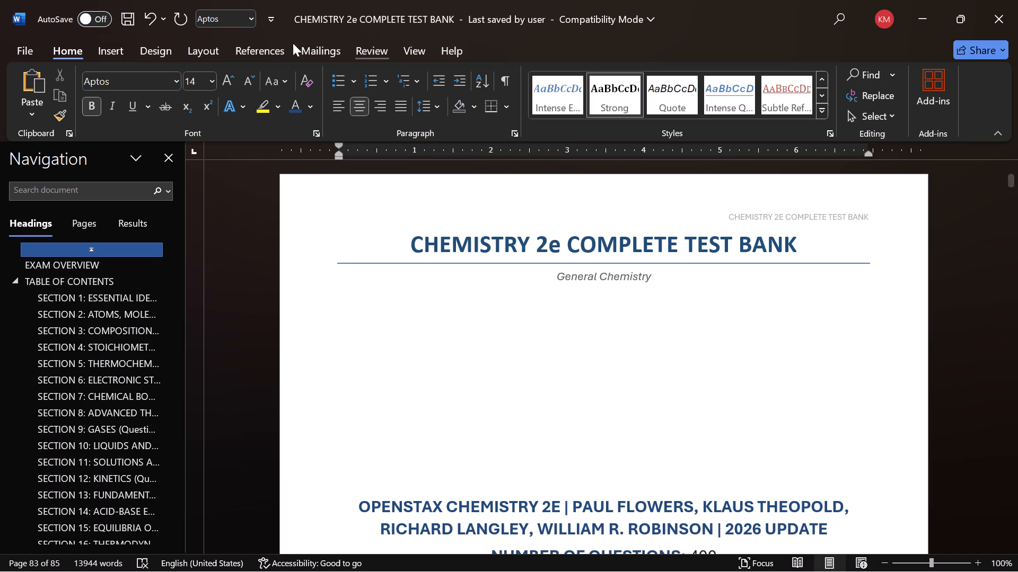
{"action": "left_click", "coordinate": [16, 47]}
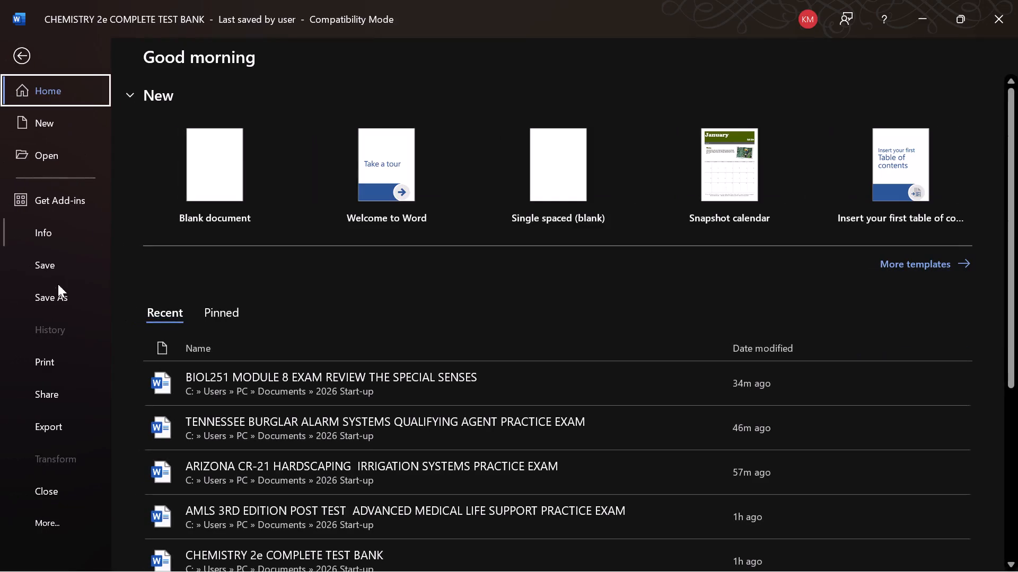
{"action": "left_click", "coordinate": [56, 297]}
{"action": "left_click", "coordinate": [417, 185]}
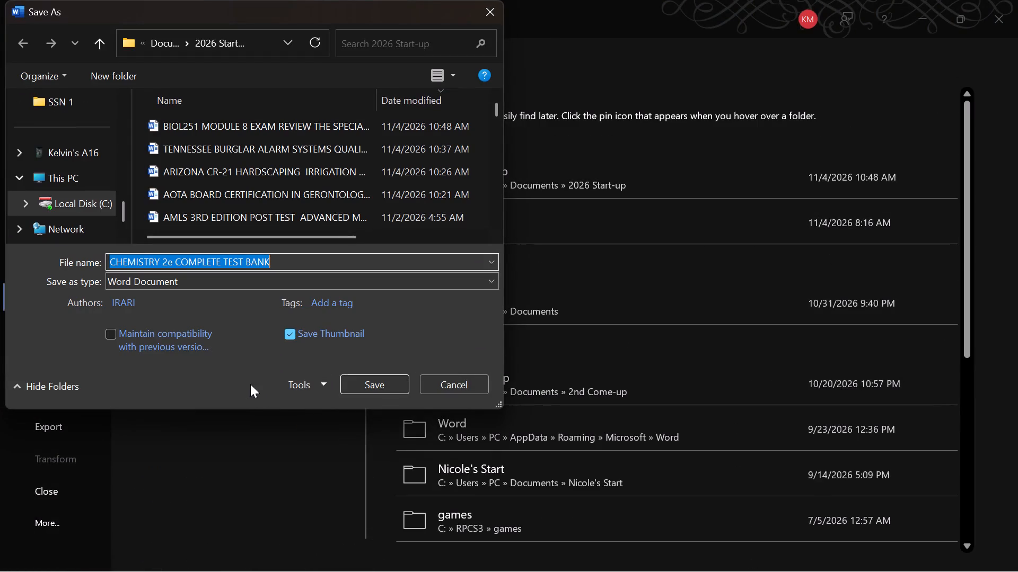
{"action": "left_click", "coordinate": [367, 380]}
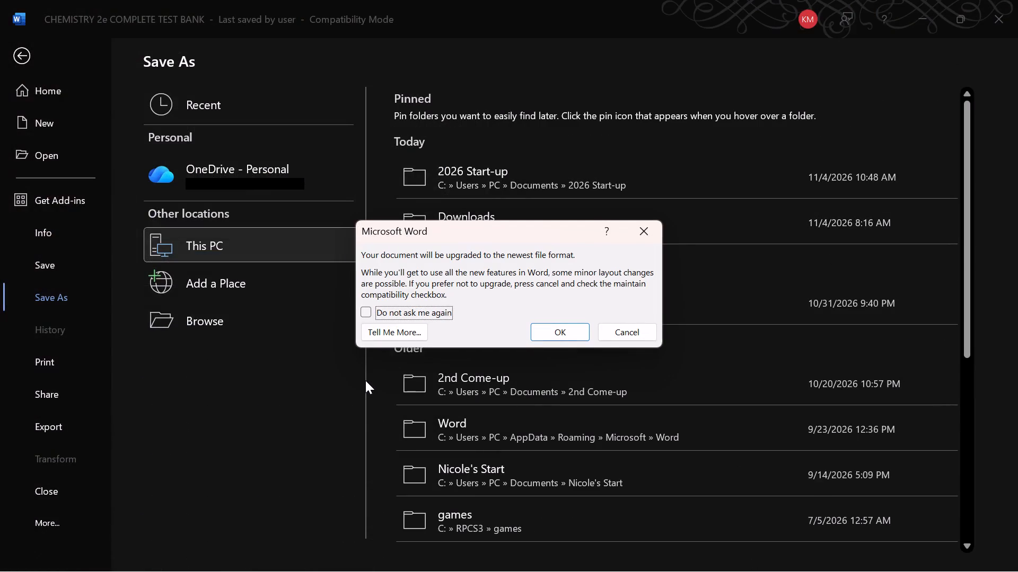
{"action": "left_click", "coordinate": [560, 324]}
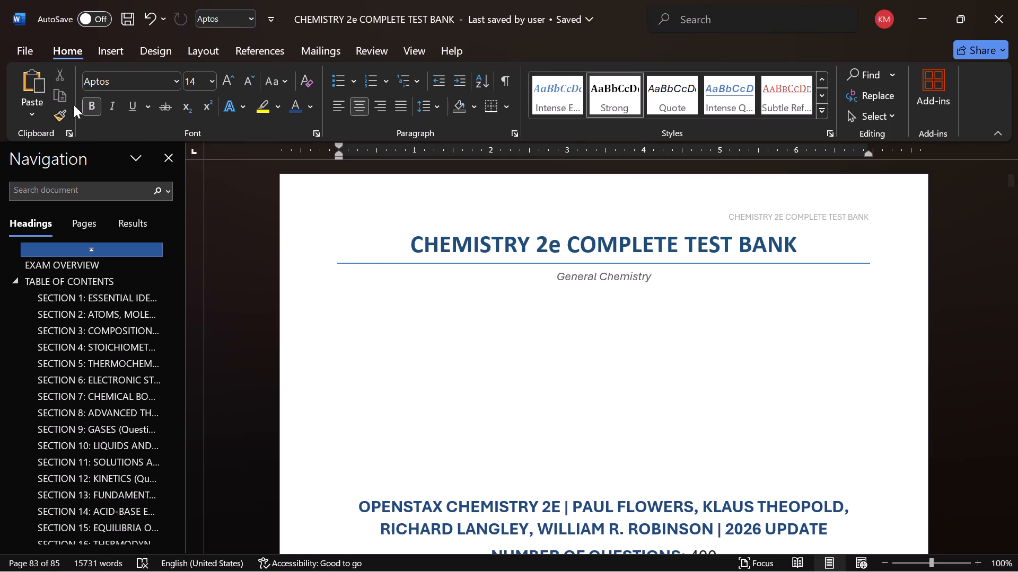
Save a PDF copy of the test bank as CHEMISTRY 2e COMPLETE TEST BANK in the 2026 Start-up folder.
{"action": "left_click", "coordinate": [28, 53]}
{"action": "left_click", "coordinate": [75, 301]}
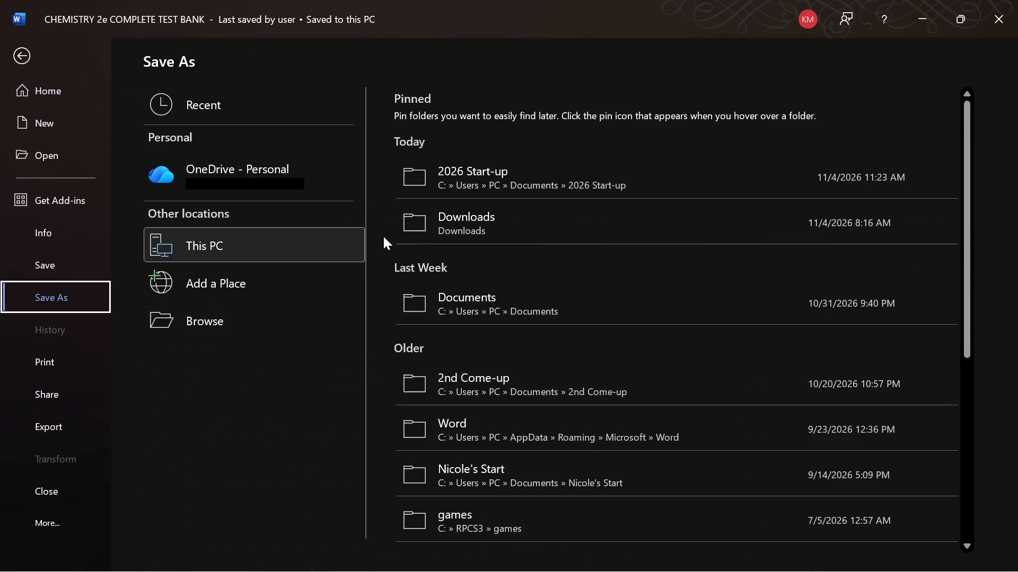
{"action": "left_click", "coordinate": [423, 181]}
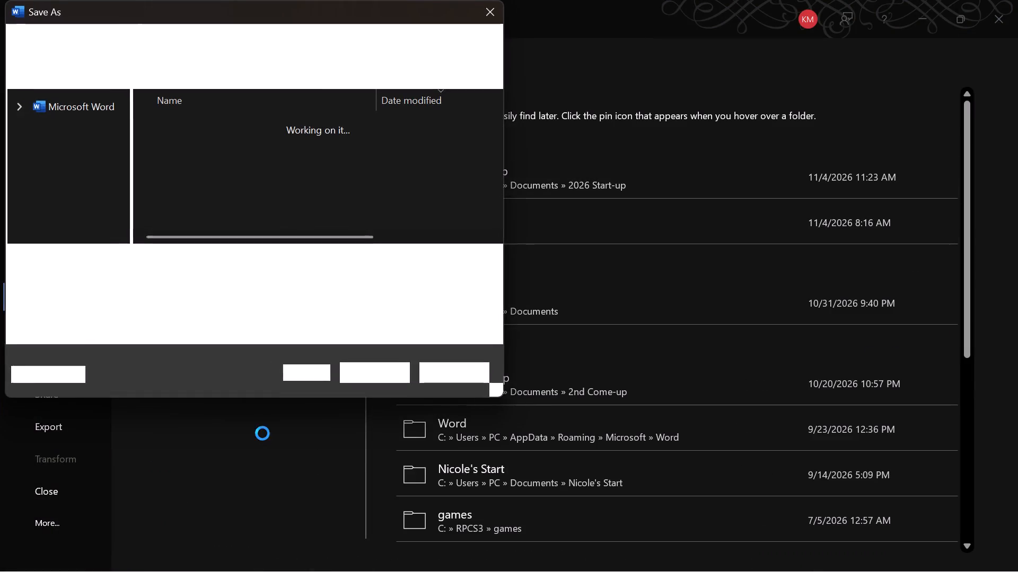
{"action": "left_click", "coordinate": [228, 282]}
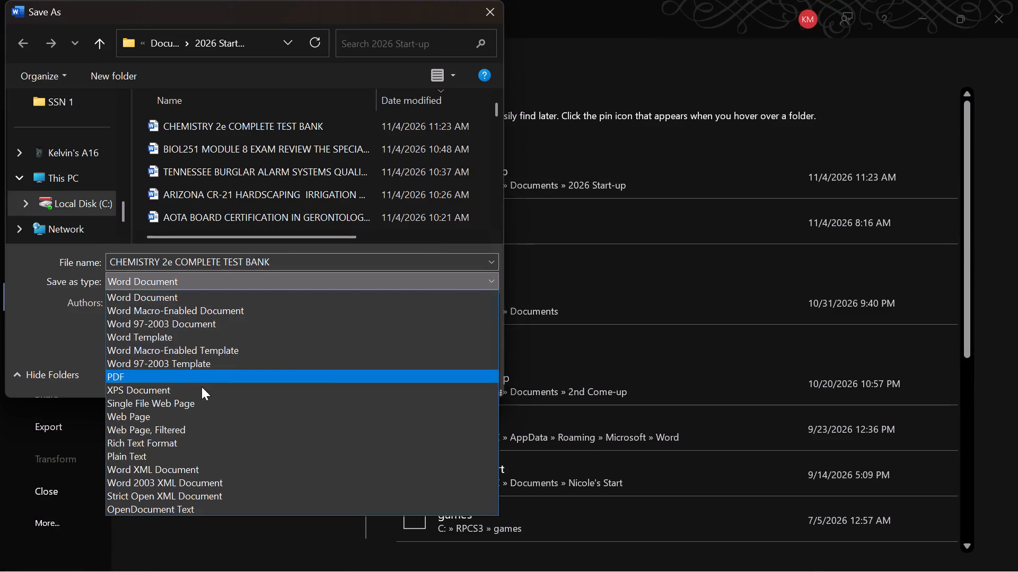
{"action": "left_click", "coordinate": [201, 387]}
{"action": "left_click", "coordinate": [282, 284]}
{"action": "left_click", "coordinate": [209, 373]}
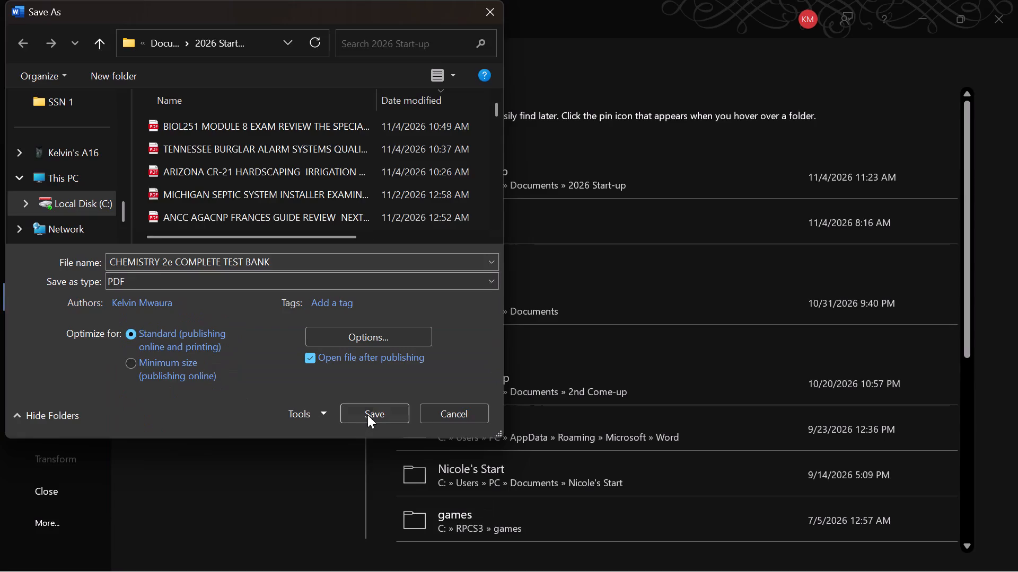
{"action": "left_click", "coordinate": [368, 415]}
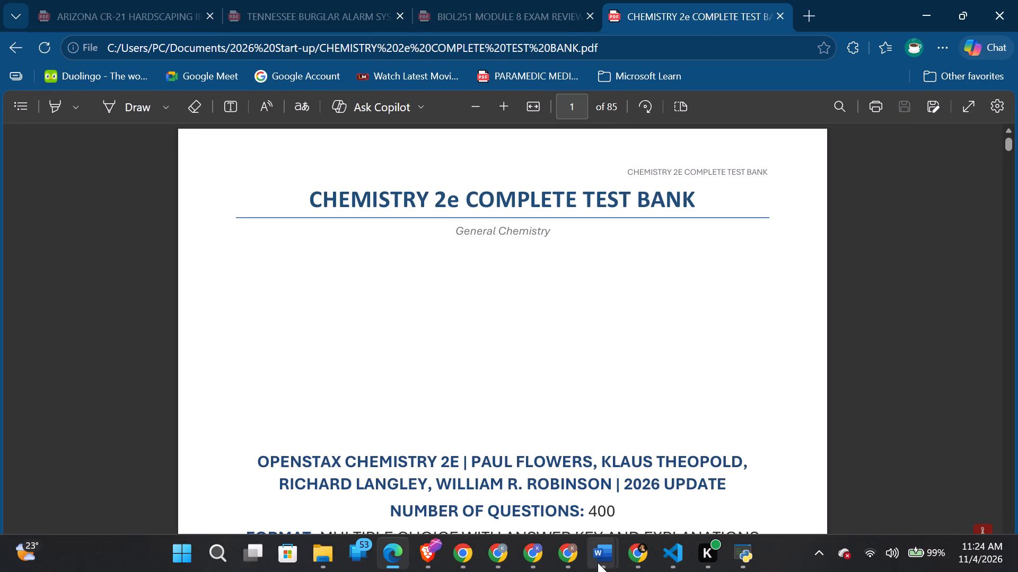
Switch to the AMLS 3rd Edition document in Word and add blank lines after the Format line to move EXAM OVERVIEW to page 2.
{"action": "left_click", "coordinate": [882, 473]}
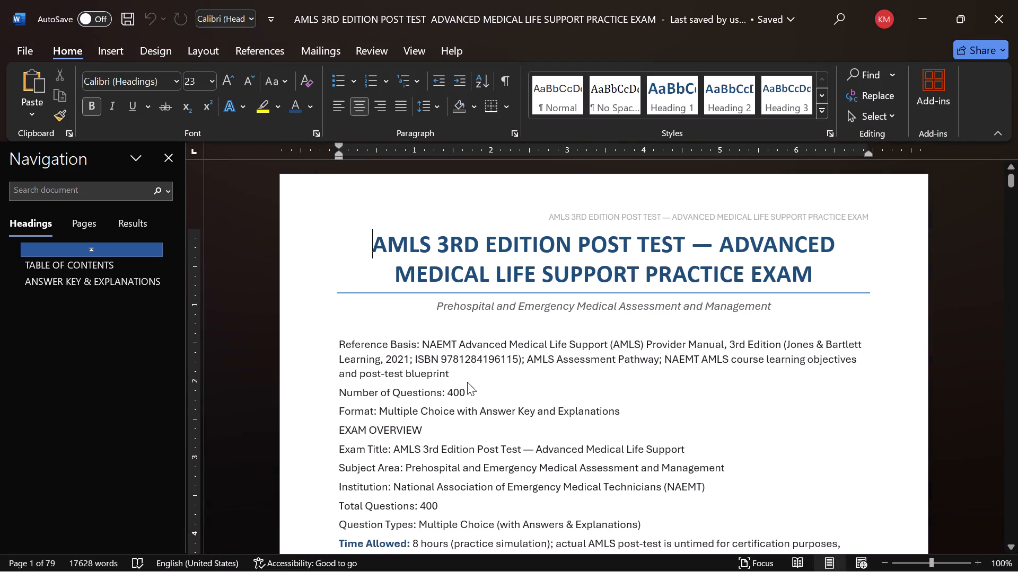
{"action": "left_click", "coordinate": [631, 409]}
{"action": "key", "text": "Return"}
{"action": "key", "text": "Return"}
{"action": "key", "text": "Return"}
{"action": "key", "text": "Return"}
{"action": "key", "text": "Return"}
{"action": "key", "text": "Return"}
{"action": "key", "text": "Return"}
{"action": "key", "text": "Return"}
{"action": "key", "text": "Return"}
{"action": "key", "text": "Return"}
{"action": "key", "text": "Return"}
{"action": "key", "text": "Return"}
{"action": "key", "text": "Return"}
{"action": "key", "text": "Return"}
{"action": "key", "text": "Return"}
{"action": "key", "text": "Return"}
{"action": "key", "text": "Return"}
{"action": "key", "text": "Return"}
{"action": "key", "text": "Return"}
{"action": "key", "text": "Return"}
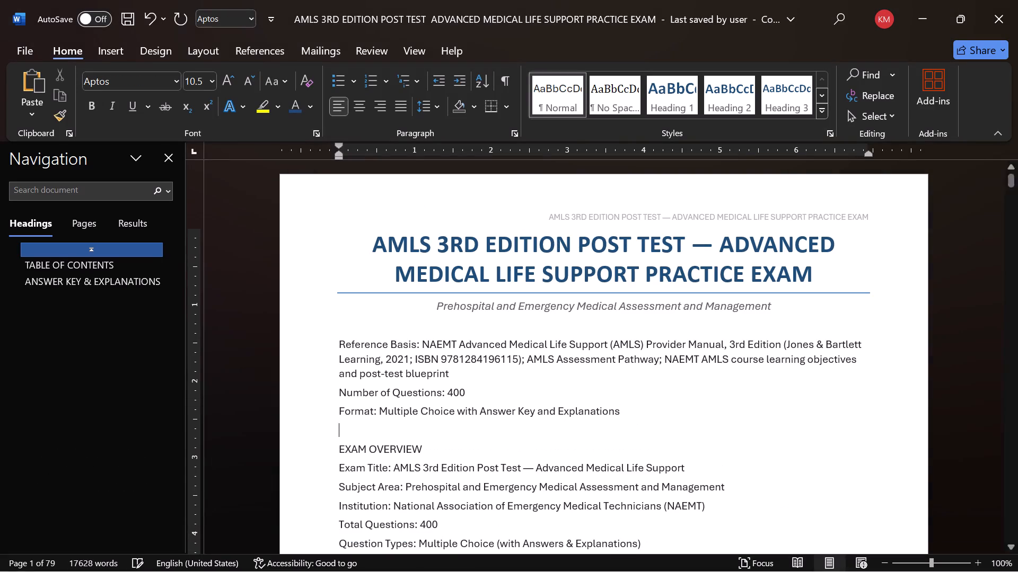
{"action": "scroll", "coordinate": [604, 445], "scroll_direction": "down", "scroll_amount": 14}
{"action": "key", "text": "Return"}
{"action": "key", "text": "Return"}
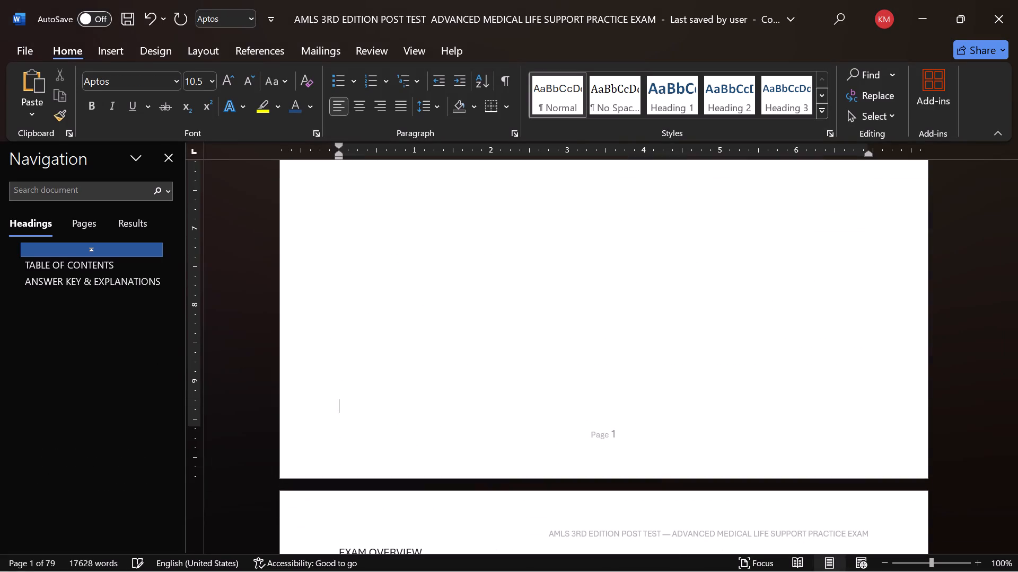
Centre the Reference Basis, Number of Questions and Format paragraphs and increase their font size to 14.
{"action": "scroll", "coordinate": [536, 439], "scroll_direction": "up", "scroll_amount": 15}
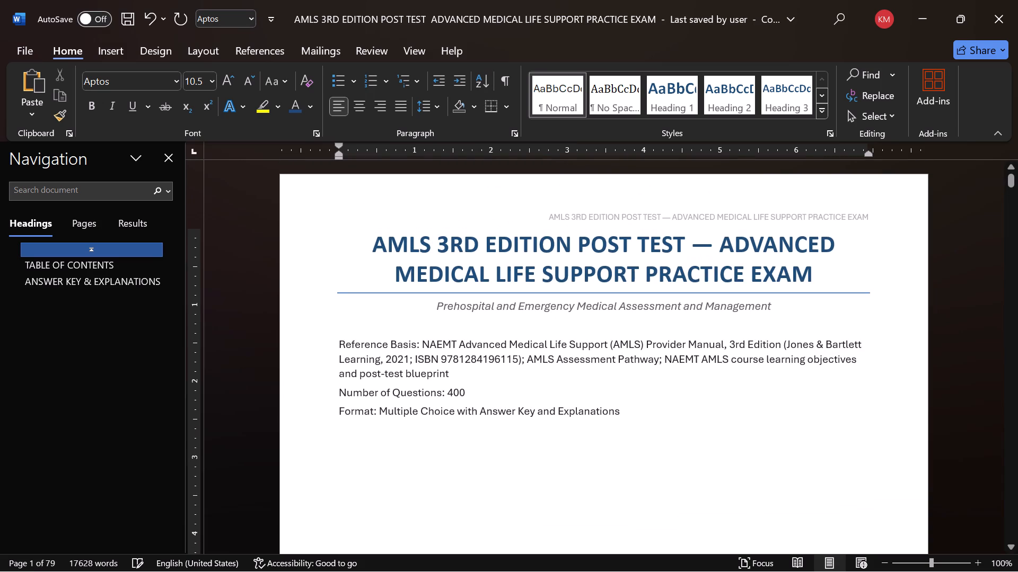
{"action": "left_click_drag", "start_coordinate": [312, 341], "coordinate": [330, 405]}
{"action": "left_click", "coordinate": [612, 368]}
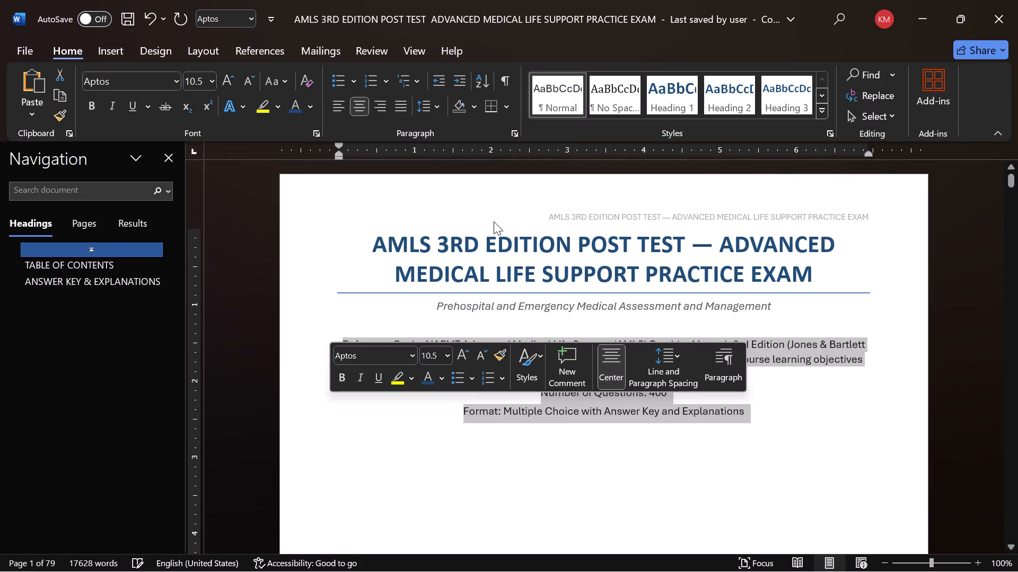
{"action": "triple_click", "coordinate": [229, 84]}
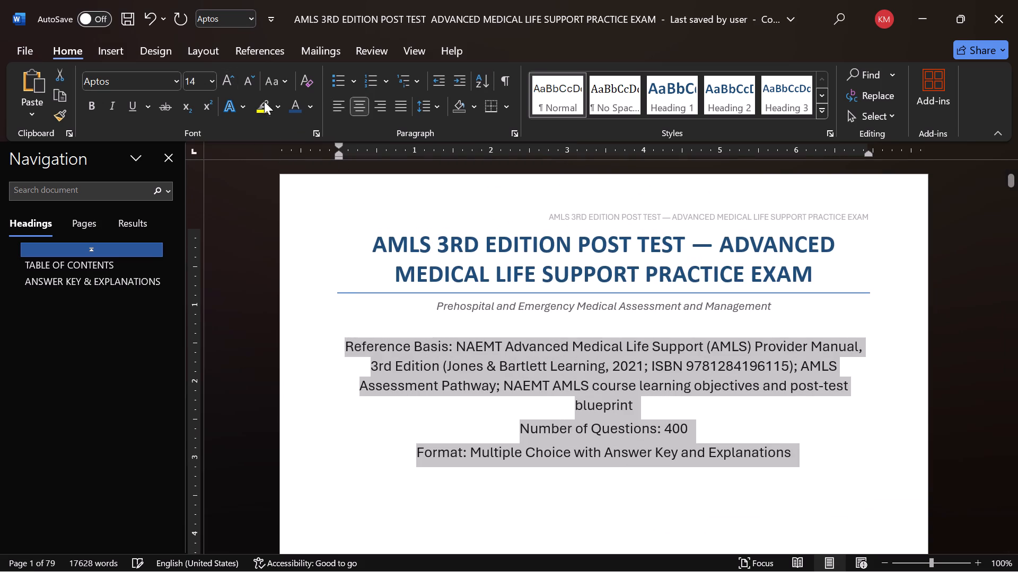
Change the Reference Basis, Number of Questions and Format paragraphs to uppercase.
{"action": "left_click", "coordinate": [273, 82]}
{"action": "left_click", "coordinate": [317, 147]}
{"action": "left_click", "coordinate": [483, 402]}
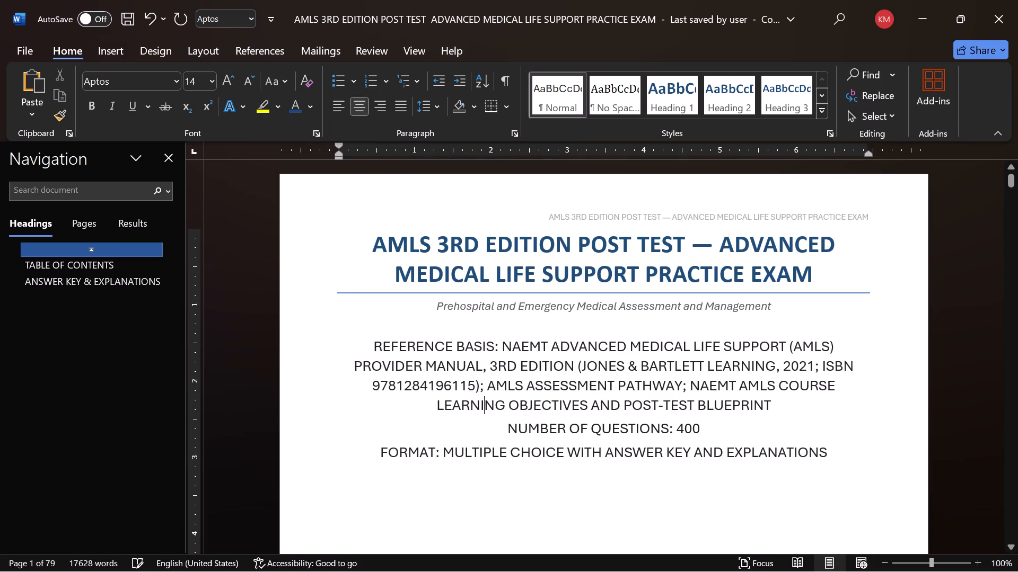
Insert seven blank lines between the subtitle and the REFERENCE BASIS paragraph.
{"action": "left_click", "coordinate": [478, 333]}
{"action": "key", "text": "Return"}
{"action": "key", "text": "Return"}
{"action": "key", "text": "Return"}
{"action": "key", "text": "Return"}
{"action": "key", "text": "Return"}
{"action": "key", "text": "Return"}
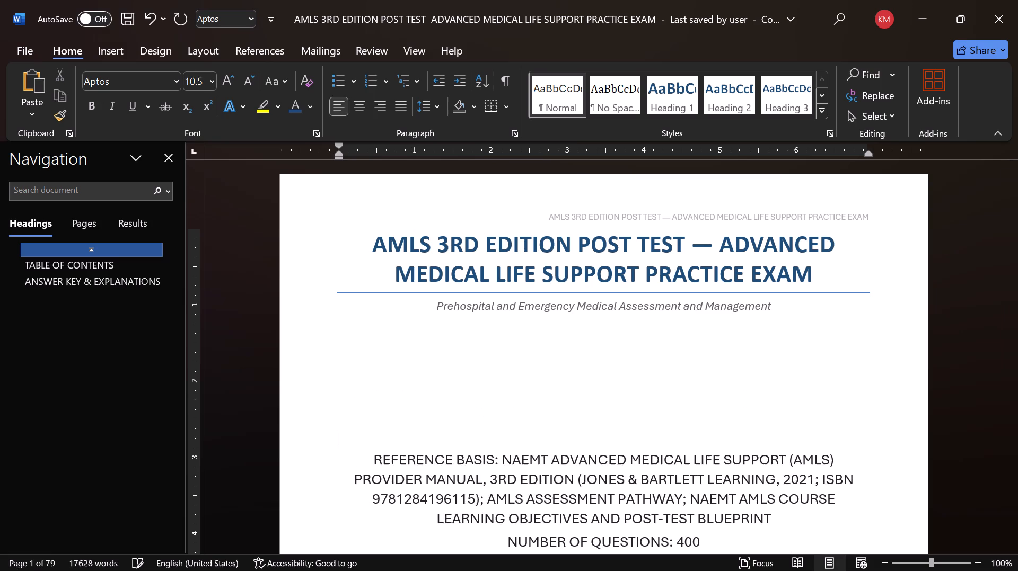
{"action": "key", "text": "Return"}
Make the whole REFERENCE BASIS paragraph bold and dark blue.
{"action": "scroll", "coordinate": [478, 364], "scroll_direction": "down", "scroll_amount": 5}
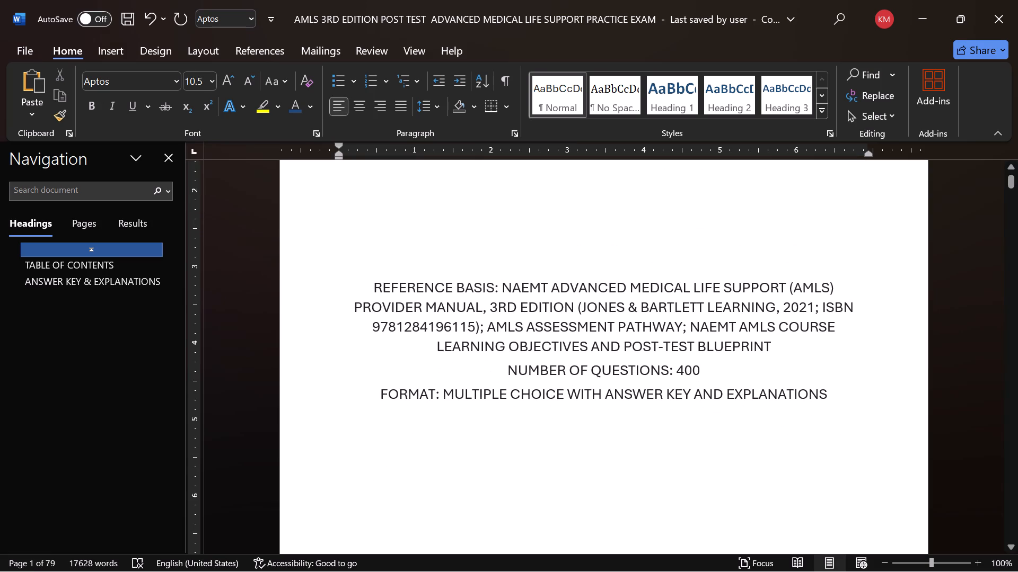
{"action": "left_click_drag", "start_coordinate": [315, 290], "coordinate": [335, 351]}
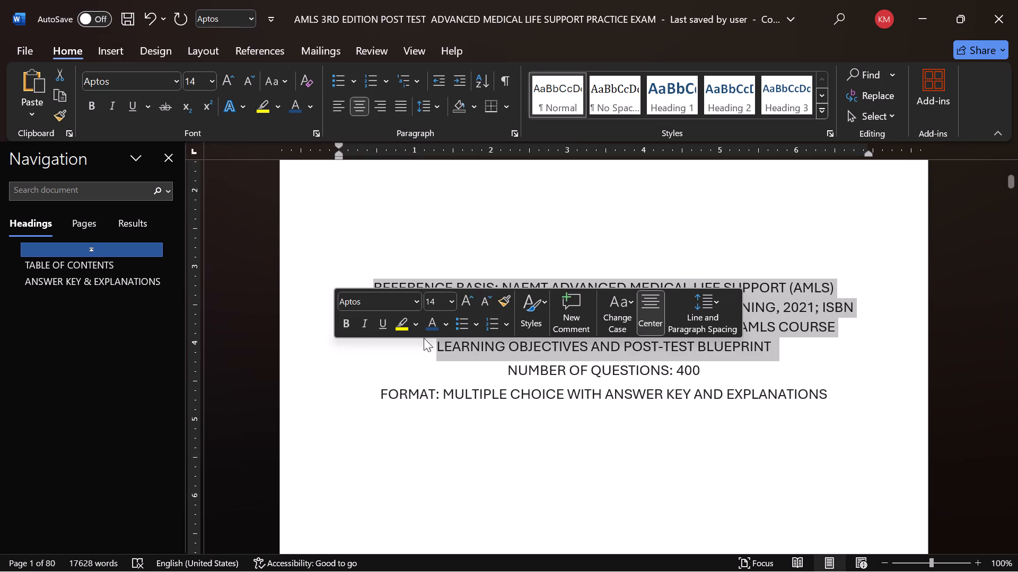
{"action": "left_click", "coordinate": [352, 327]}
{"action": "left_click", "coordinate": [429, 328]}
{"action": "left_click", "coordinate": [475, 392]}
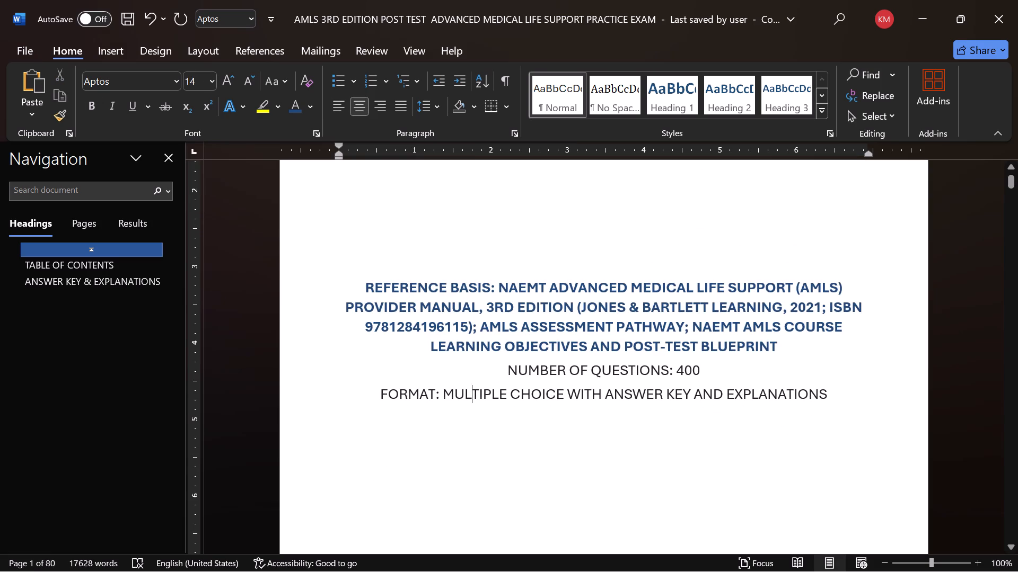
Make the "NUMBER OF QUESTIONS:" and "FORMAT:" labels on the cover page bold and dark blue.
{"action": "left_click_drag", "start_coordinate": [674, 371], "coordinate": [512, 387]}
{"action": "left_click", "coordinate": [670, 396]}
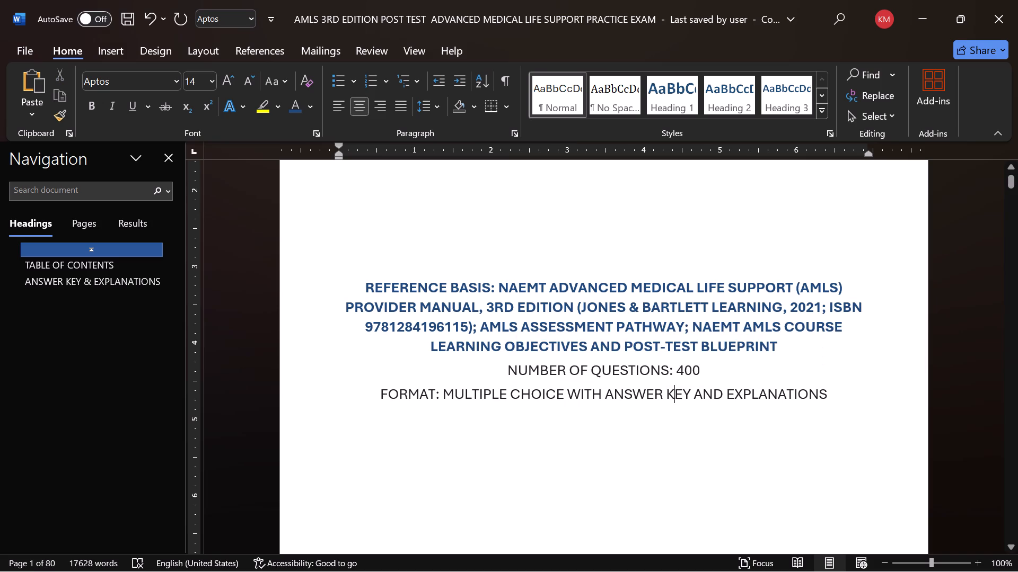
{"action": "left_click_drag", "start_coordinate": [672, 371], "coordinate": [543, 370]}
{"action": "left_click", "coordinate": [552, 340]}
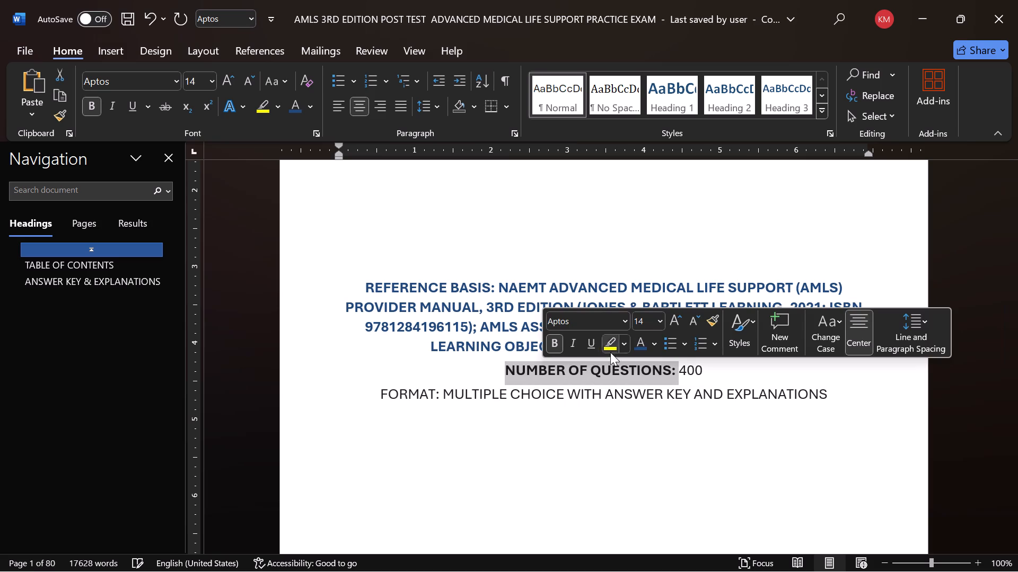
{"action": "left_click", "coordinate": [637, 343]}
{"action": "left_click_drag", "start_coordinate": [441, 397], "coordinate": [403, 400]}
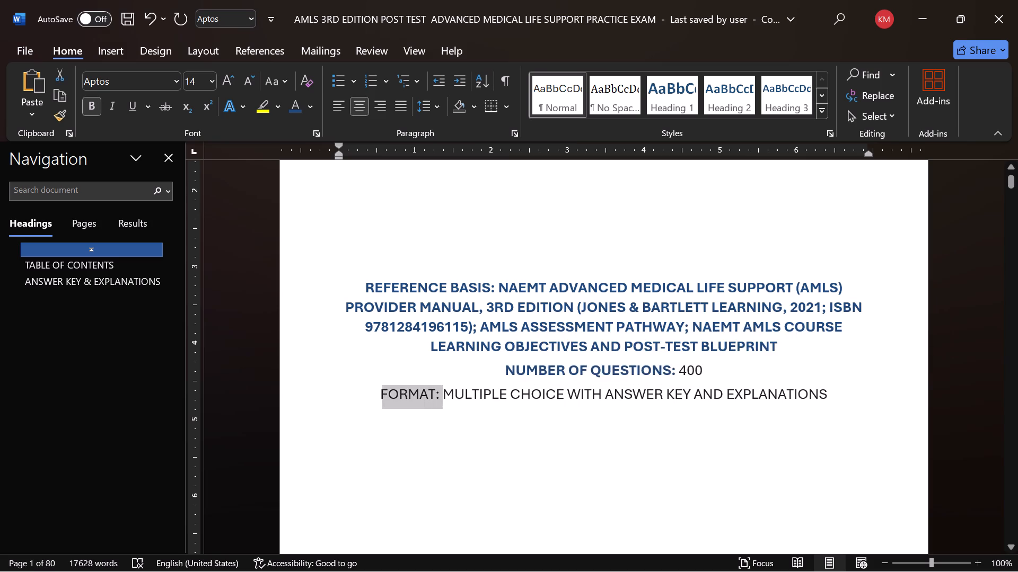
{"action": "left_click_drag", "start_coordinate": [403, 400], "coordinate": [398, 399]}
{"action": "left_click", "coordinate": [403, 368]}
{"action": "left_click", "coordinate": [501, 368]}
{"action": "left_click", "coordinate": [504, 437]}
Delete the nine blank lines above EXAM OVERVIEW so that it starts at the top of page 2.
{"action": "scroll", "coordinate": [505, 439], "scroll_direction": "up", "scroll_amount": 5}
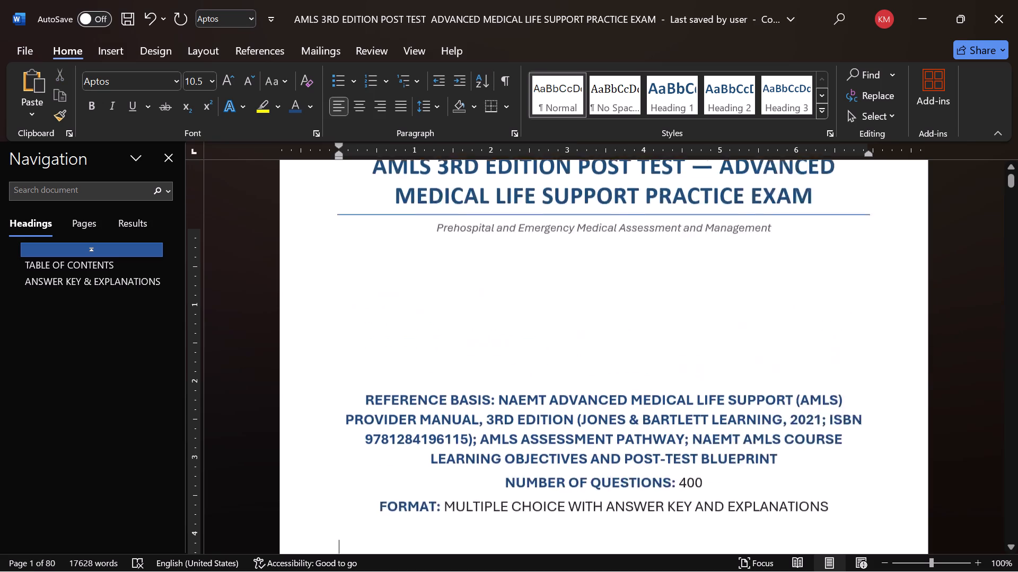
{"action": "scroll", "coordinate": [505, 439], "scroll_direction": "up", "scroll_amount": 3}
{"action": "scroll", "coordinate": [505, 439], "scroll_direction": "down", "scroll_amount": 16}
{"action": "scroll", "coordinate": [504, 439], "scroll_direction": "down", "scroll_amount": 7}
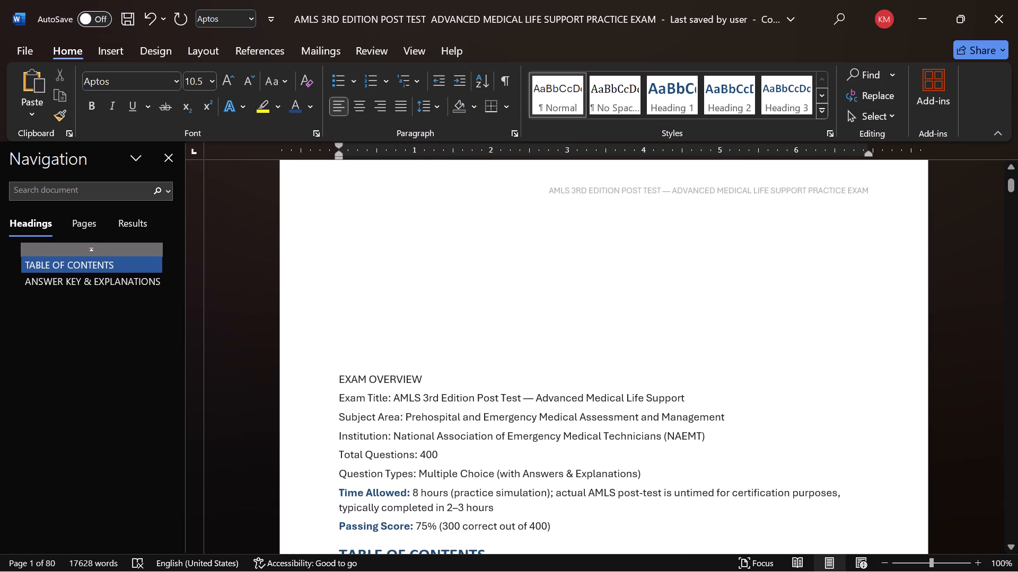
{"action": "left_click", "coordinate": [397, 359]}
{"action": "key", "text": "BackSpace"}
{"action": "key", "text": "BackSpace"}
{"action": "key", "text": "BackSpace"}
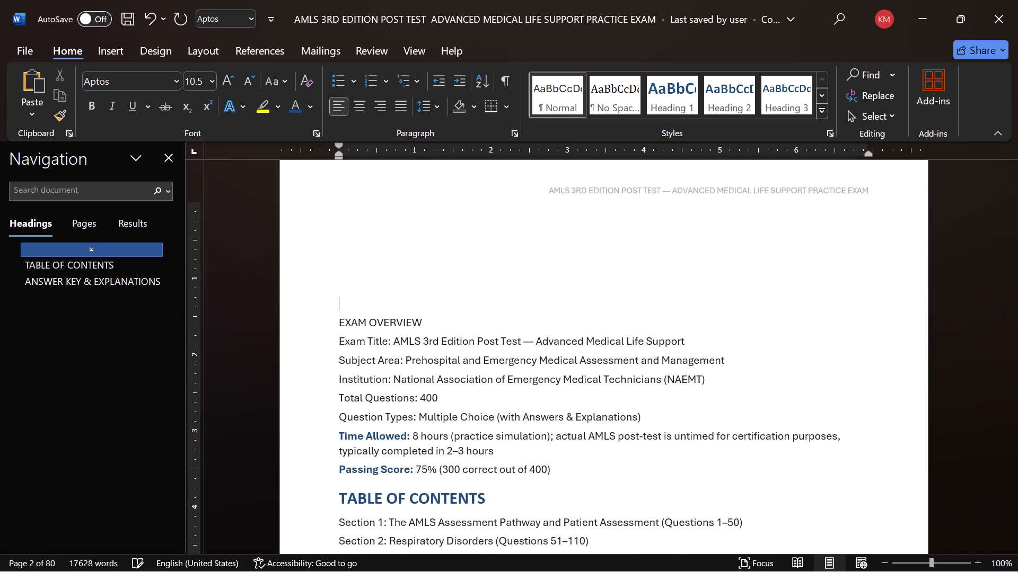
{"action": "key", "text": "BackSpace"}
{"action": "key", "text": "BackSpace"}
{"action": "key", "text": "BackSpace"}
{"action": "key", "text": "BackSpace"}
{"action": "key", "text": "BackSpace"}
{"action": "key", "text": "BackSpace"}
Increase the font size of the REFERENCE BASIS, NUMBER OF QUESTIONS and FORMAT paragraphs by one increment.
{"action": "scroll", "coordinate": [413, 396], "scroll_direction": "up", "scroll_amount": 4}
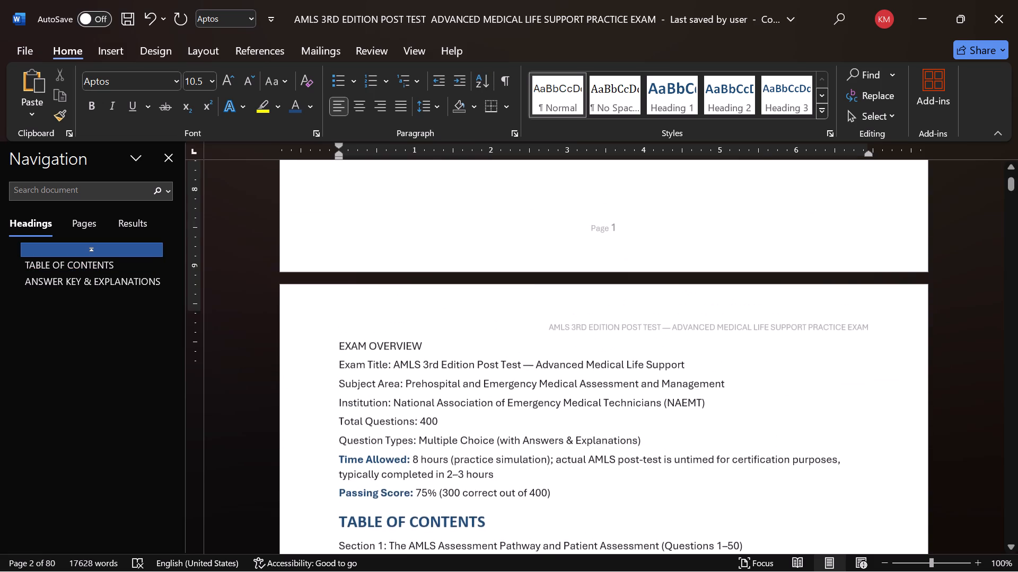
{"action": "scroll", "coordinate": [413, 396], "scroll_direction": "up", "scroll_amount": 11}
{"action": "left_click_drag", "start_coordinate": [305, 280], "coordinate": [330, 350]}
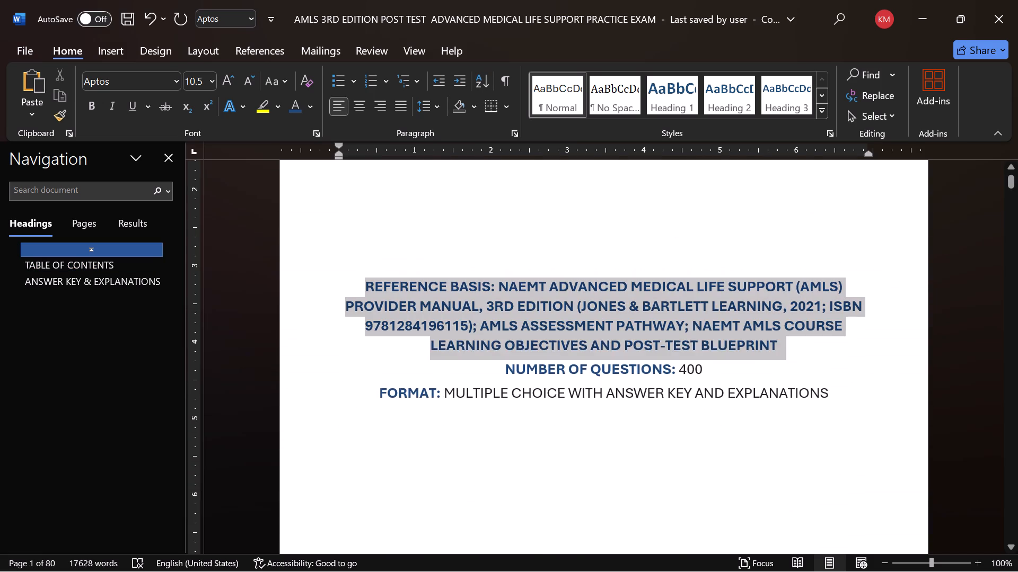
{"action": "left_click_drag", "start_coordinate": [330, 350], "coordinate": [345, 407]}
{"action": "left_click", "coordinate": [477, 358]}
{"action": "left_click", "coordinate": [504, 452]}
Delete the two blank lines above EXAM OVERVIEW at the top of page 2.
{"action": "scroll", "coordinate": [523, 476], "scroll_direction": "down", "scroll_amount": 6}
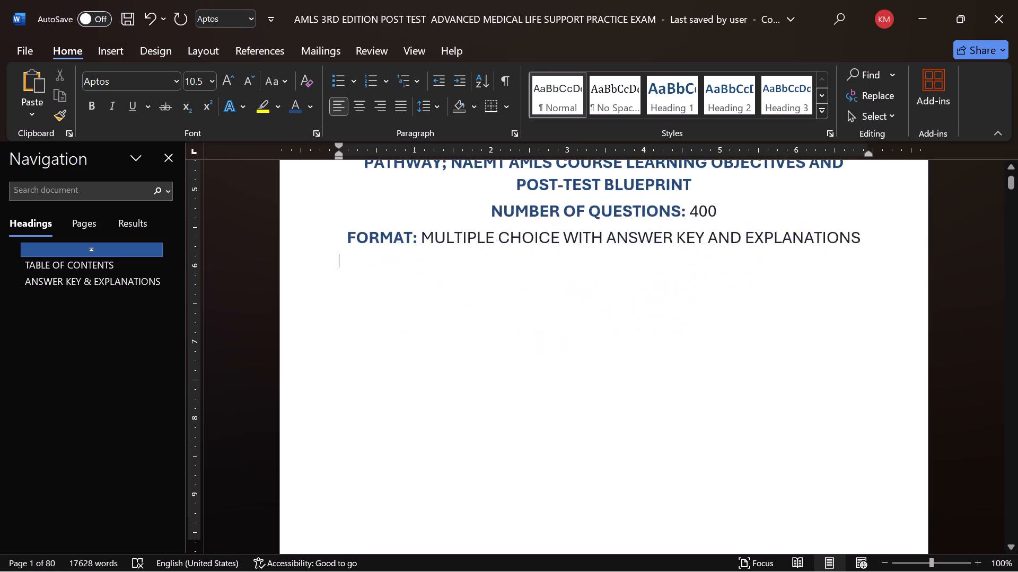
{"action": "scroll", "coordinate": [523, 476], "scroll_direction": "down", "scroll_amount": 9}
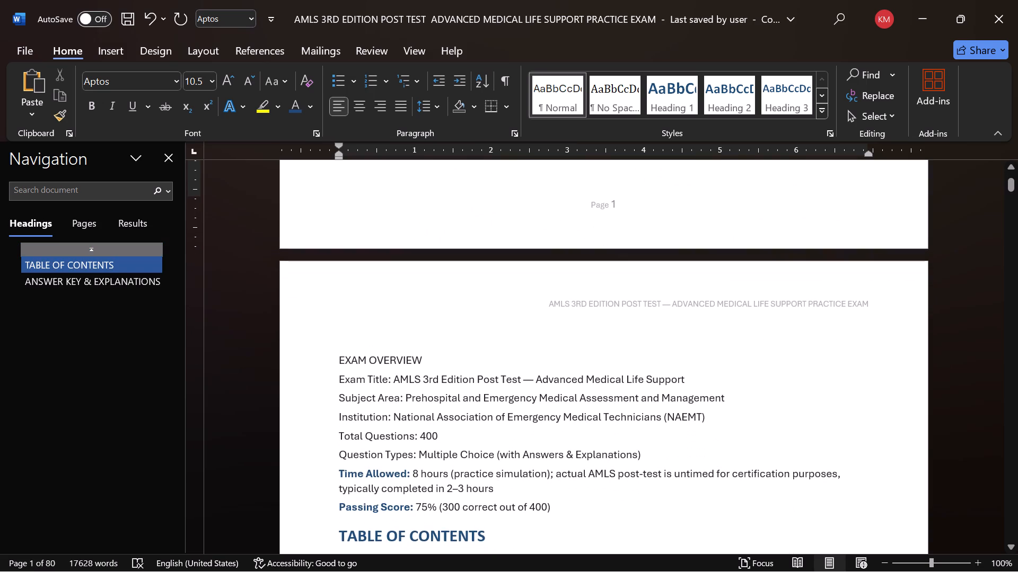
{"action": "left_click", "coordinate": [349, 344]}
{"action": "key", "text": "BackSpace"}
{"action": "key", "text": "BackSpace"}
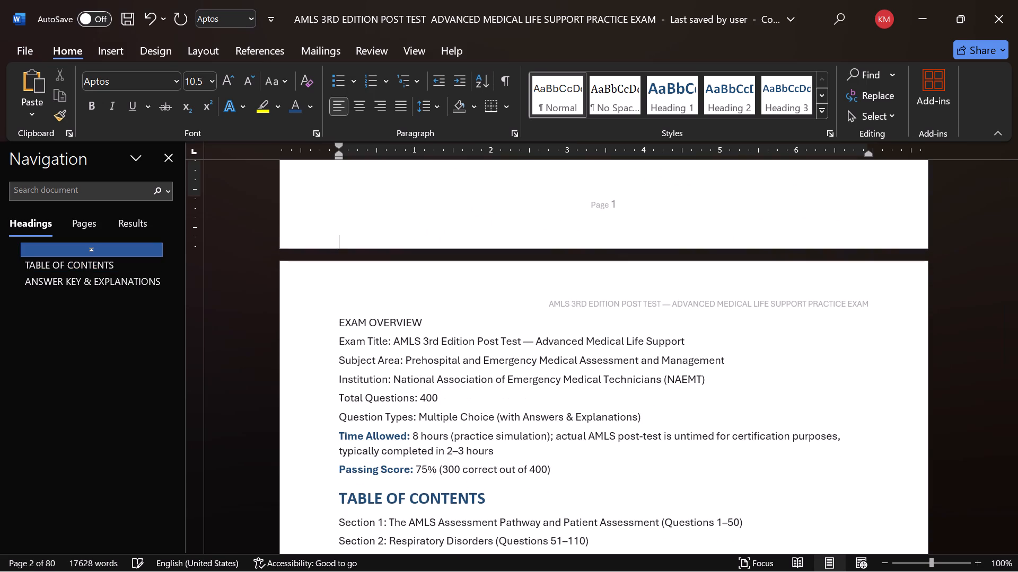
Apply the Heading 1 style to EXAM OVERVIEW and insert one blank line beneath it.
{"action": "left_click", "coordinate": [309, 325]}
{"action": "left_click", "coordinate": [673, 103]}
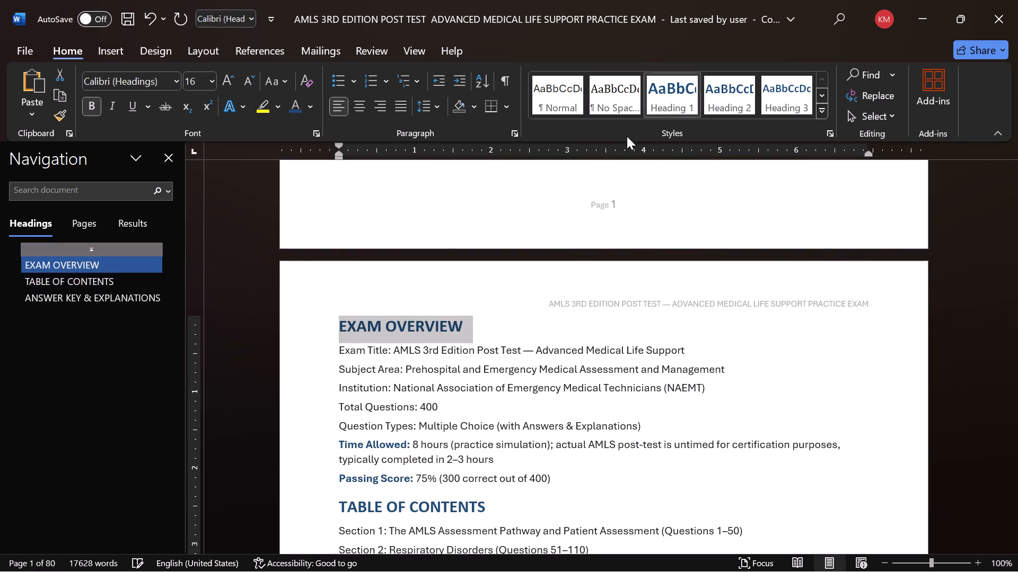
{"action": "left_click", "coordinate": [336, 352]}
{"action": "key", "text": "Return"}
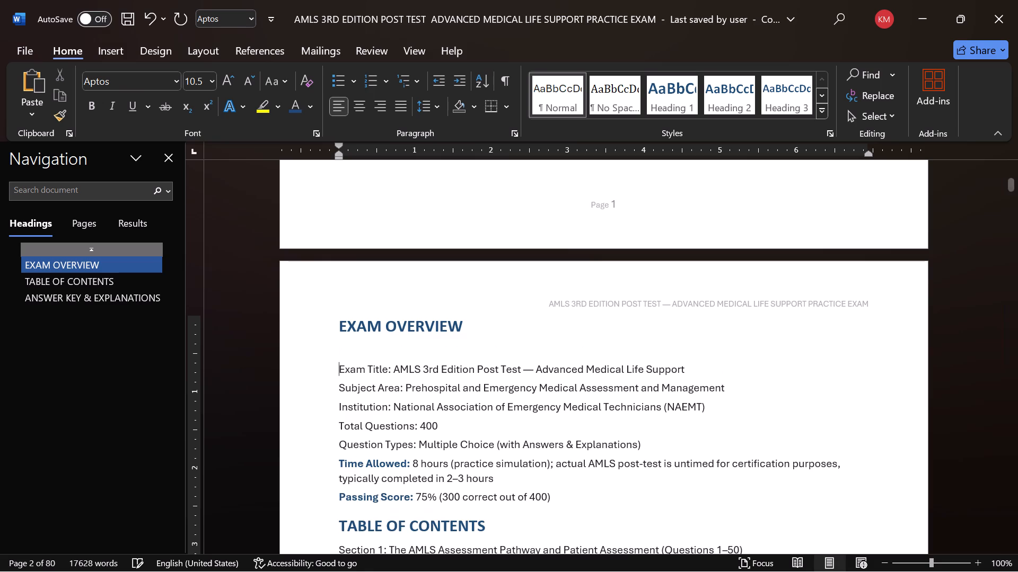
Increase the font size of the exam overview details, from Exam Title through Passing Score, to 11.
{"action": "left_click_drag", "start_coordinate": [320, 362], "coordinate": [331, 501]}
{"action": "left_click", "coordinate": [463, 455]}
{"action": "left_click", "coordinate": [477, 498]}
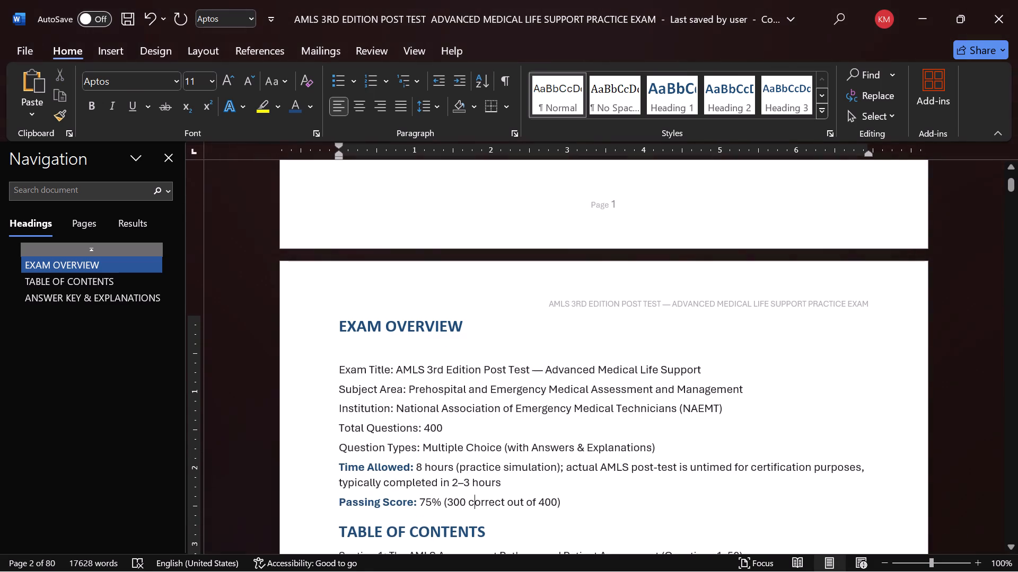
Make the "Exam Title:", "Subject Area:" and "Institution:" labels bold and dark blue.
{"action": "left_click_drag", "start_coordinate": [394, 369], "coordinate": [353, 374]}
{"action": "left_click", "coordinate": [361, 347]}
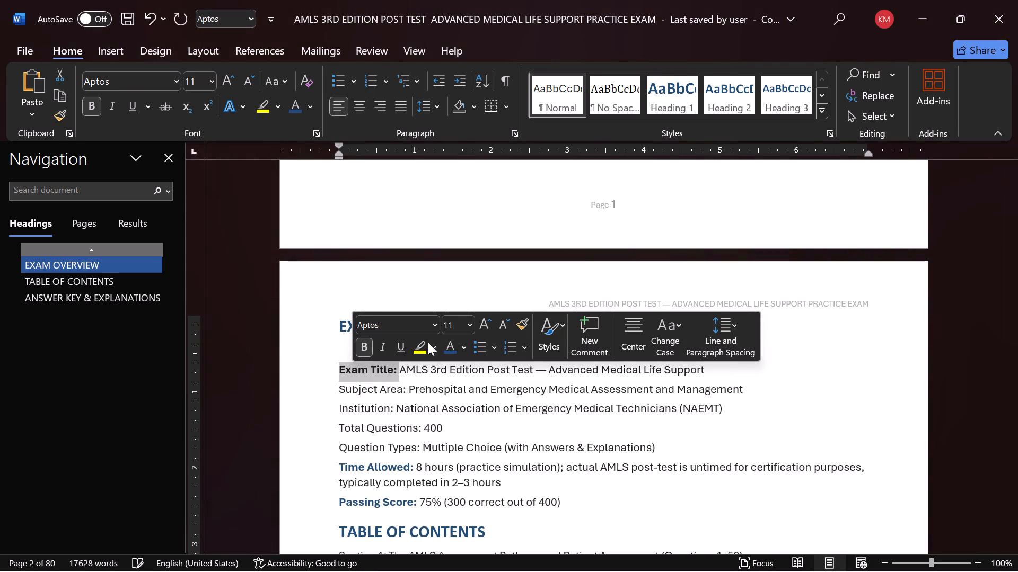
{"action": "left_click", "coordinate": [446, 348]}
{"action": "left_click_drag", "start_coordinate": [405, 390], "coordinate": [349, 399]}
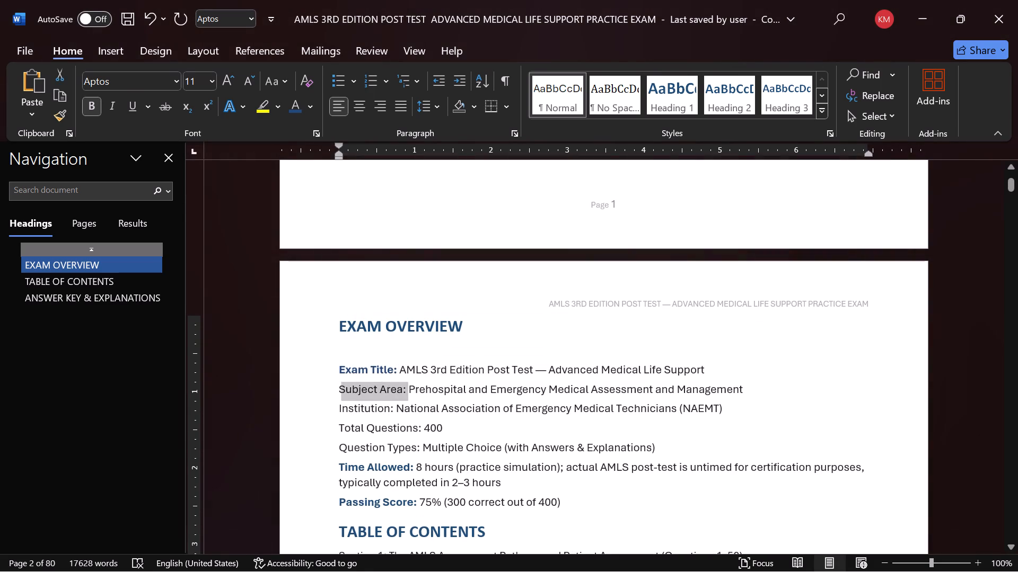
{"action": "left_click_drag", "start_coordinate": [349, 399], "coordinate": [348, 399]}
{"action": "left_click", "coordinate": [357, 374]}
{"action": "left_click", "coordinate": [443, 376]}
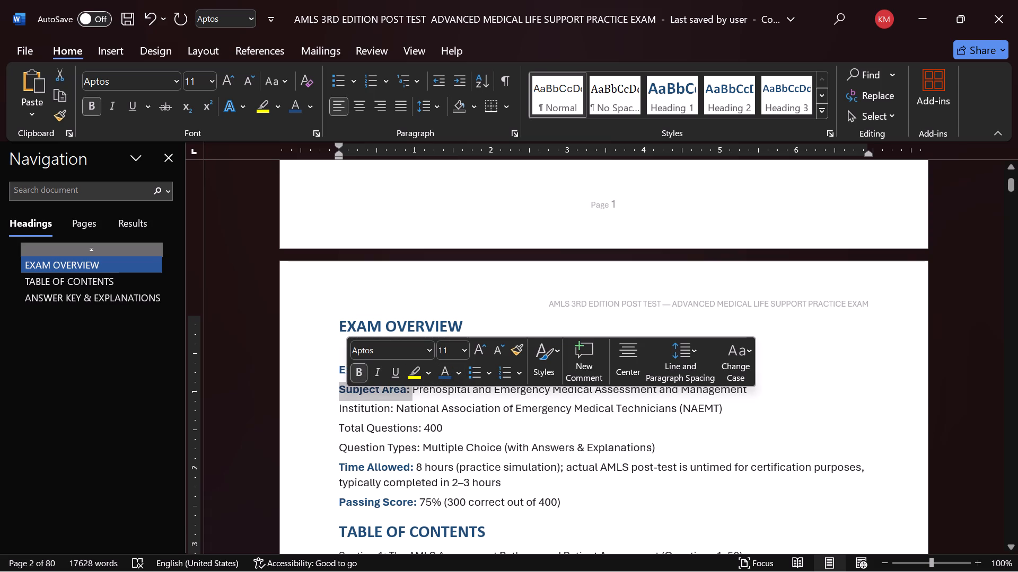
{"action": "left_click_drag", "start_coordinate": [393, 407], "coordinate": [343, 410]}
{"action": "left_click", "coordinate": [348, 381]}
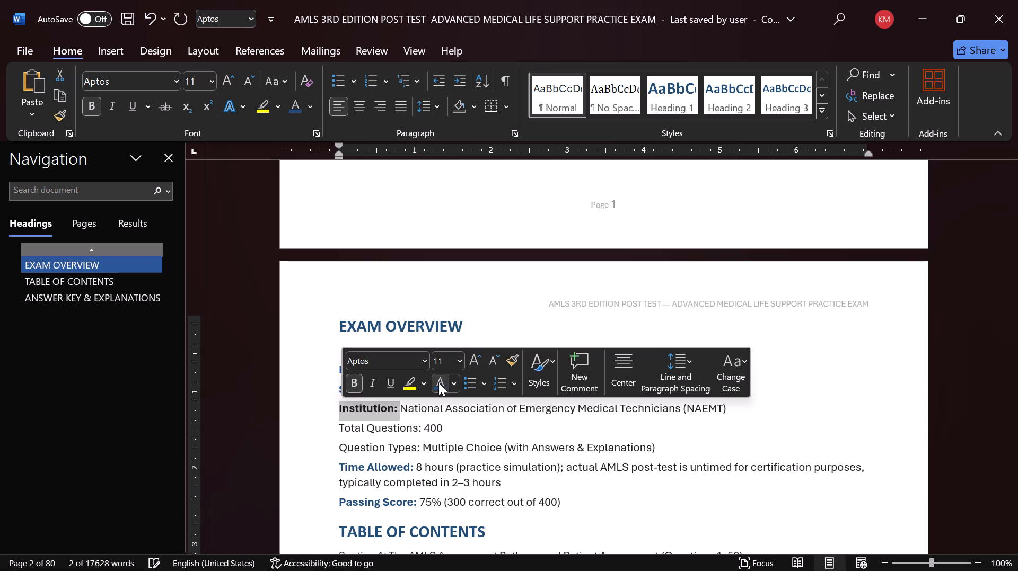
{"action": "left_click", "coordinate": [438, 382]}
Make the "Total Questions:" and "Question Types:" labels bold and dark blue.
{"action": "left_click_drag", "start_coordinate": [422, 430], "coordinate": [355, 428]}
{"action": "left_click", "coordinate": [365, 404]}
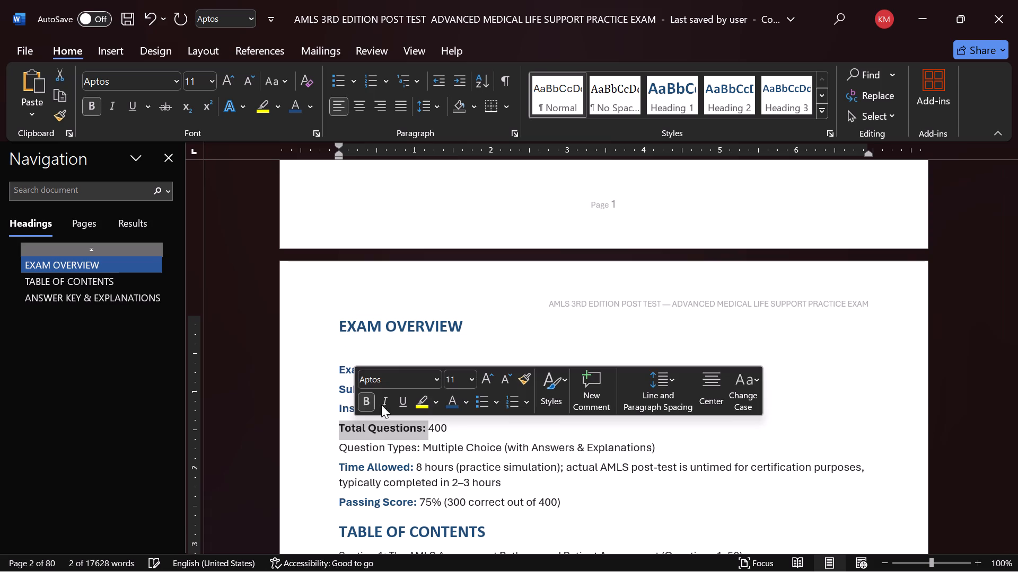
{"action": "left_click", "coordinate": [449, 404]}
{"action": "left_click", "coordinate": [458, 450]}
{"action": "left_click_drag", "start_coordinate": [419, 450], "coordinate": [361, 450]}
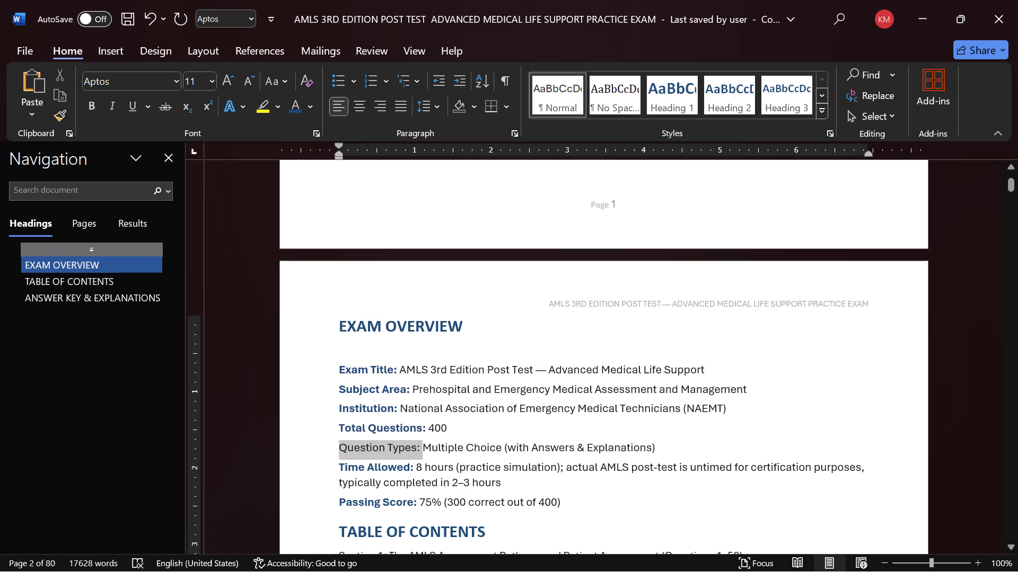
{"action": "left_click_drag", "start_coordinate": [361, 450], "coordinate": [360, 450]}
{"action": "left_click", "coordinate": [360, 450]}
{"action": "left_click", "coordinate": [371, 423]}
{"action": "left_click_drag", "start_coordinate": [419, 447], "coordinate": [364, 450]}
{"action": "left_click_drag", "start_coordinate": [364, 450], "coordinate": [358, 450]}
{"action": "left_click", "coordinate": [372, 424]}
{"action": "left_click", "coordinate": [456, 424]}
{"action": "left_click", "coordinate": [470, 470]}
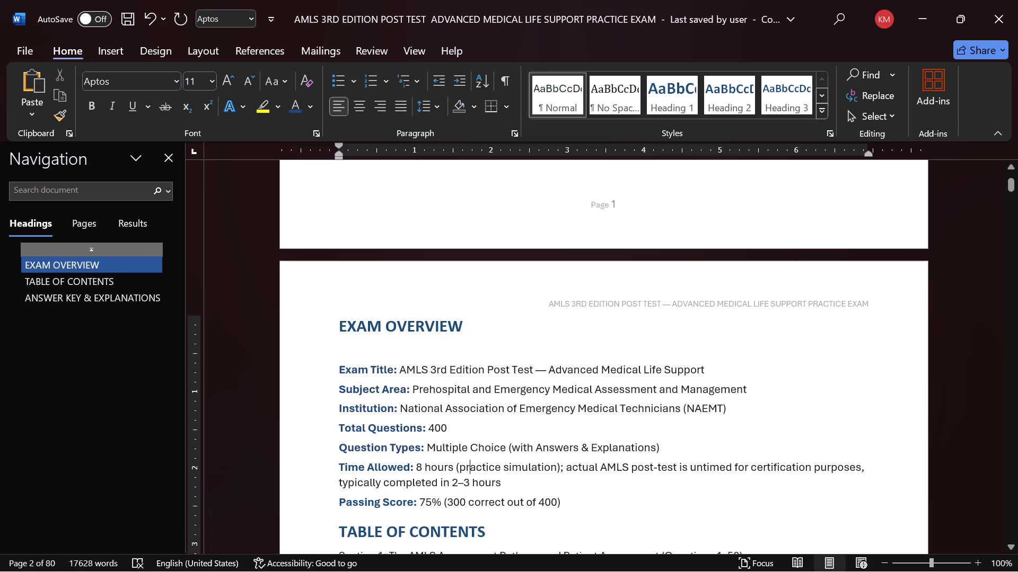
Insert two blank lines after the Passing Score line and two after the Section 10 contents entry.
{"action": "left_click", "coordinate": [563, 503]}
{"action": "key", "text": "Return"}
{"action": "key", "text": "Return"}
{"action": "scroll", "coordinate": [481, 503], "scroll_direction": "down", "scroll_amount": 7}
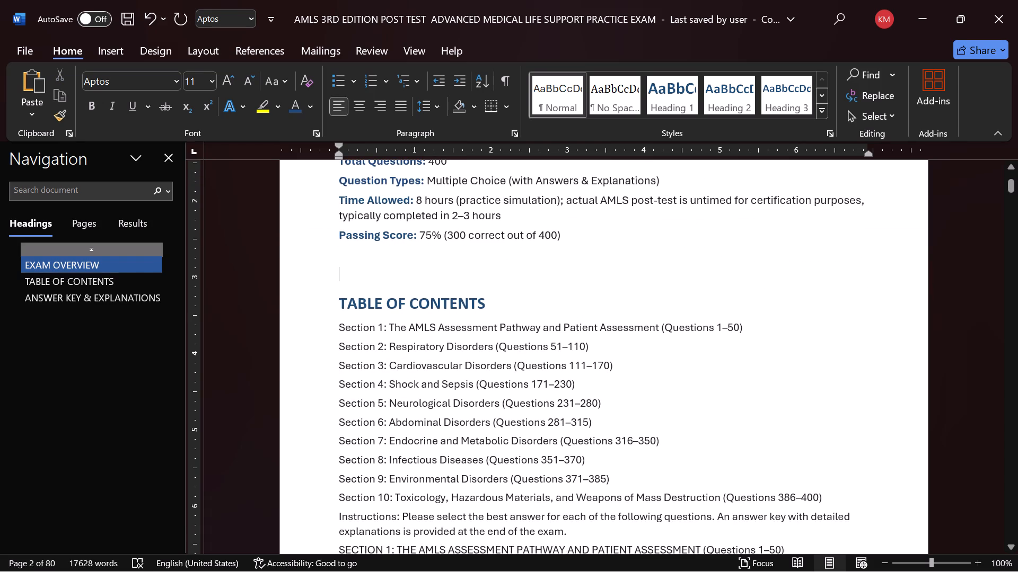
{"action": "left_click", "coordinate": [828, 493]}
{"action": "key", "text": "Return"}
{"action": "key", "text": "Return"}
Insert ten blank lines after the Instructions paragraph so that SECTION 1 starts on page 3.
{"action": "scroll", "coordinate": [526, 507], "scroll_direction": "down", "scroll_amount": 6}
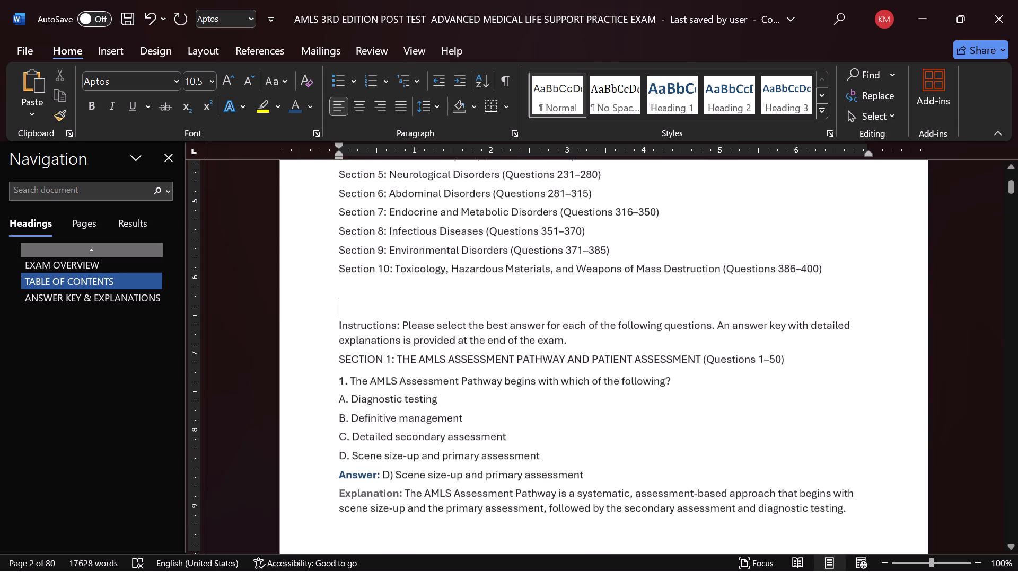
{"action": "left_click", "coordinate": [572, 344]}
{"action": "key", "text": "Return"}
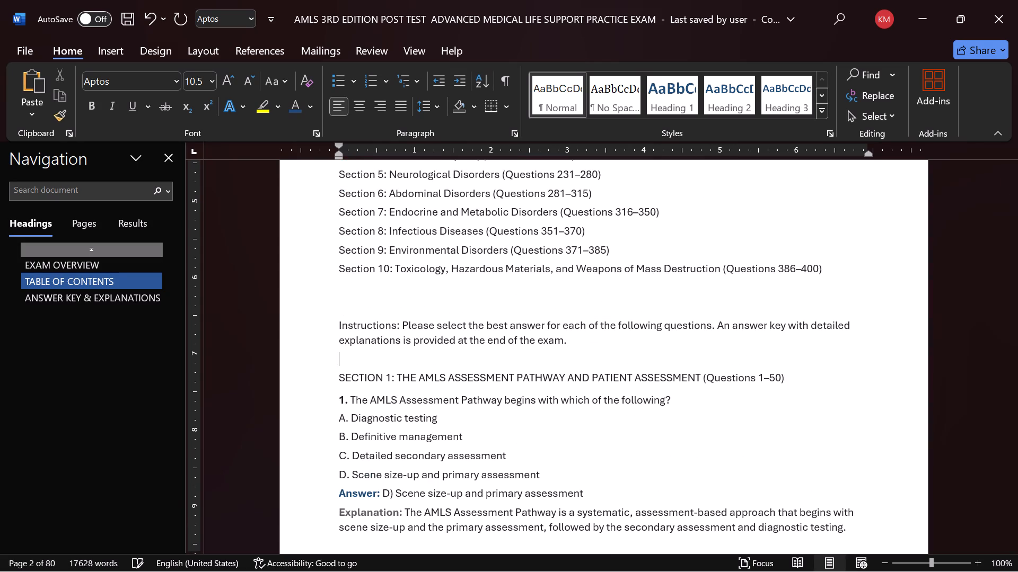
{"action": "key", "text": "Return"}
{"action": "key", "text": "Return"}
{"action": "key", "text": "Return"}
{"action": "key", "text": "Return"}
{"action": "key", "text": "Return"}
{"action": "key", "text": "Return"}
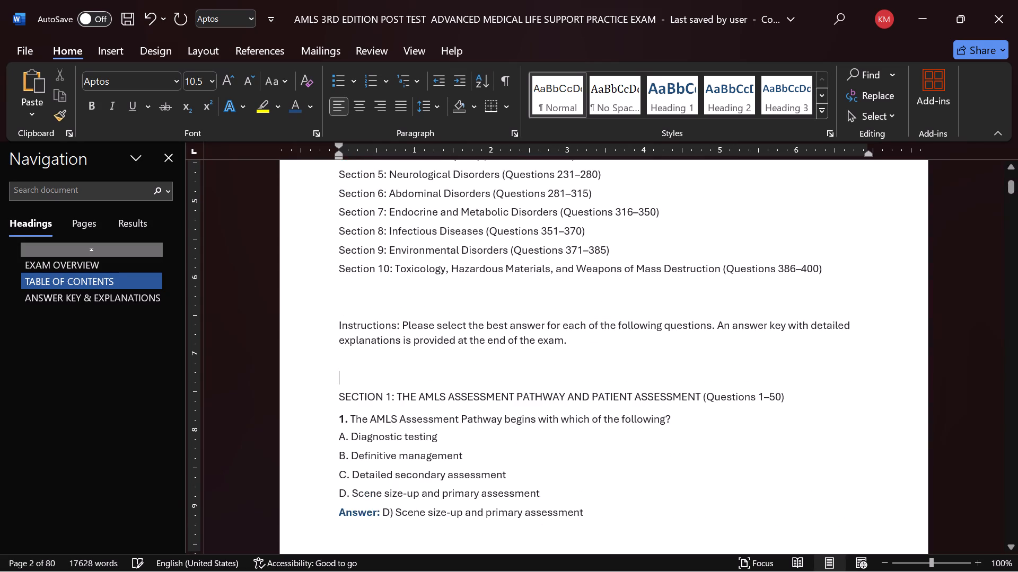
{"action": "scroll", "coordinate": [487, 459], "scroll_direction": "down", "scroll_amount": 3}
{"action": "key", "text": "Return"}
{"action": "key", "text": "Return"}
{"action": "key", "text": "Return"}
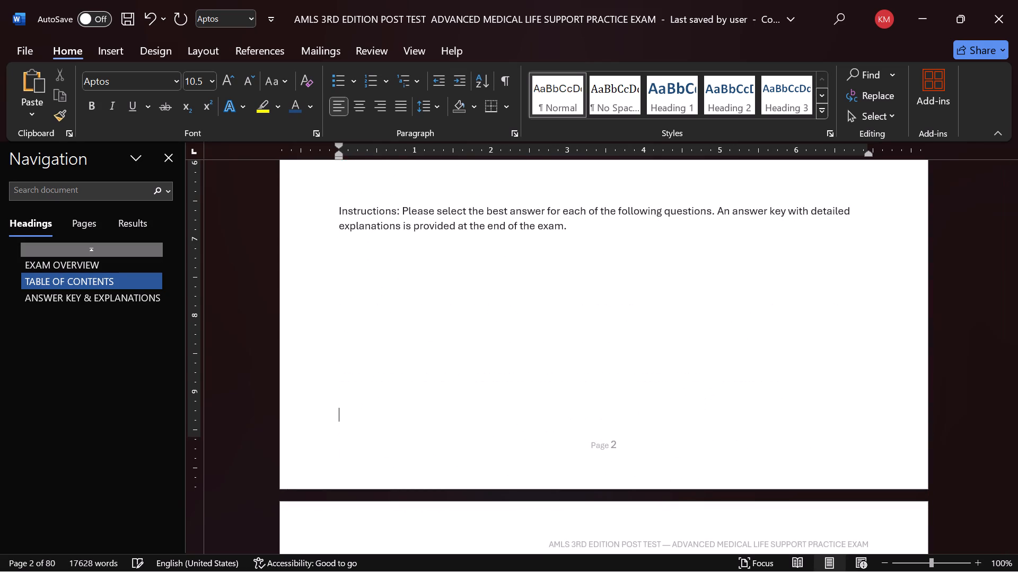
Increase the Instructions paragraph to font size 11 and make its "Instructions:" label bold and dark blue.
{"action": "scroll", "coordinate": [487, 457], "scroll_direction": "up", "scroll_amount": 3}
{"action": "left_click_drag", "start_coordinate": [313, 325], "coordinate": [320, 344]}
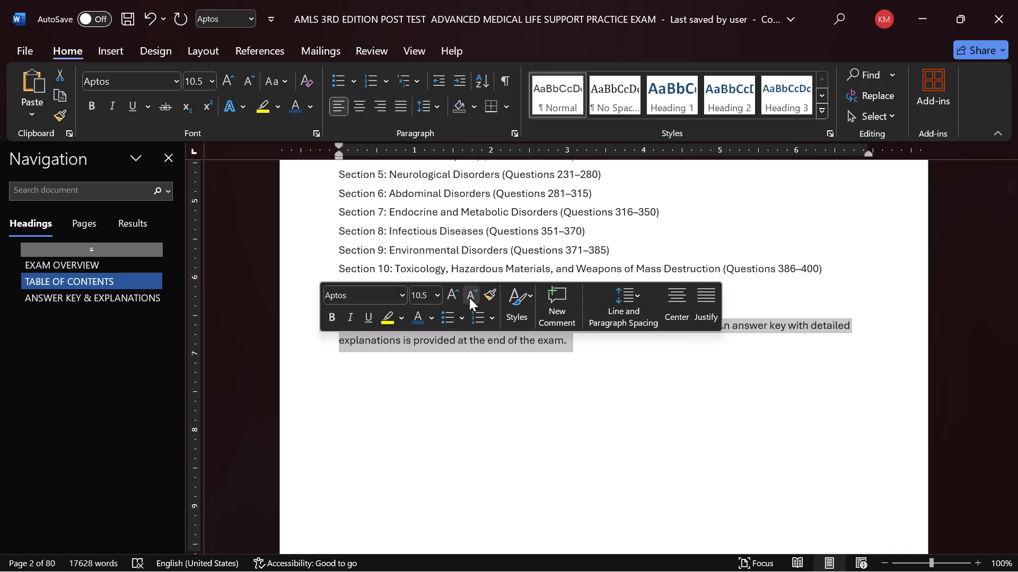
{"action": "left_click", "coordinate": [451, 294]}
{"action": "left_click", "coordinate": [488, 380]}
{"action": "left_click_drag", "start_coordinate": [404, 324], "coordinate": [367, 329]}
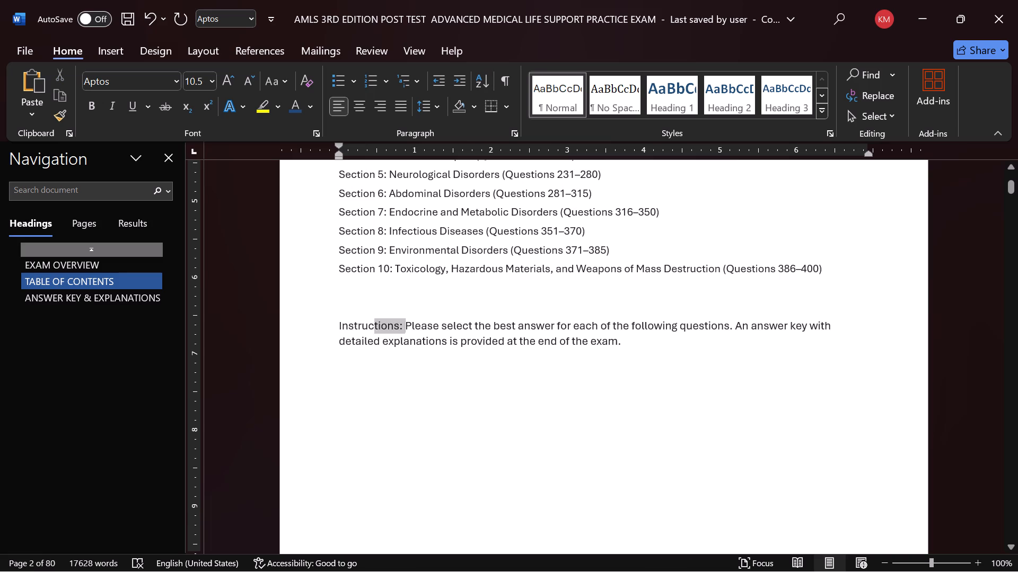
{"action": "left_click_drag", "start_coordinate": [367, 329], "coordinate": [359, 330]}
{"action": "left_click", "coordinate": [363, 304]}
{"action": "left_click", "coordinate": [452, 307]}
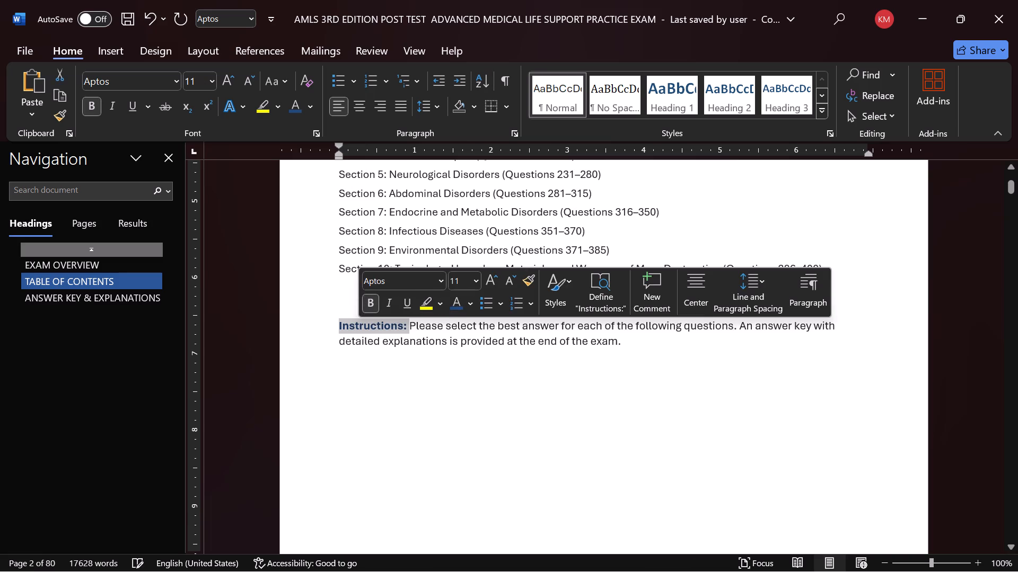
{"action": "left_click", "coordinate": [484, 454]}
Insert a blank line below the SECTION 1 title, apply the Heading 2 style to the title and centre it.
{"action": "scroll", "coordinate": [481, 454], "scroll_direction": "down", "scroll_amount": 8}
{"action": "left_click", "coordinate": [297, 370]}
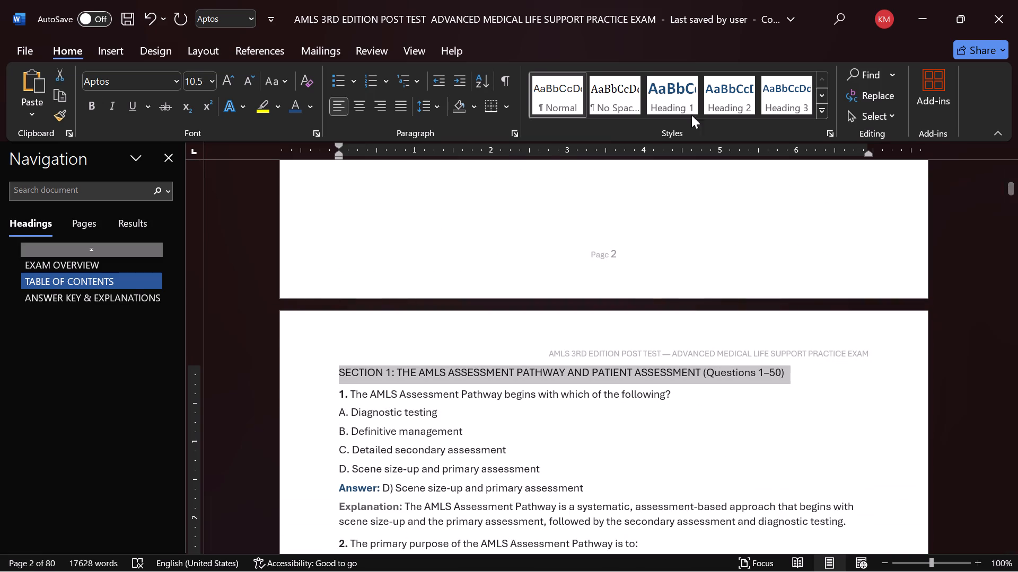
{"action": "left_click", "coordinate": [795, 373]}
{"action": "key", "text": "Return"}
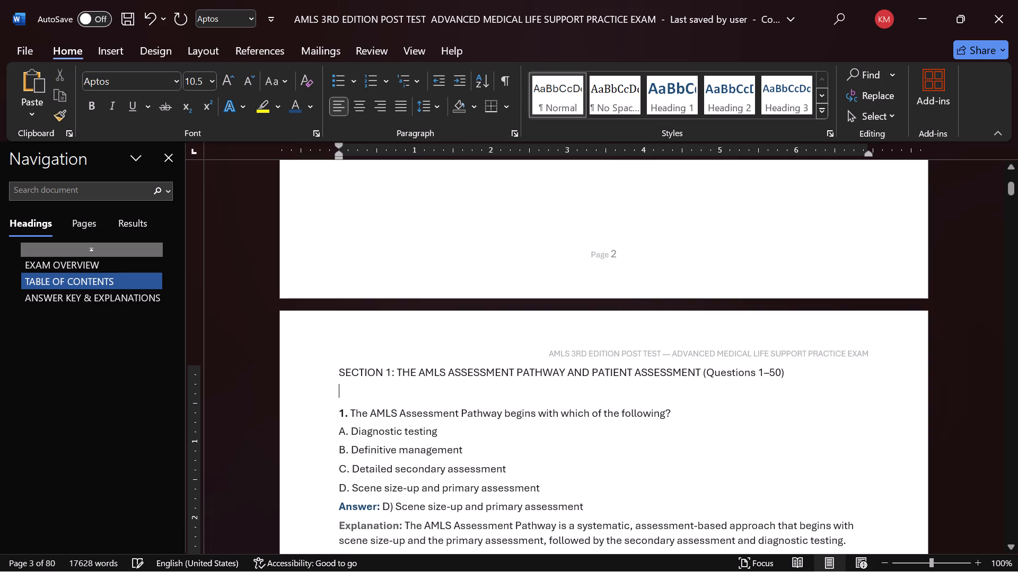
{"action": "left_click", "coordinate": [301, 368]}
{"action": "left_click", "coordinate": [730, 88]}
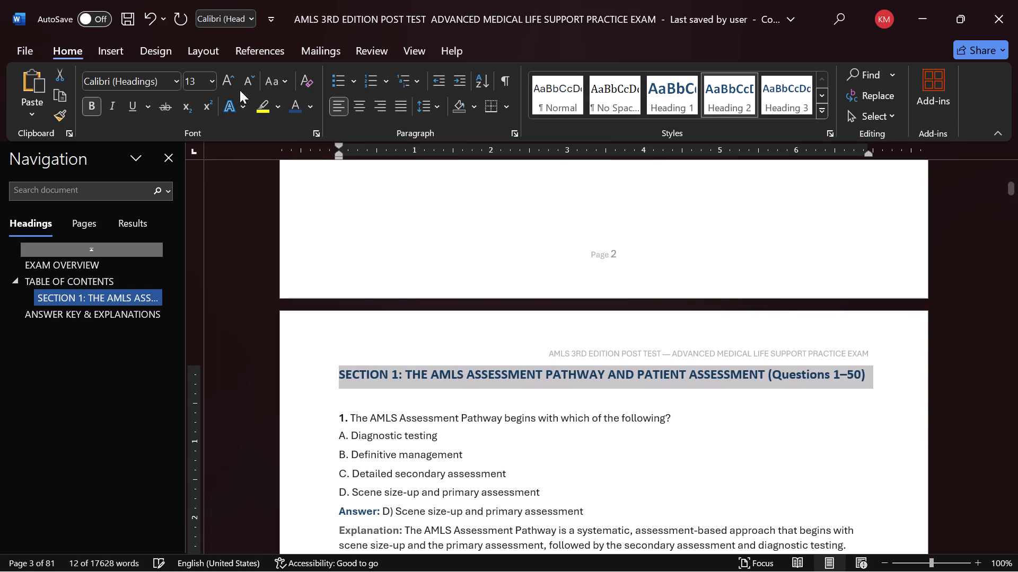
{"action": "left_click", "coordinate": [360, 112]}
Search the document for "section" and insert a blank line above and below the SECTION 2: RESPIRATORY DISORDERS title.
{"action": "left_click", "coordinate": [122, 194]}
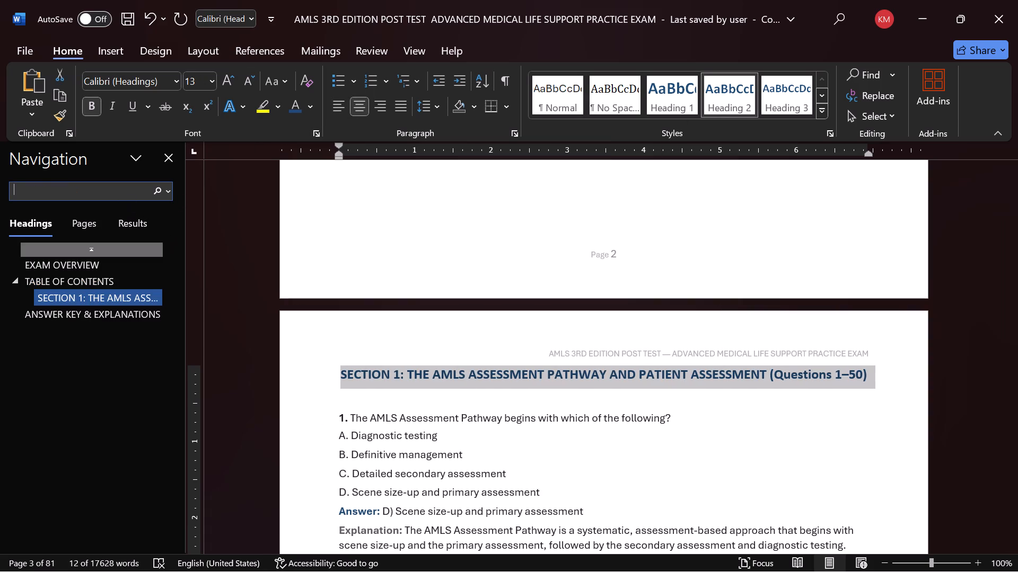
{"action": "key", "text": "d"}
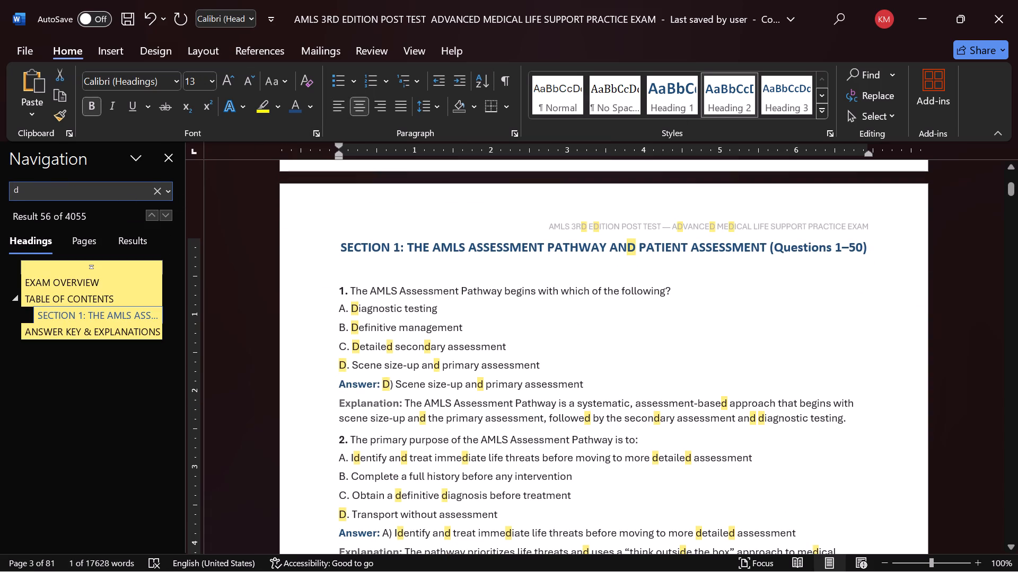
{"action": "key", "text": "BackSpace"}
{"action": "type", "text": "section"}
{"action": "double_click", "coordinate": [170, 219]}
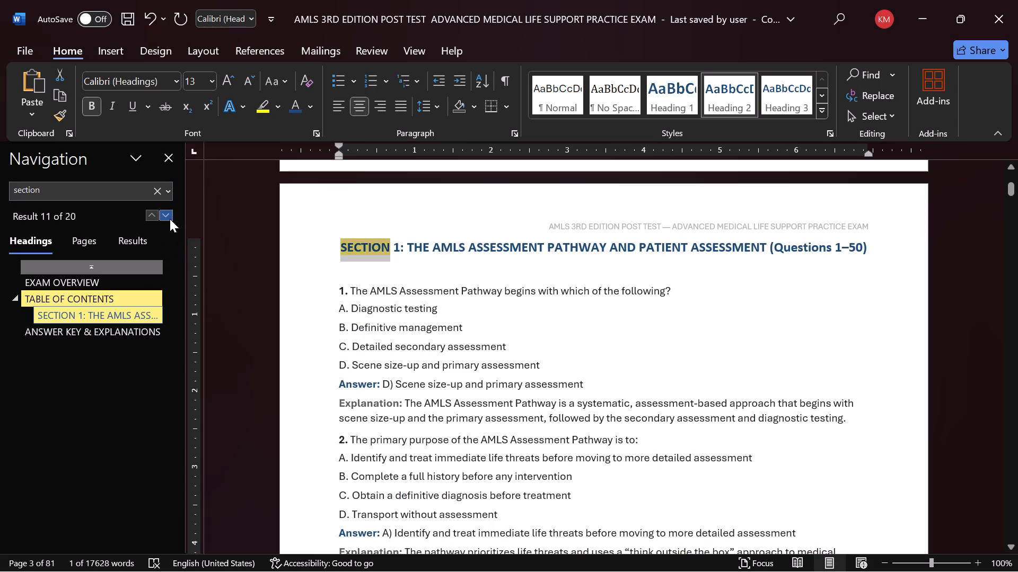
{"action": "left_click", "coordinate": [759, 233]}
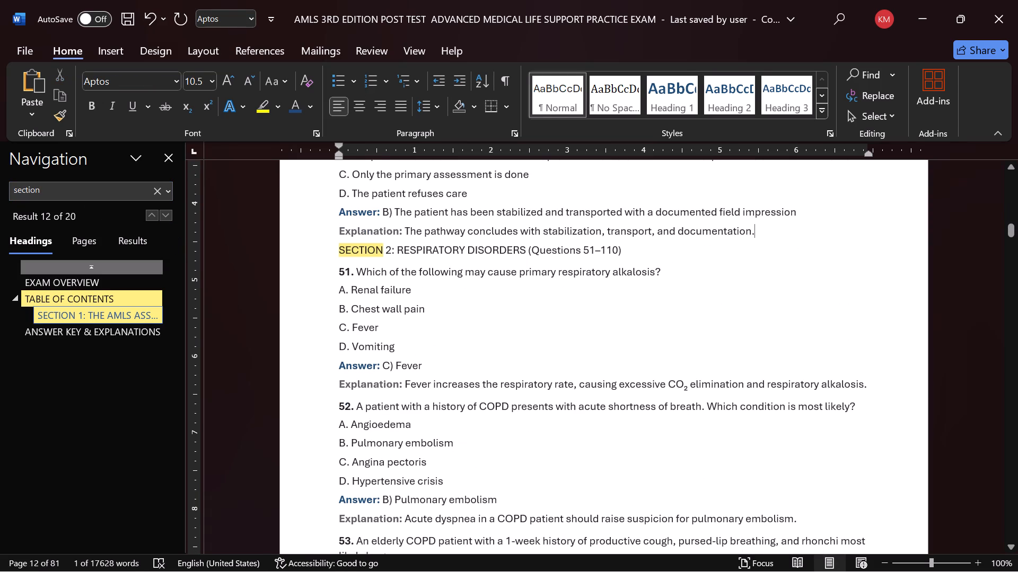
{"action": "key", "text": "Return"}
{"action": "left_click", "coordinate": [625, 270]}
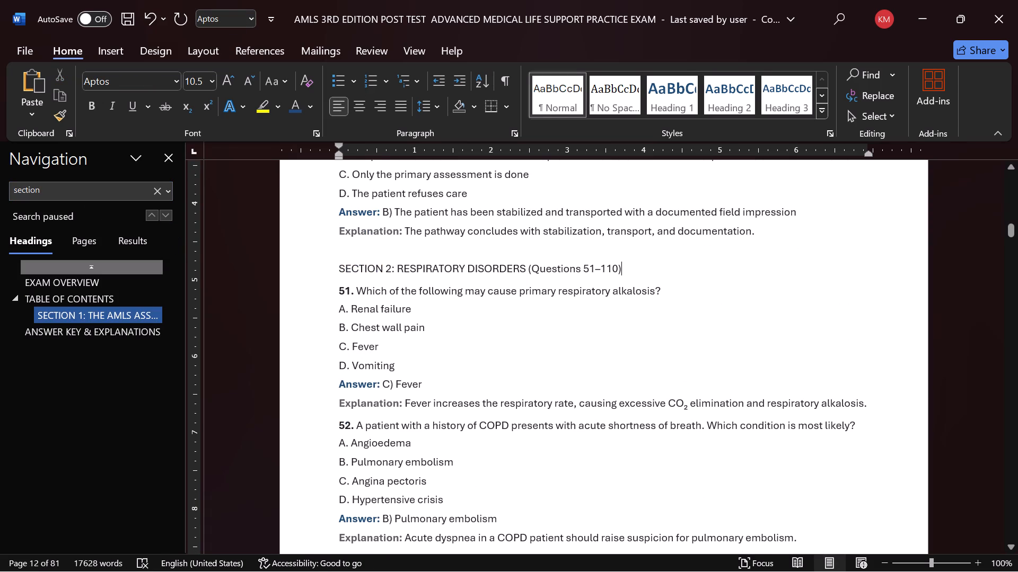
{"action": "key", "text": "Return"}
Apply the Heading 2 style to the SECTION 2 title and centre it.
{"action": "scroll", "coordinate": [529, 364], "scroll_direction": "down", "scroll_amount": 8}
{"action": "scroll", "coordinate": [529, 364], "scroll_direction": "up", "scroll_amount": 7}
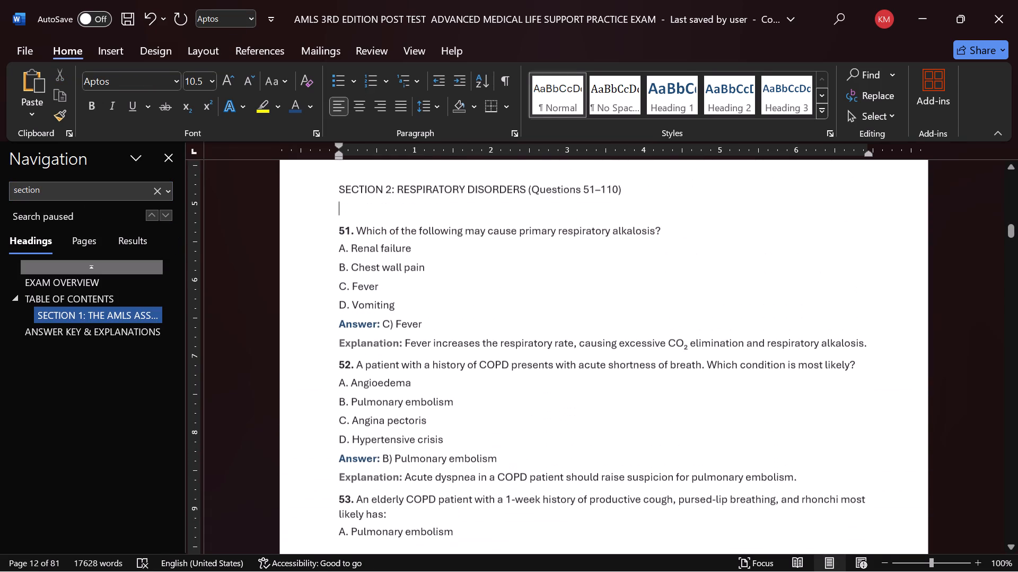
{"action": "scroll", "coordinate": [528, 363], "scroll_direction": "up", "scroll_amount": 1}
{"action": "left_click", "coordinate": [302, 268]}
{"action": "left_click", "coordinate": [710, 95]}
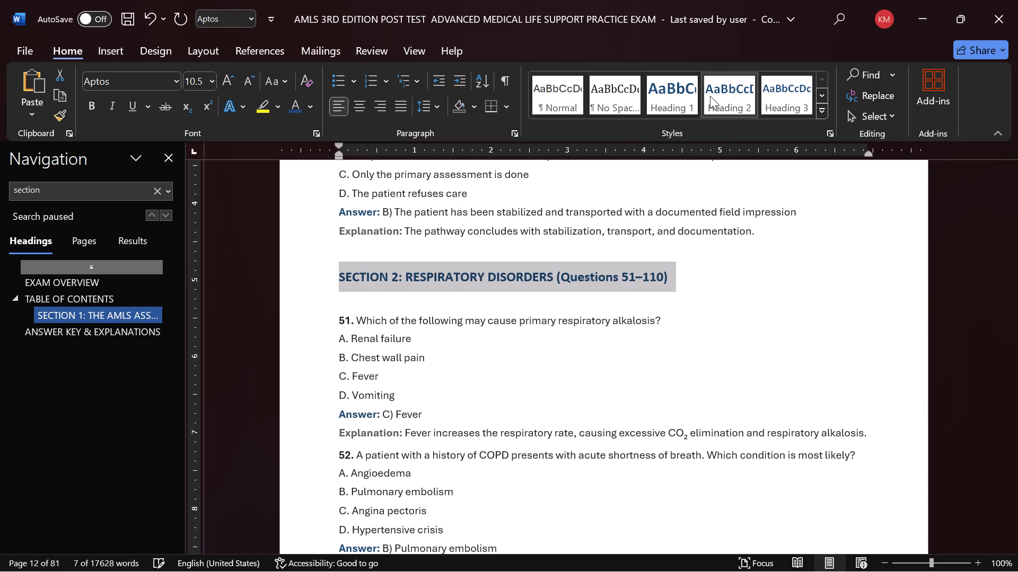
{"action": "left_click", "coordinate": [370, 104]}
{"action": "left_click", "coordinate": [363, 108]}
{"action": "left_click", "coordinate": [466, 276]}
Go to the SECTION 3: CARDIOVASCULAR DISORDERS title and insert a blank line above and below it.
{"action": "scroll", "coordinate": [467, 287], "scroll_direction": "down", "scroll_amount": 3}
{"action": "double_click", "coordinate": [167, 214]}
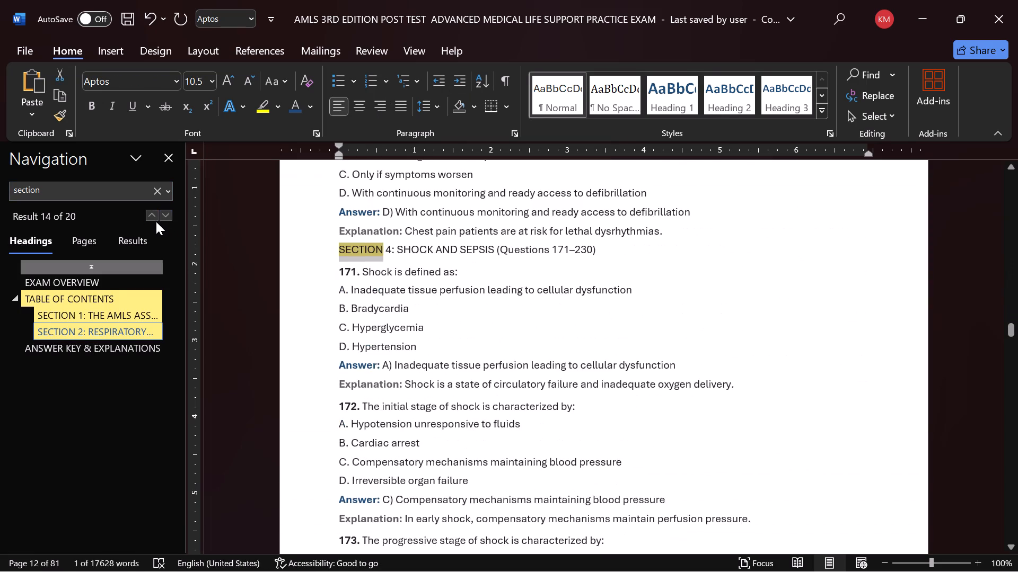
{"action": "left_click", "coordinate": [155, 220]}
{"action": "left_click", "coordinate": [153, 217]}
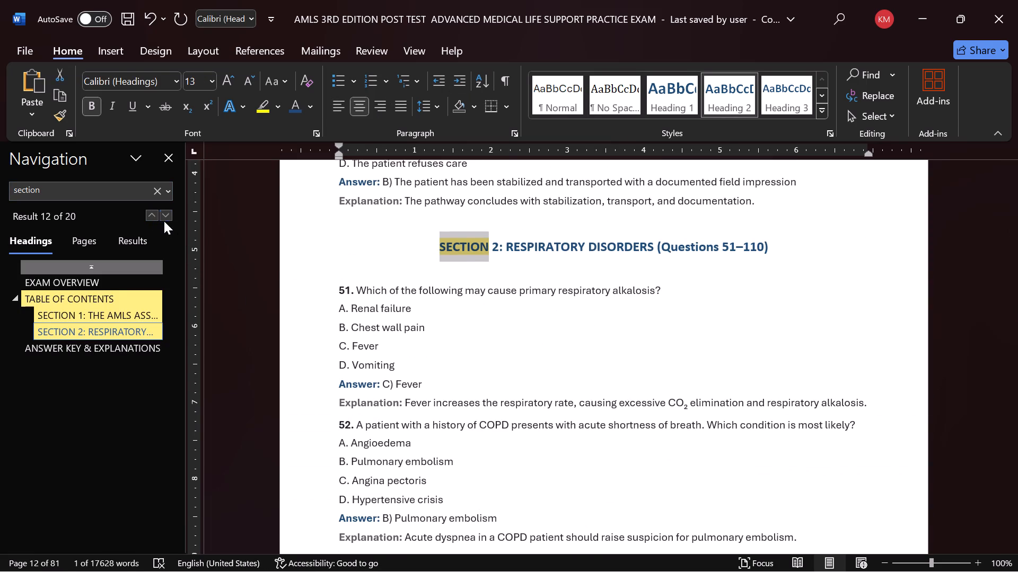
{"action": "left_click", "coordinate": [164, 219]}
{"action": "left_click", "coordinate": [689, 233]}
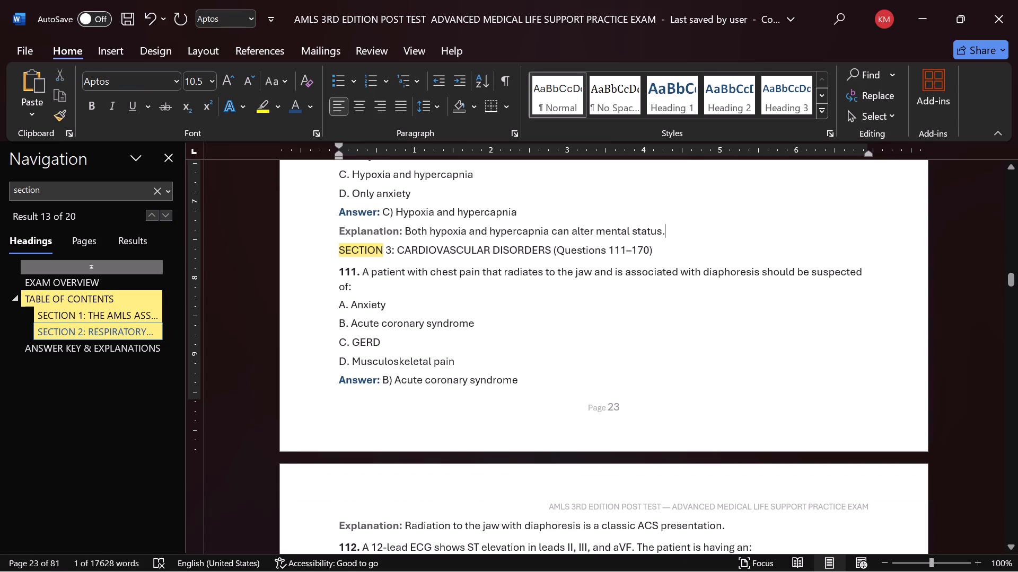
{"action": "key", "text": "Return"}
{"action": "left_click", "coordinate": [655, 271]}
{"action": "key", "text": "Return"}
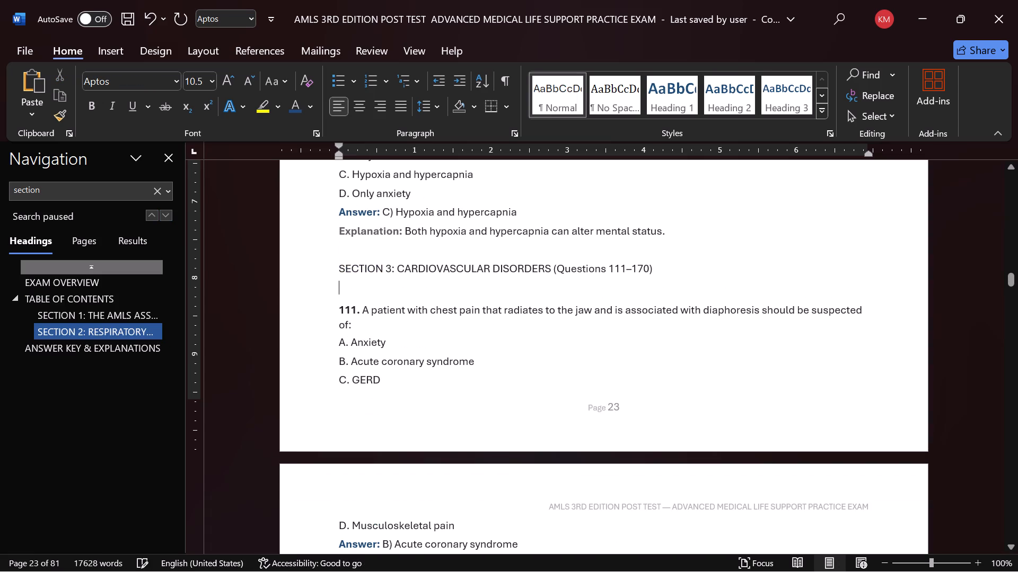
Insert seven more blank lines above the SECTION 3 title so that it starts on page 24.
{"action": "left_click", "coordinate": [474, 257]}
{"action": "key", "text": "Return"}
{"action": "key", "text": "Return"}
{"action": "key", "text": "Return"}
{"action": "key", "text": "Return"}
{"action": "key", "text": "Return"}
{"action": "key", "text": "Return"}
{"action": "key", "text": "Return"}
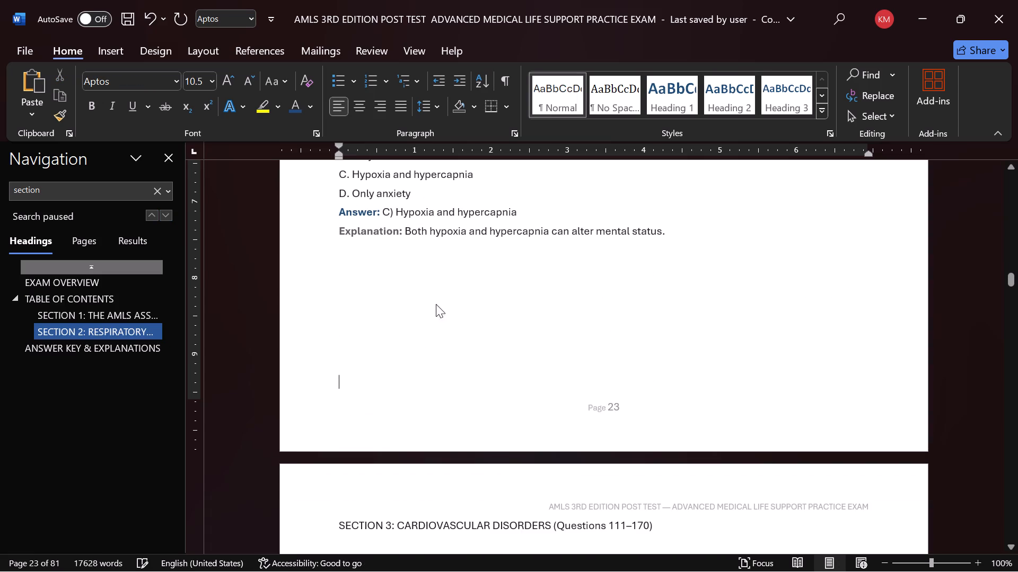
Apply the Heading 2 style to the SECTION 3 title and centre it.
{"action": "scroll", "coordinate": [409, 344], "scroll_direction": "down", "scroll_amount": 7}
{"action": "left_click", "coordinate": [310, 253]}
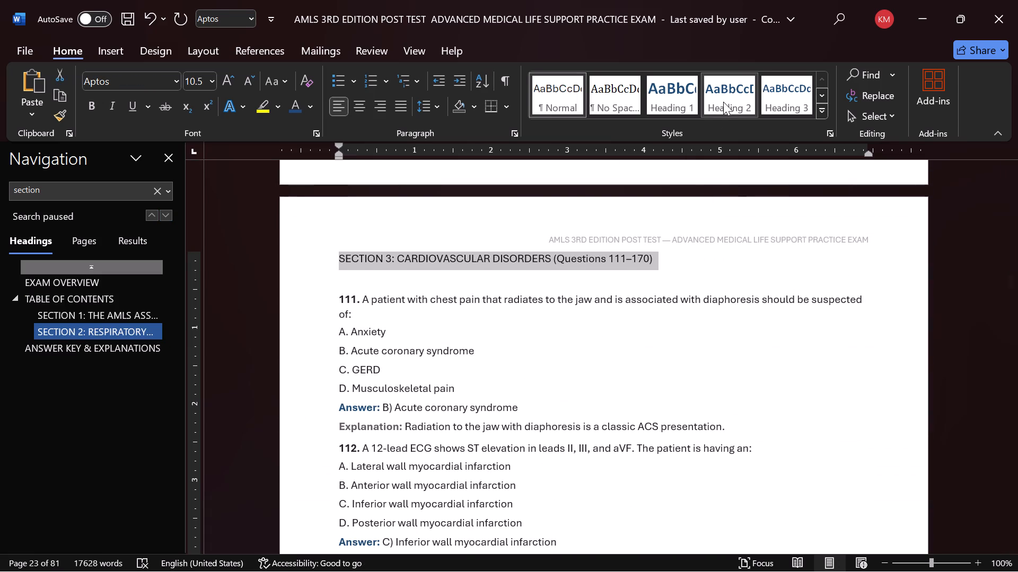
{"action": "left_click", "coordinate": [724, 99]}
{"action": "left_click", "coordinate": [365, 112]}
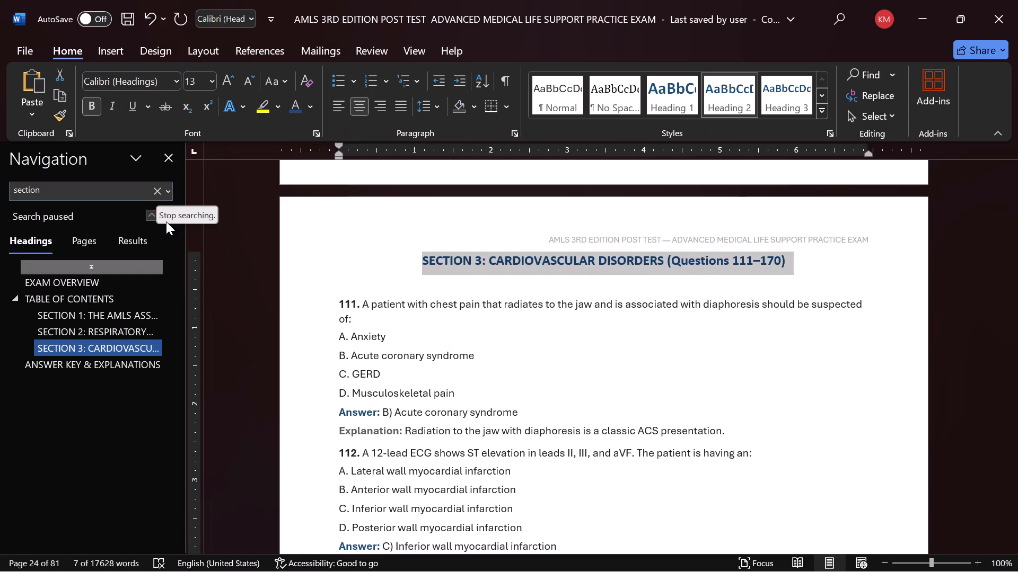
Go to the SECTION 4: SHOCK AND SEPSIS title and insert a blank line above and below it.
{"action": "left_click", "coordinate": [168, 228]}
{"action": "double_click", "coordinate": [166, 215]}
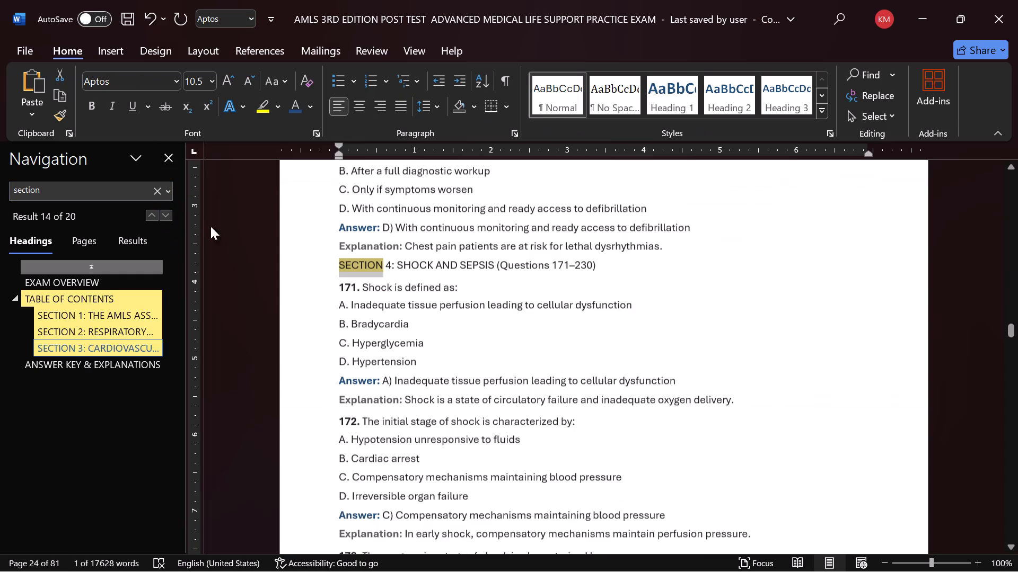
{"action": "left_click", "coordinate": [668, 229]}
{"action": "key", "text": "Return"}
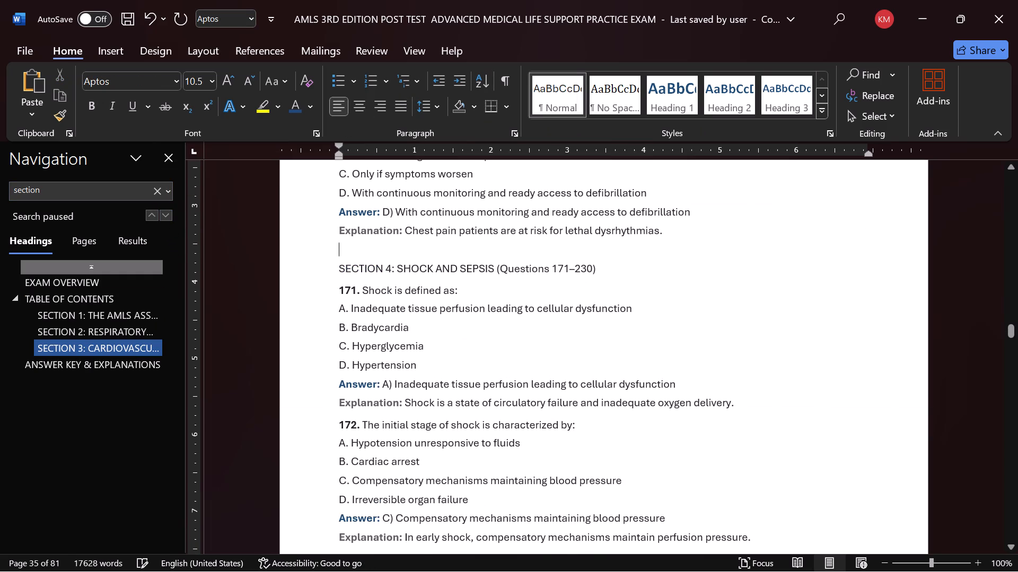
{"action": "left_click", "coordinate": [620, 265]}
{"action": "key", "text": "Return"}
Apply the Heading 2 style to the SECTION 4 title and centre it.
{"action": "left_click", "coordinate": [271, 276]}
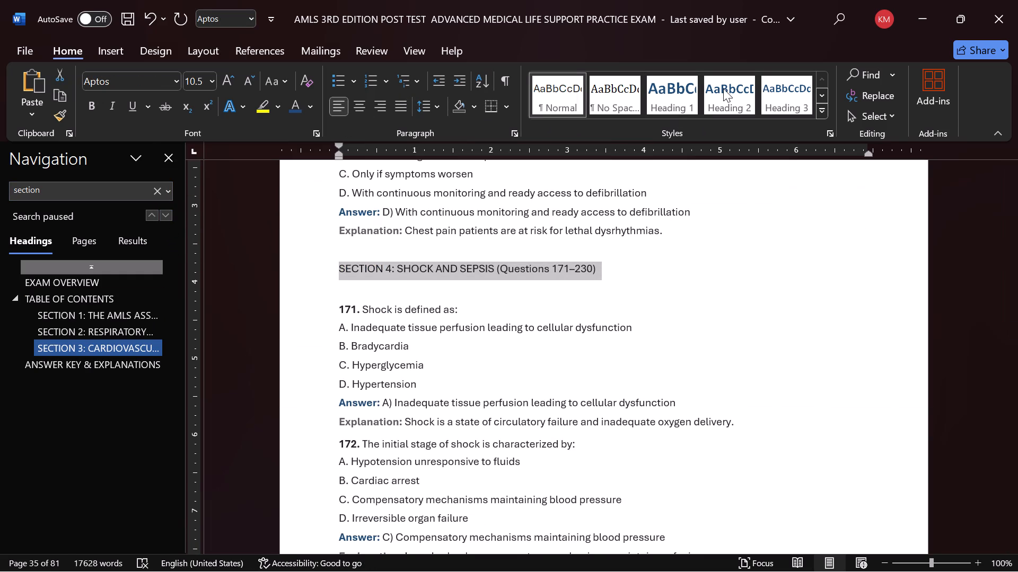
{"action": "left_click", "coordinate": [723, 88]}
{"action": "left_click", "coordinate": [350, 107]}
{"action": "left_click", "coordinate": [420, 347]}
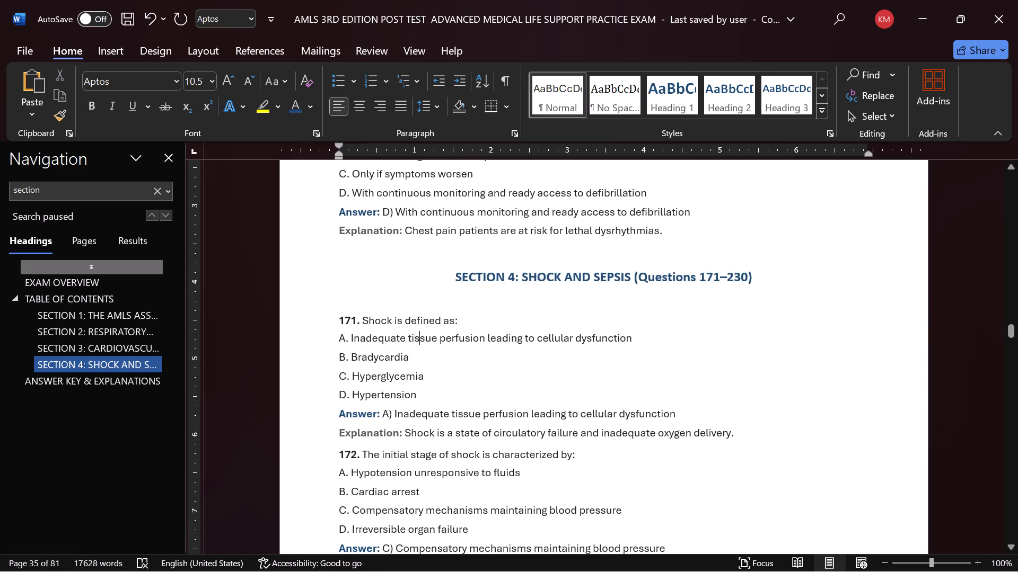
Go to the SECTION 5: NEUROLOGICAL DISORDERS title and insert a blank line above and below it.
{"action": "scroll", "coordinate": [388, 337], "scroll_direction": "down", "scroll_amount": 7}
{"action": "double_click", "coordinate": [166, 214]}
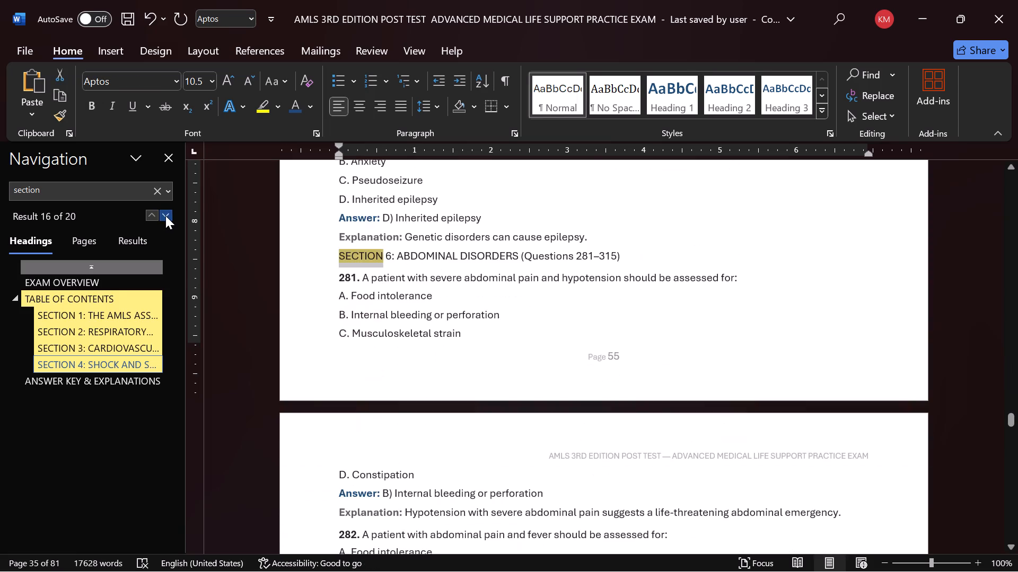
{"action": "double_click", "coordinate": [148, 220]}
{"action": "left_click", "coordinate": [169, 216]}
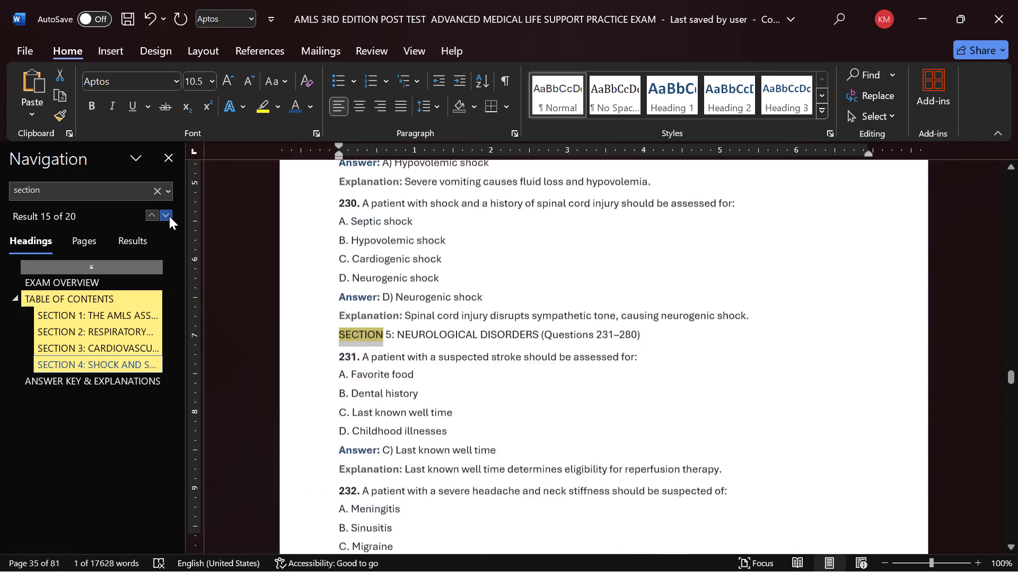
{"action": "left_click", "coordinate": [751, 228]}
{"action": "key", "text": "Return"}
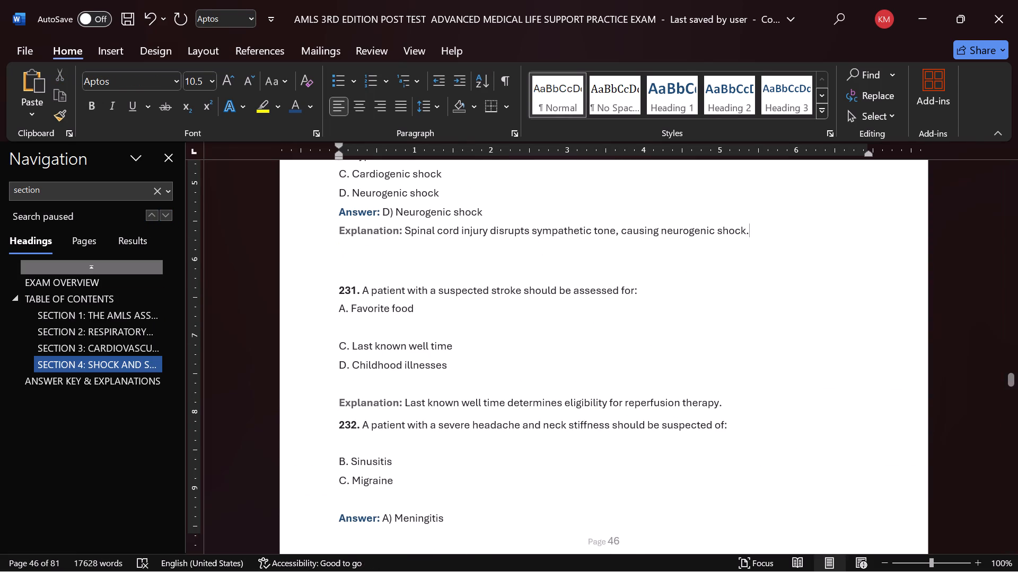
{"action": "left_click", "coordinate": [653, 274]}
{"action": "key", "text": "Return"}
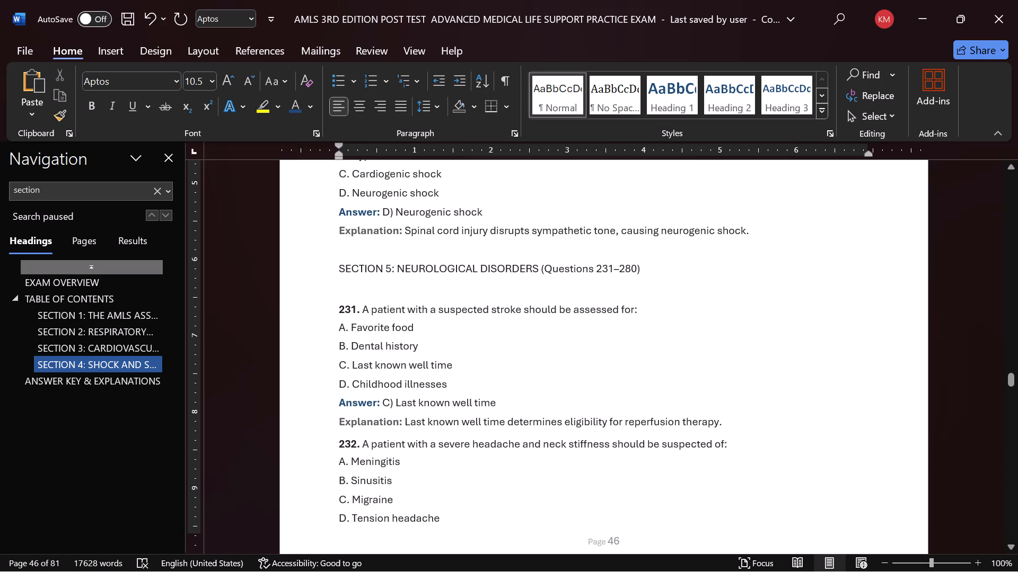
Insert 14 more blank lines above the SECTION 5 title so that it starts on page 47.
{"action": "left_click", "coordinate": [375, 246]}
{"action": "key", "text": "Return"}
{"action": "key", "text": "Return"}
{"action": "key", "text": "Return"}
{"action": "key", "text": "Return"}
{"action": "key", "text": "Return"}
{"action": "key", "text": "Return"}
{"action": "key", "text": "Return"}
{"action": "key", "text": "Return"}
{"action": "key", "text": "Return"}
{"action": "key", "text": "Return"}
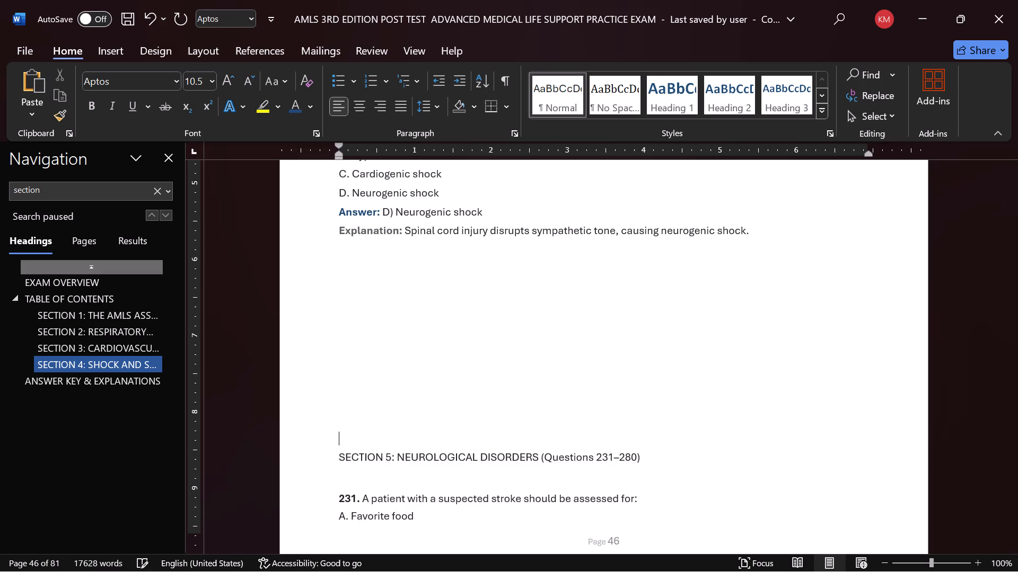
{"action": "key", "text": "Return"}
{"action": "key", "text": "Return"}
{"action": "key", "text": "Return"}
{"action": "key", "text": "Return"}
Apply the Heading 2 style to the SECTION 5 title and centre it.
{"action": "scroll", "coordinate": [405, 288], "scroll_direction": "down", "scroll_amount": 8}
{"action": "left_click", "coordinate": [292, 360]}
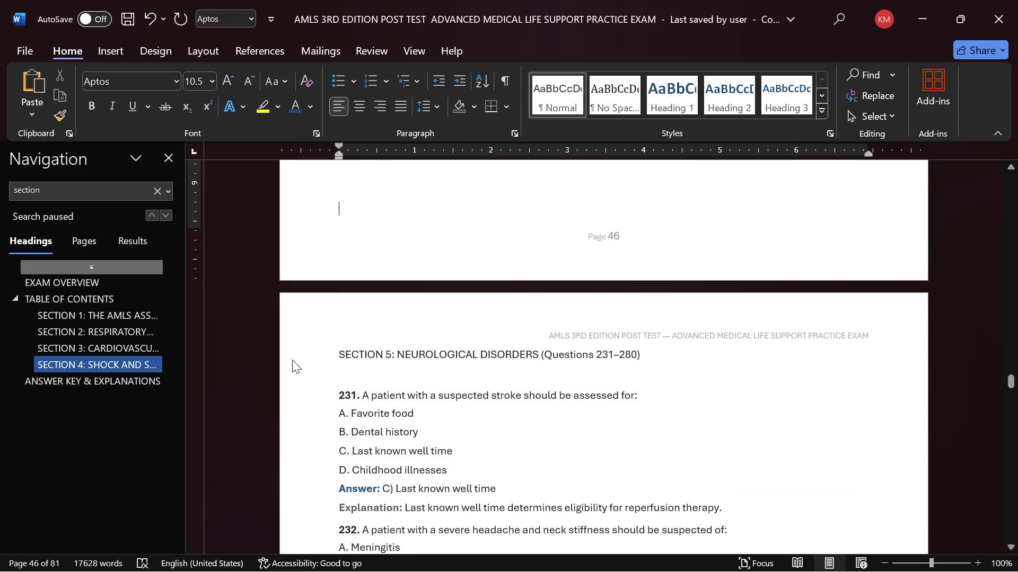
{"action": "left_click", "coordinate": [723, 99]}
{"action": "left_click", "coordinate": [358, 108]}
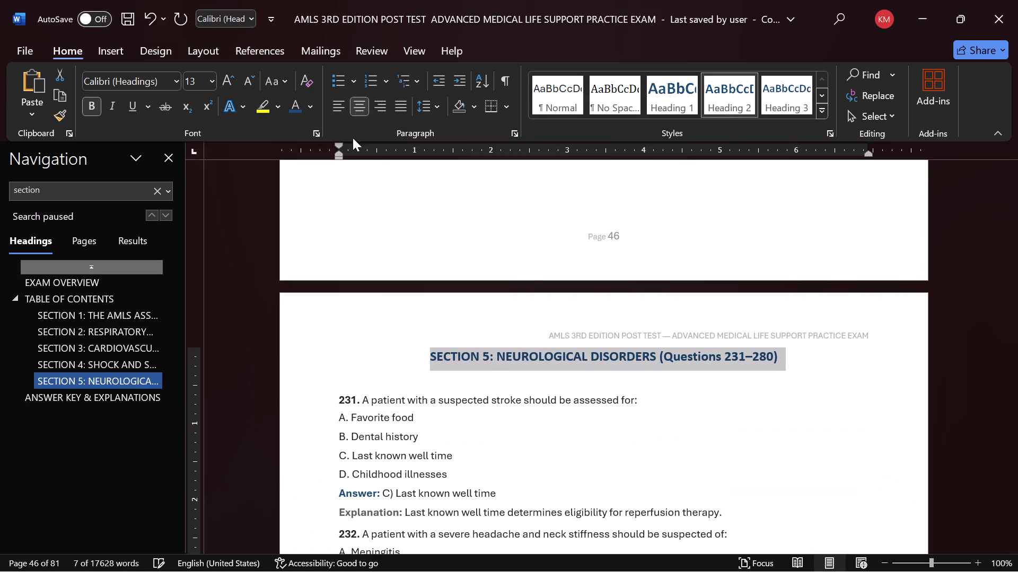
Go to the SECTION 6: ABDOMINAL DISORDERS title and insert a blank line above and below it.
{"action": "left_click", "coordinate": [164, 217]}
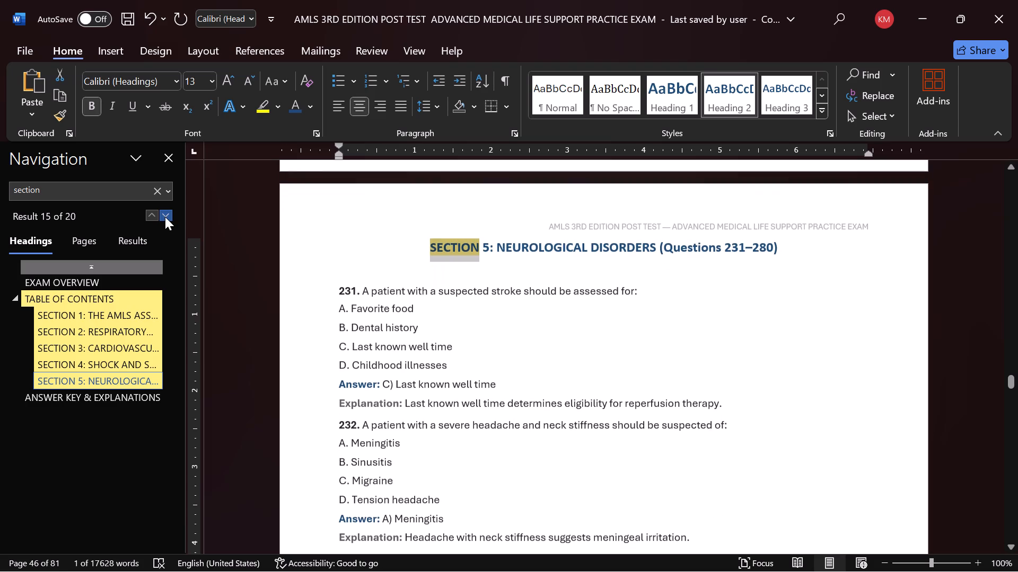
{"action": "left_click", "coordinate": [165, 217]}
{"action": "left_click", "coordinate": [591, 228]}
{"action": "key", "text": "Return"}
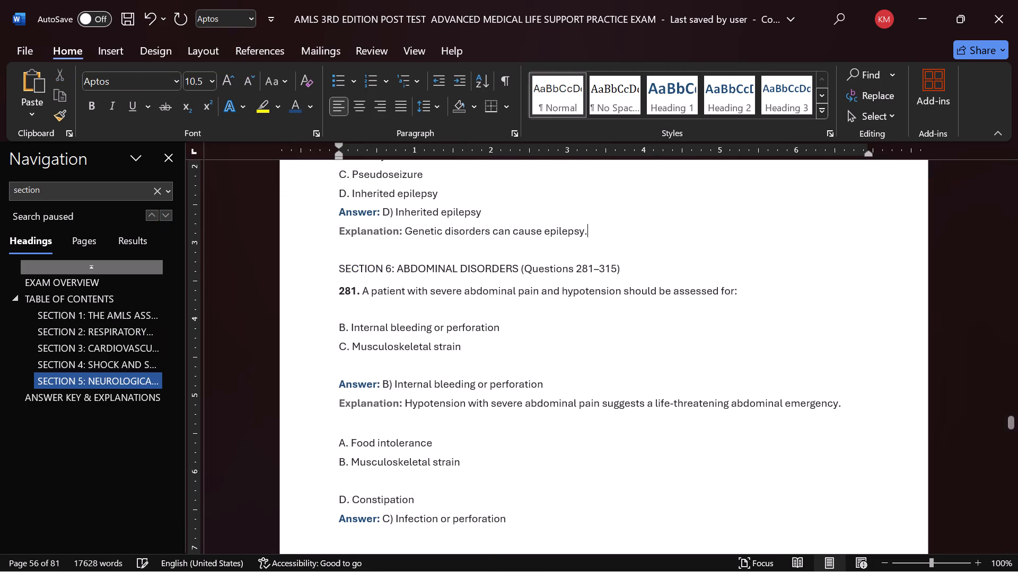
{"action": "left_click", "coordinate": [629, 265]}
{"action": "key", "text": "Return"}
Apply the Heading 2 style to the SECTION 6 title and centre it.
{"action": "scroll", "coordinate": [512, 296], "scroll_direction": "down", "scroll_amount": 8}
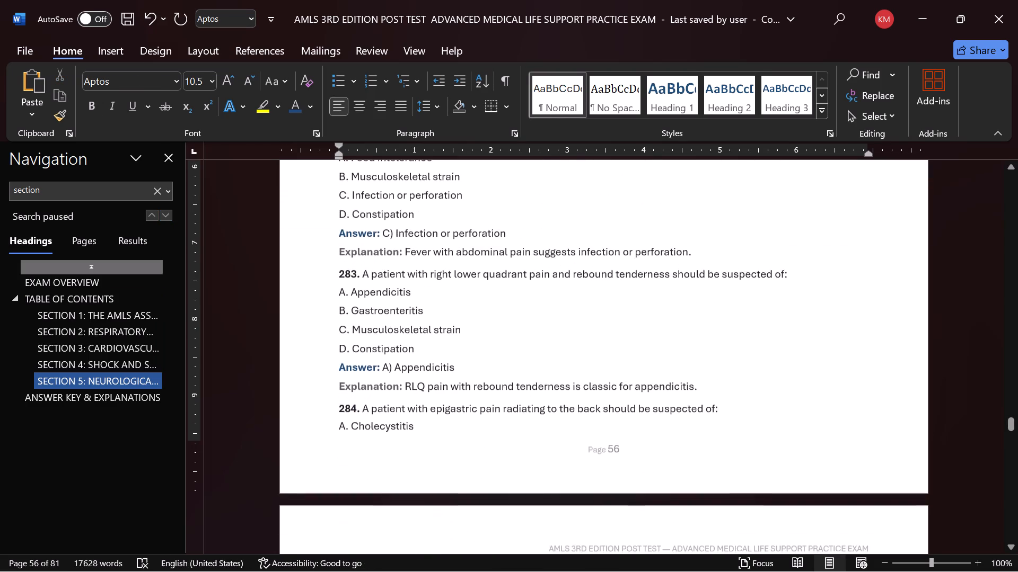
{"action": "scroll", "coordinate": [512, 297], "scroll_direction": "up", "scroll_amount": 6}
{"action": "left_click", "coordinate": [297, 191]}
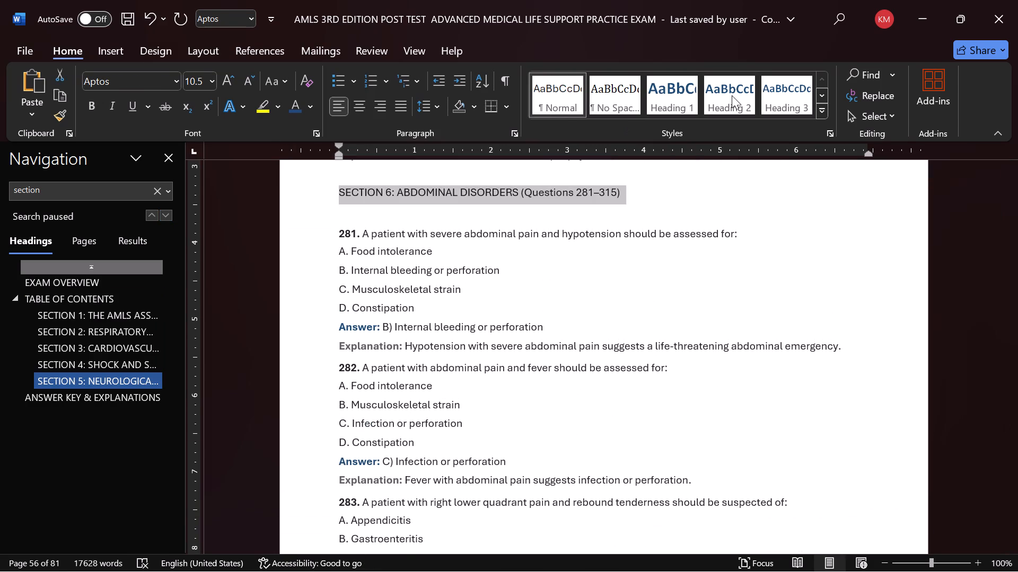
{"action": "left_click", "coordinate": [732, 95]}
{"action": "left_click", "coordinate": [364, 108]}
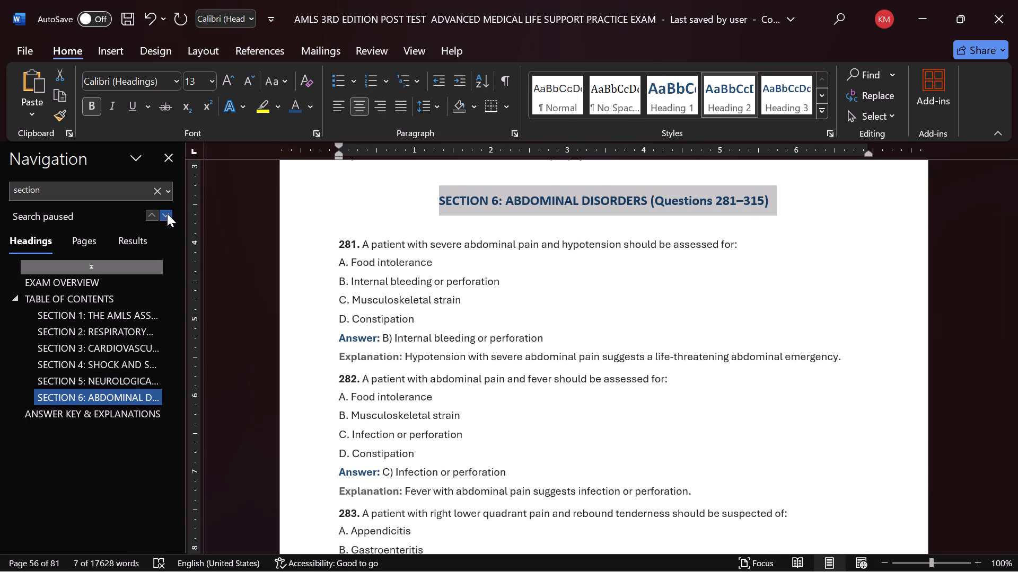
Go to the SECTION 7: ENDOCRINE AND METABOLIC DISORDERS title and insert a blank line above and below it.
{"action": "double_click", "coordinate": [167, 215]}
{"action": "left_click", "coordinate": [589, 229]}
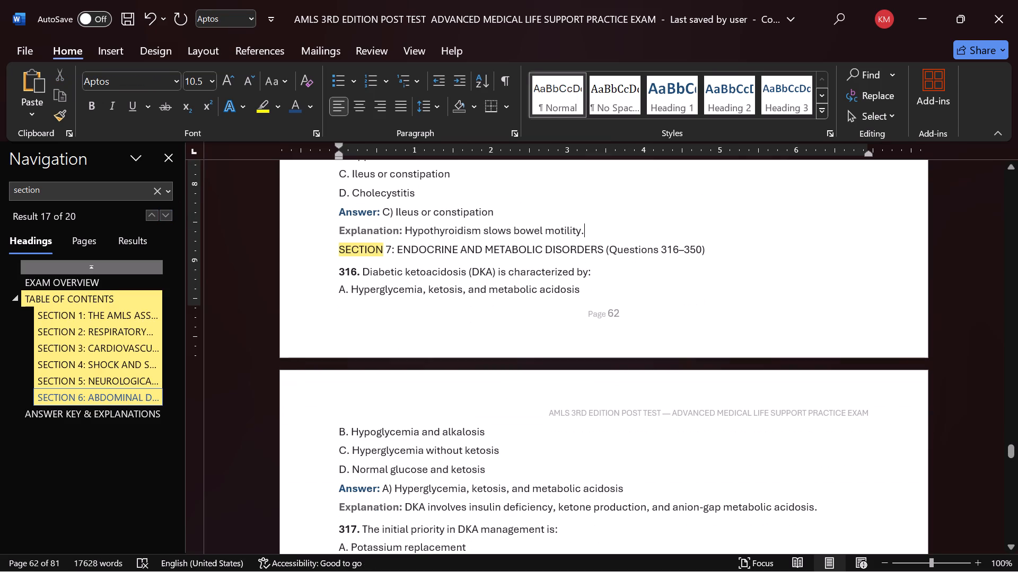
{"action": "key", "text": "Return"}
{"action": "left_click", "coordinate": [708, 271]}
{"action": "key", "text": "Return"}
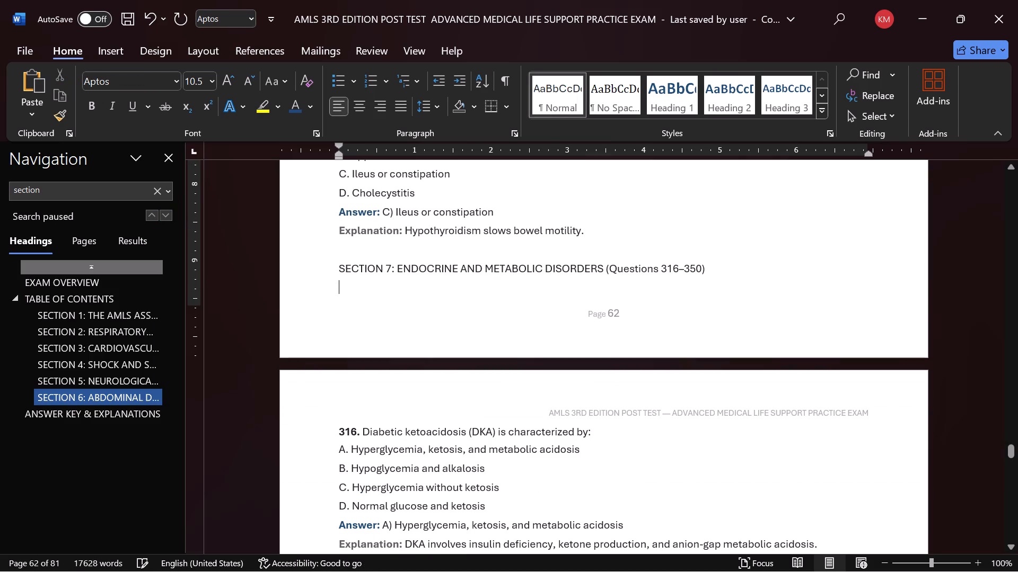
Insert two more blank lines above the SECTION 7 title so that it starts on page 63.
{"action": "left_click", "coordinate": [418, 254]}
{"action": "key", "text": "Return"}
{"action": "key", "text": "Return"}
{"action": "scroll", "coordinate": [418, 252], "scroll_direction": "down", "scroll_amount": 7}
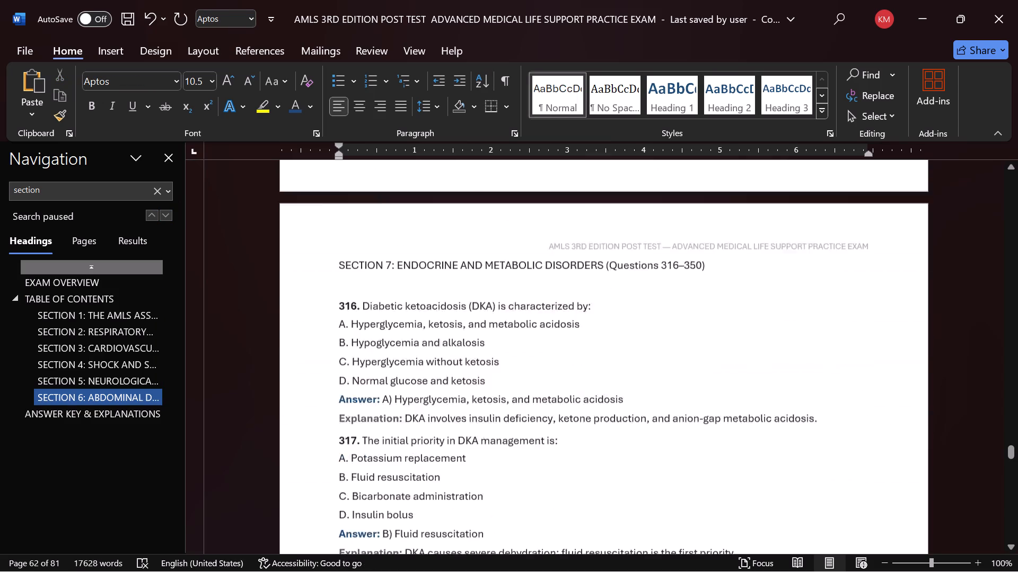
{"action": "scroll", "coordinate": [323, 200], "scroll_direction": "up", "scroll_amount": 2}
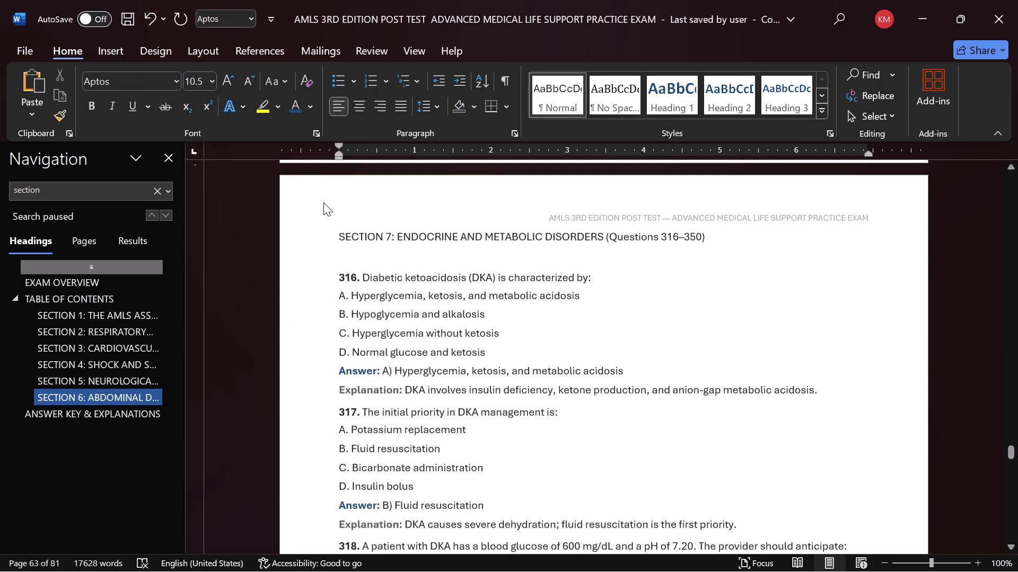
Apply the Heading 2 style to the SECTION 7 title and centre it.
{"action": "left_click", "coordinate": [316, 239]}
{"action": "left_click", "coordinate": [713, 95]}
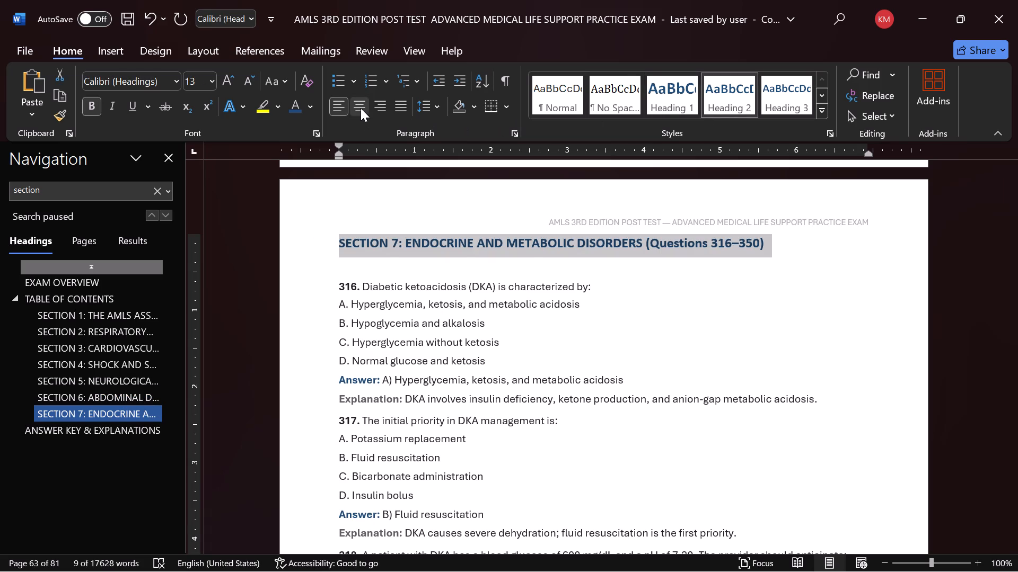
{"action": "left_click", "coordinate": [361, 108]}
Go to the SECTION 8: INFECTIOUS DISEASES title and insert a blank line above and below it.
{"action": "double_click", "coordinate": [166, 215]}
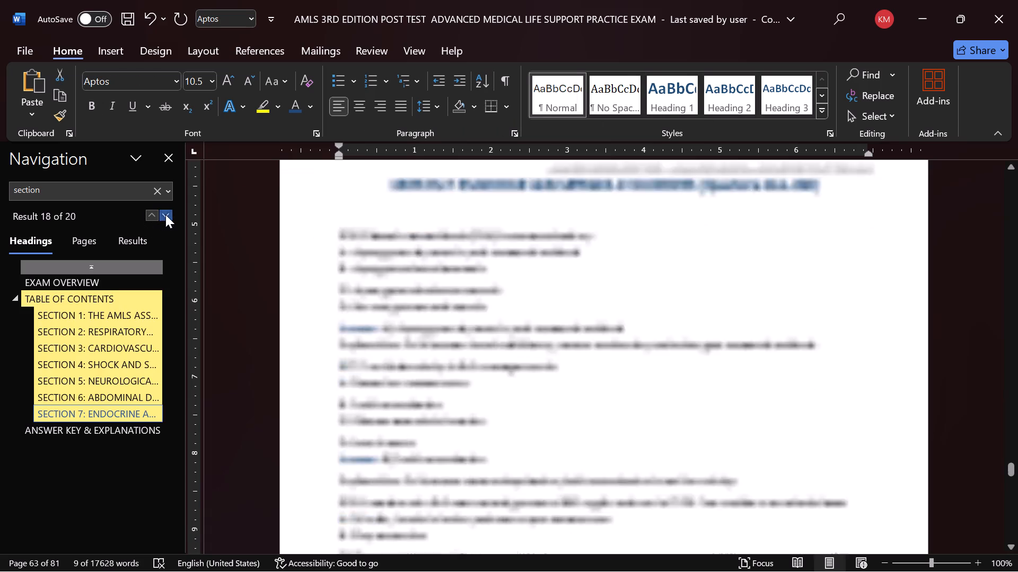
{"action": "left_click", "coordinate": [659, 231]}
{"action": "key", "text": "Return"}
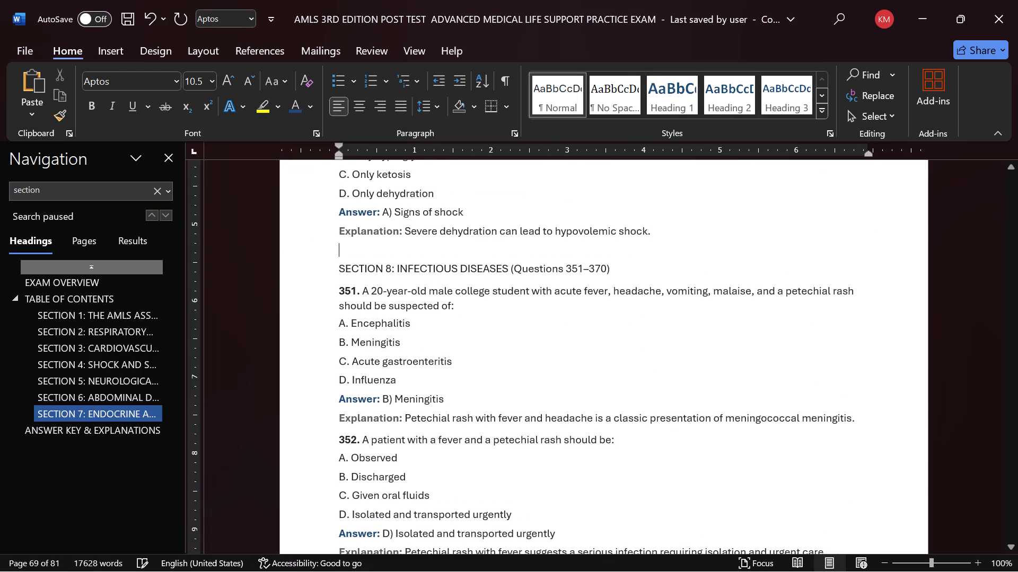
{"action": "left_click", "coordinate": [628, 279]}
{"action": "key", "text": "Return"}
Insert 16 more blank lines above the SECTION 8 title so that it starts on page 70.
{"action": "scroll", "coordinate": [619, 274], "scroll_direction": "down", "scroll_amount": 5}
{"action": "scroll", "coordinate": [618, 275], "scroll_direction": "up", "scroll_amount": 4}
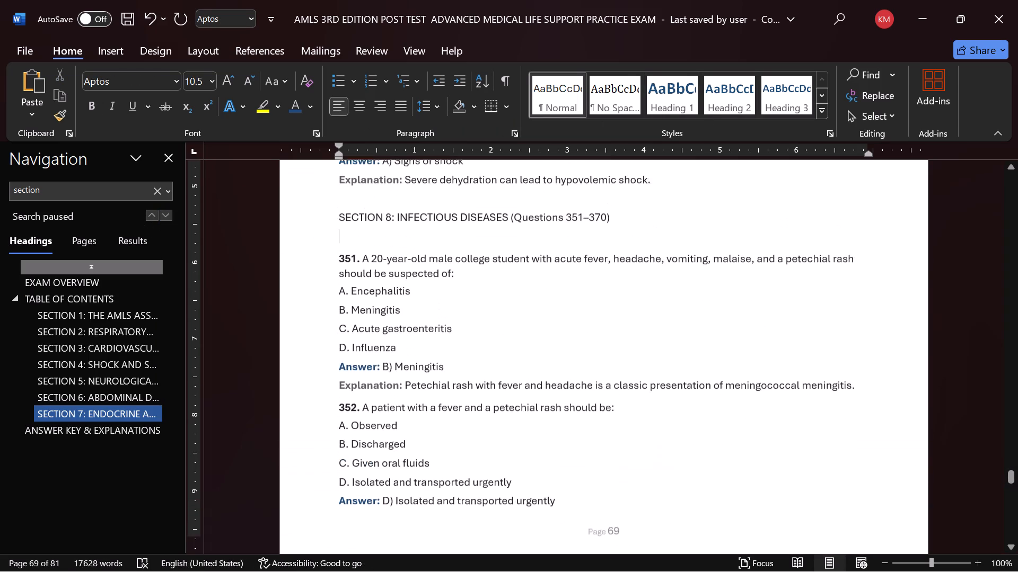
{"action": "left_click", "coordinate": [432, 218]}
{"action": "key", "text": "Return"}
{"action": "key", "text": "Return"}
{"action": "key", "text": "Return"}
{"action": "key", "text": "Return"}
{"action": "key", "text": "Return"}
{"action": "key", "text": "Return"}
{"action": "key", "text": "Return"}
{"action": "key", "text": "Return"}
{"action": "key", "text": "Return"}
{"action": "key", "text": "Return"}
{"action": "key", "text": "Return"}
{"action": "key", "text": "Return"}
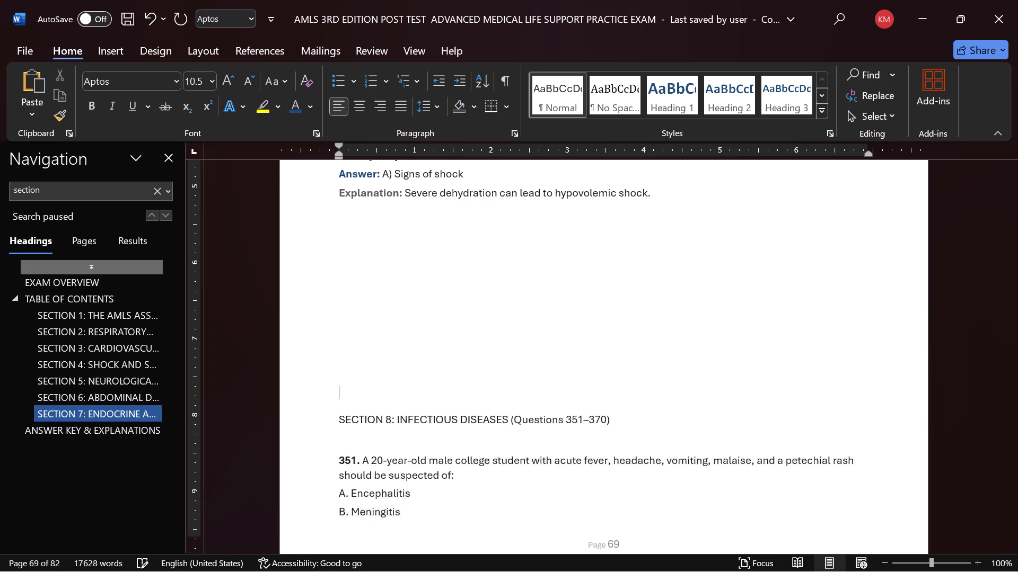
{"action": "key", "text": "Return"}
{"action": "key", "text": "Return"}
{"action": "key", "text": "Return"}
{"action": "key", "text": "Return"}
{"action": "scroll", "coordinate": [440, 236], "scroll_direction": "down", "scroll_amount": 8}
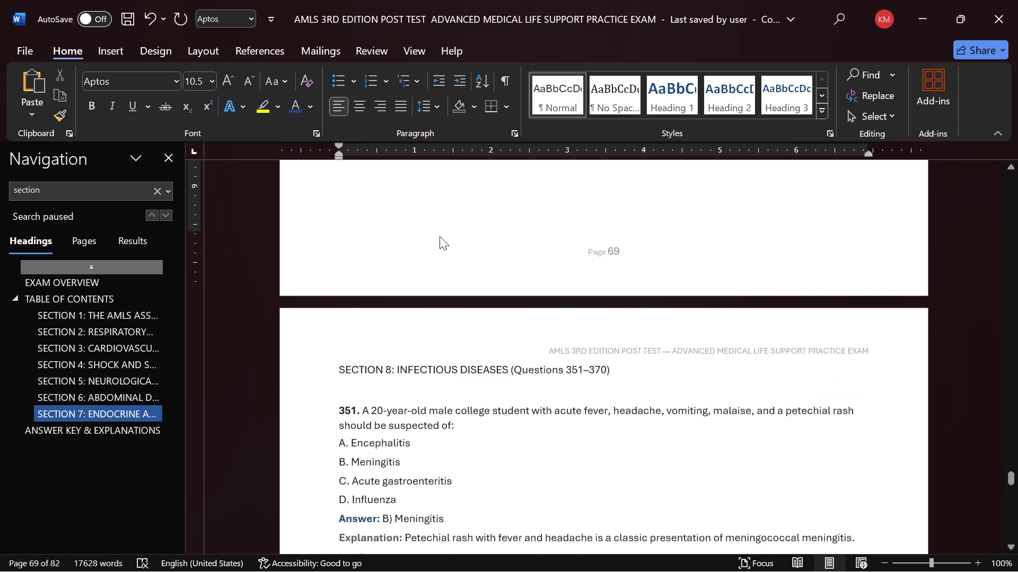
{"action": "scroll", "coordinate": [440, 236], "scroll_direction": "down", "scroll_amount": 2}
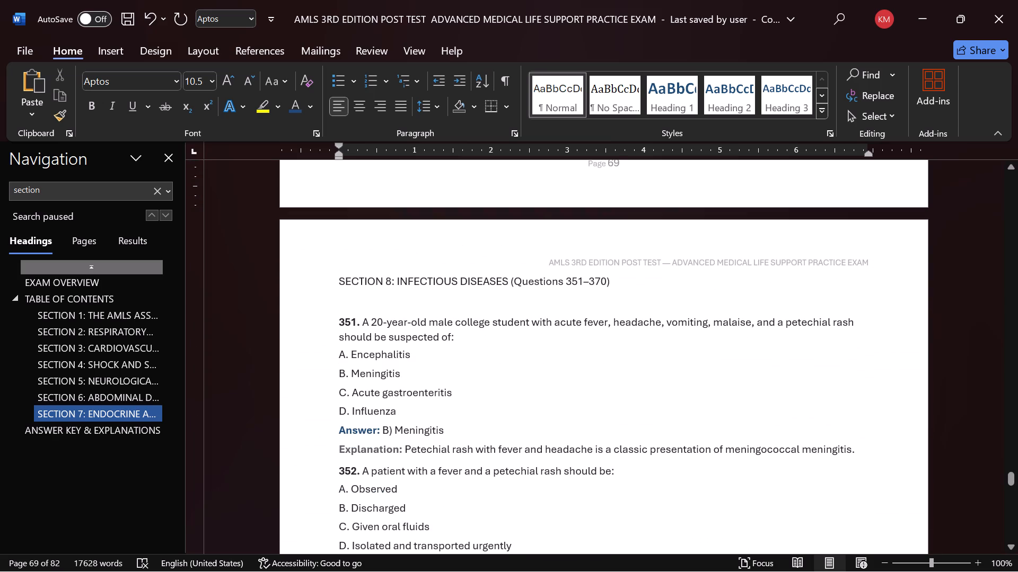
Apply the Heading 2 style to the SECTION 8 title and centre it.
{"action": "left_click", "coordinate": [304, 284]}
{"action": "left_click", "coordinate": [714, 93]}
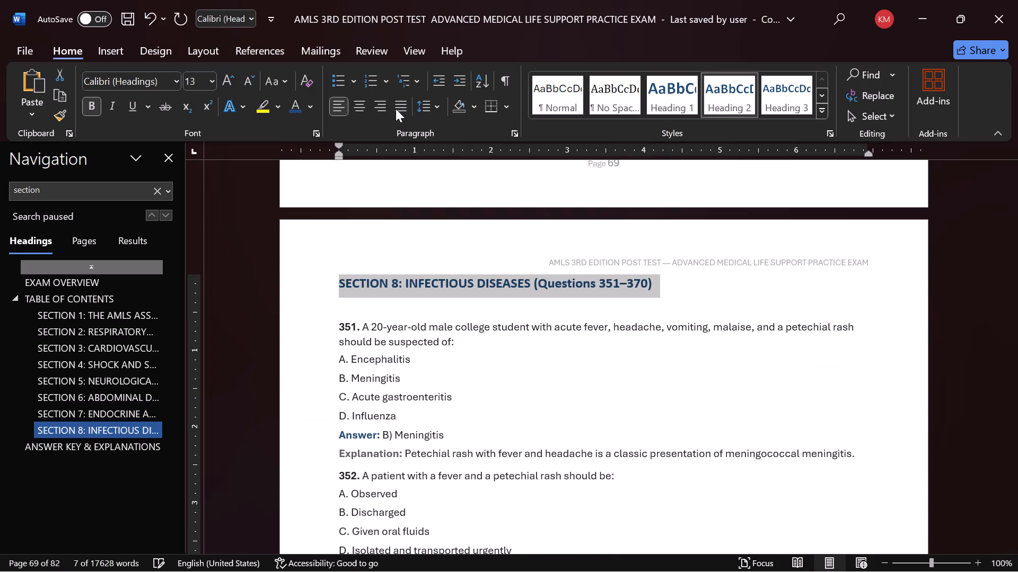
{"action": "left_click", "coordinate": [356, 100]}
Go to the SECTION 9: ENVIRONMENTAL DISORDERS title and insert a blank line above and below it.
{"action": "double_click", "coordinate": [165, 216]}
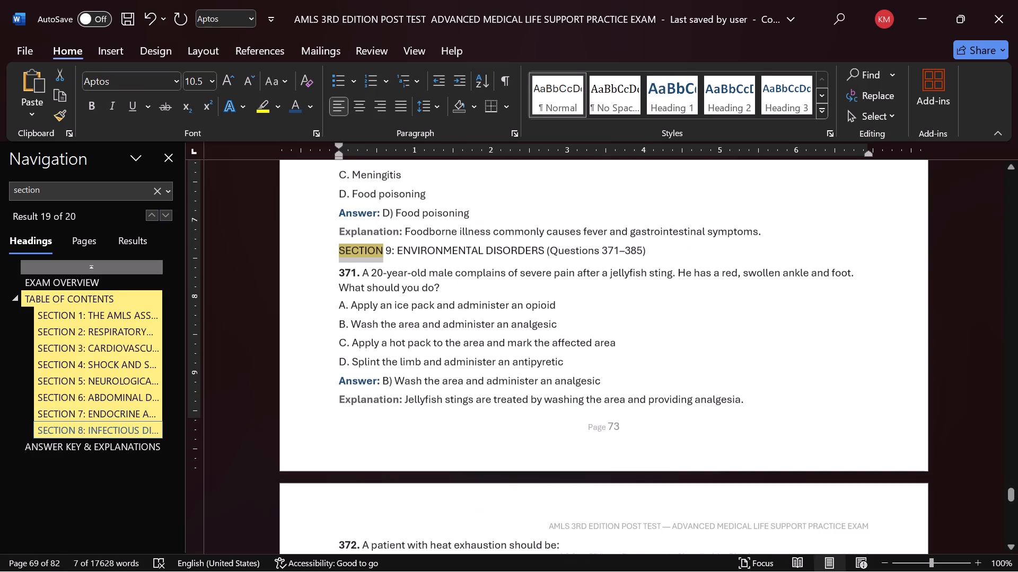
{"action": "left_click", "coordinate": [761, 233]}
{"action": "key", "text": "Return"}
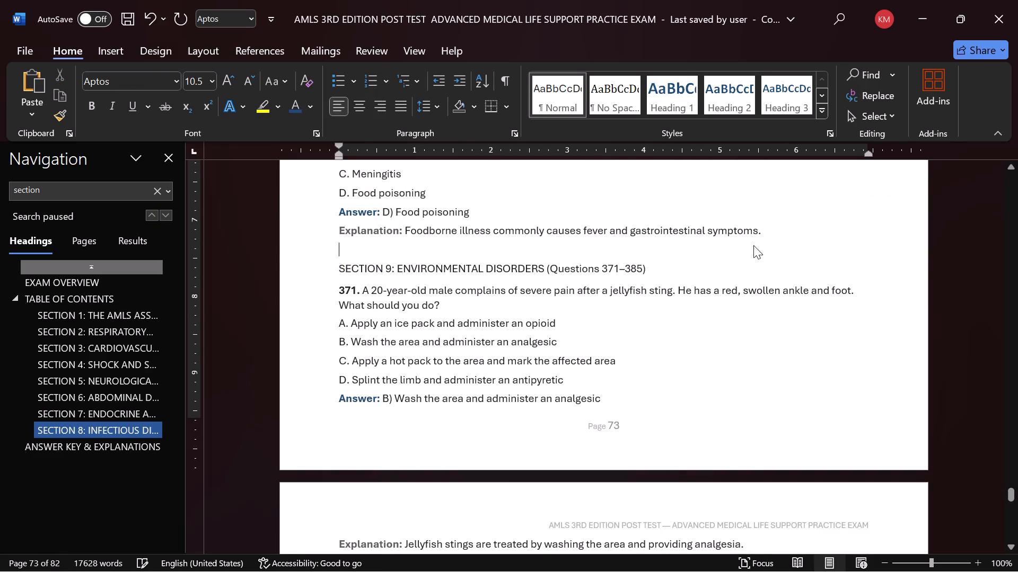
{"action": "left_click", "coordinate": [680, 267]}
{"action": "key", "text": "Return"}
Apply the Heading 2 style to the SECTION 9 title and centre it.
{"action": "left_click", "coordinate": [304, 272]}
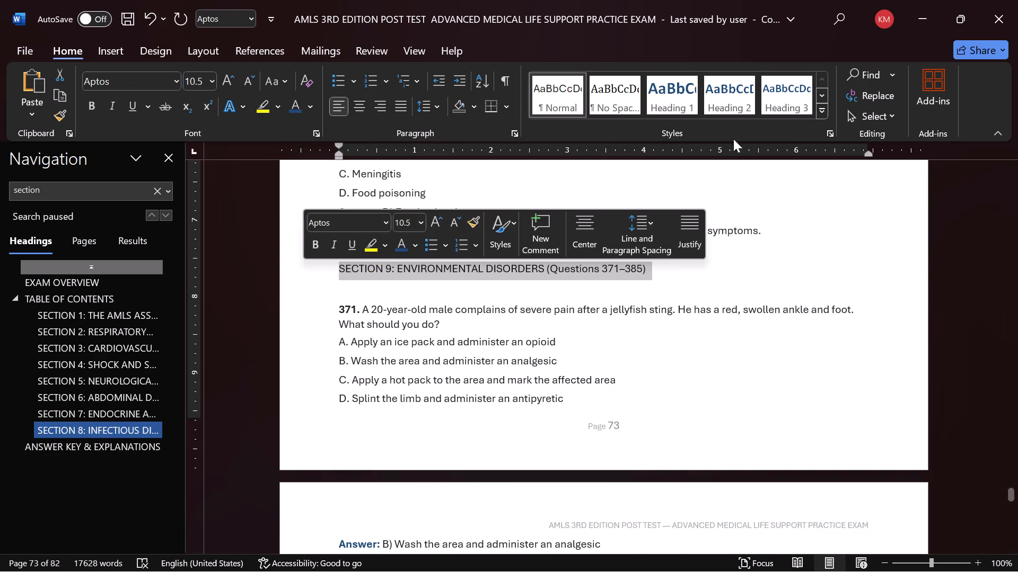
{"action": "left_click", "coordinate": [729, 94]}
{"action": "left_click", "coordinate": [356, 109]}
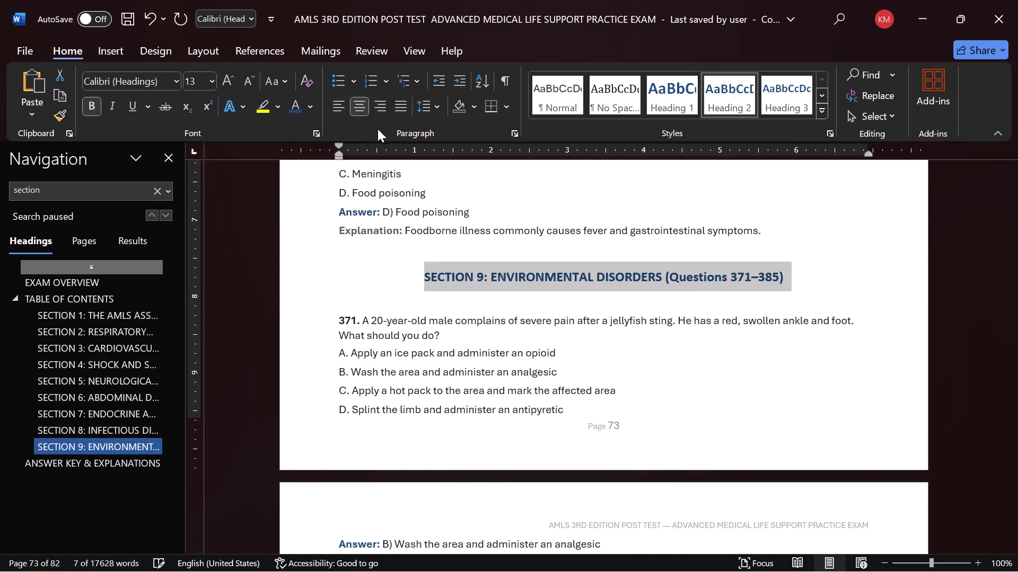
Go to the SECTION 10: TOXICOLOGY, HAZARDOUS MATERIALS title and insert a blank line above and below it.
{"action": "left_click", "coordinate": [166, 217]}
{"action": "left_click", "coordinate": [166, 217]}
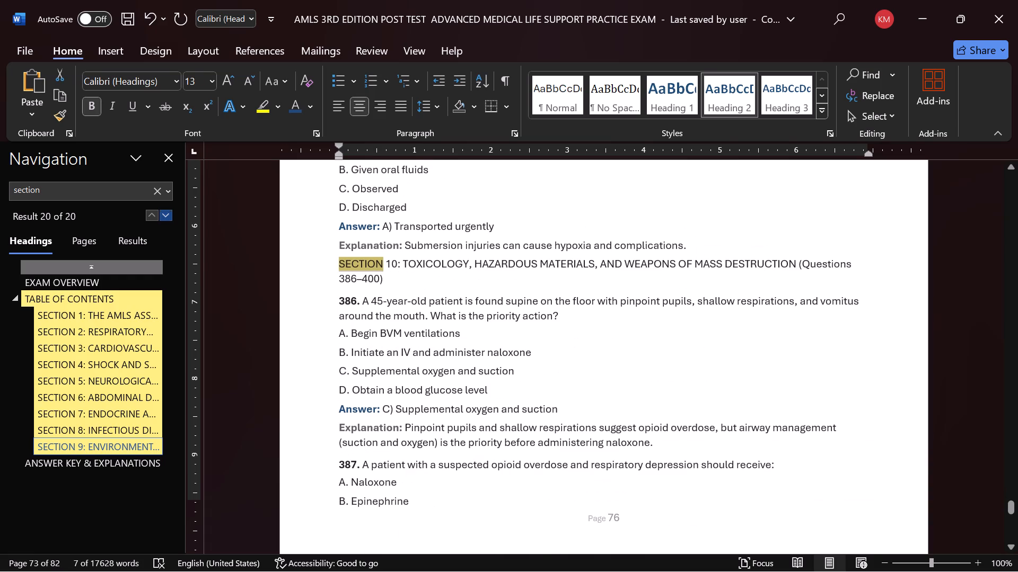
{"action": "left_click", "coordinate": [713, 230]}
{"action": "key", "text": "Return"}
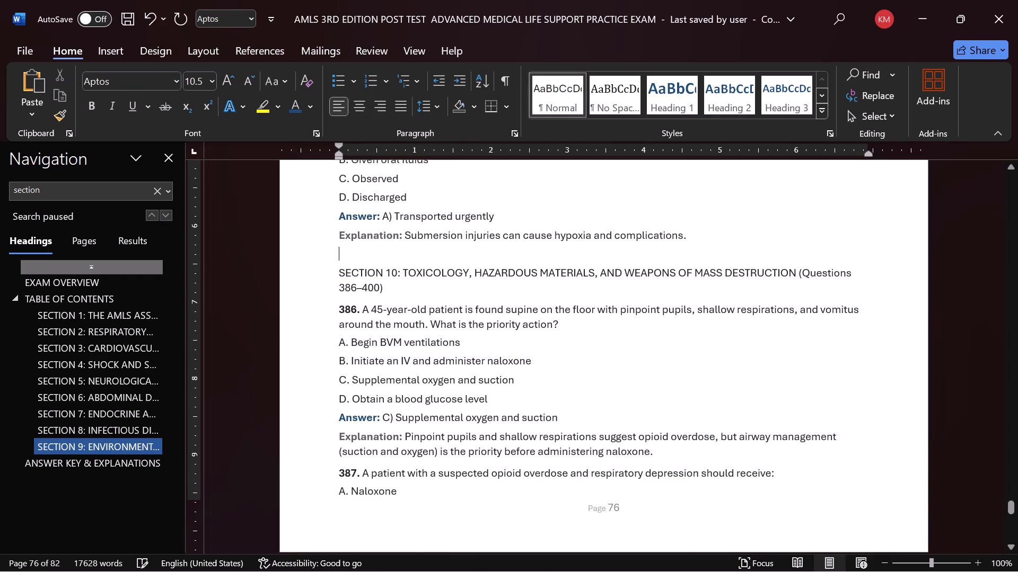
{"action": "left_click", "coordinate": [476, 283]}
{"action": "key", "text": "Return"}
Apply the Heading 2 style to the two-line SECTION 10 title and centre it.
{"action": "left_click_drag", "start_coordinate": [312, 270], "coordinate": [320, 289]}
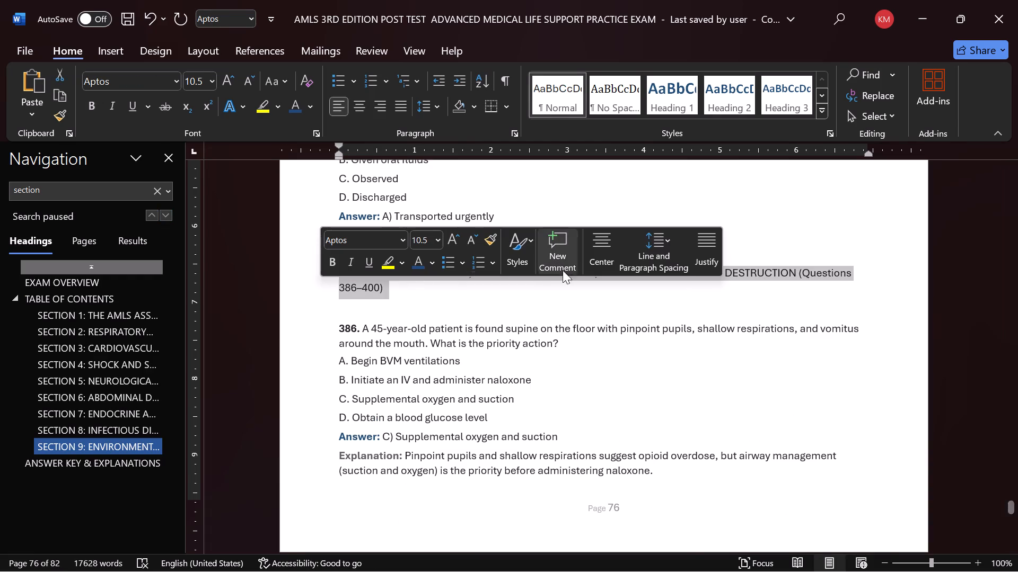
{"action": "left_click", "coordinate": [726, 106]}
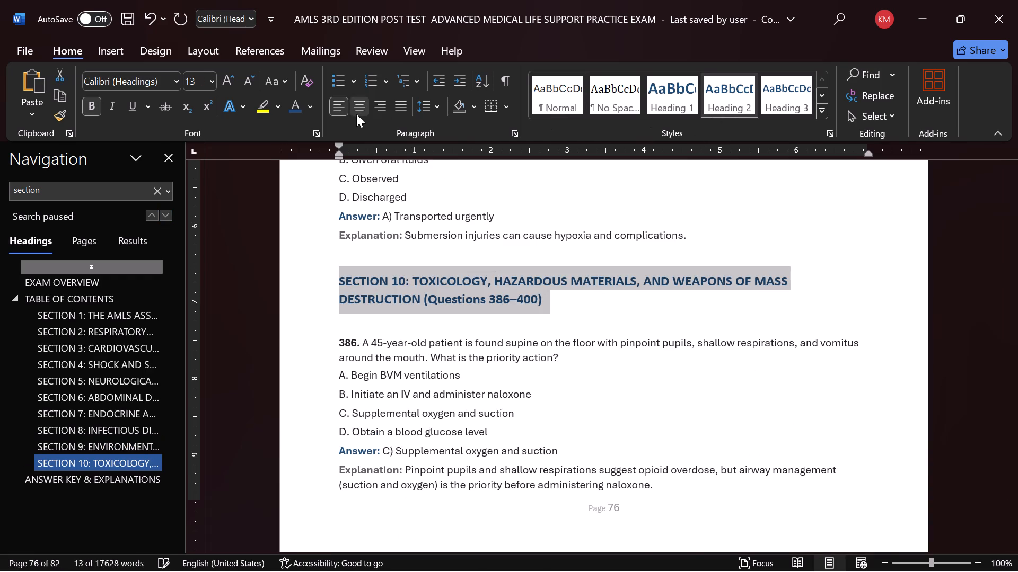
{"action": "left_click", "coordinate": [358, 107]}
{"action": "left_click", "coordinate": [433, 347]}
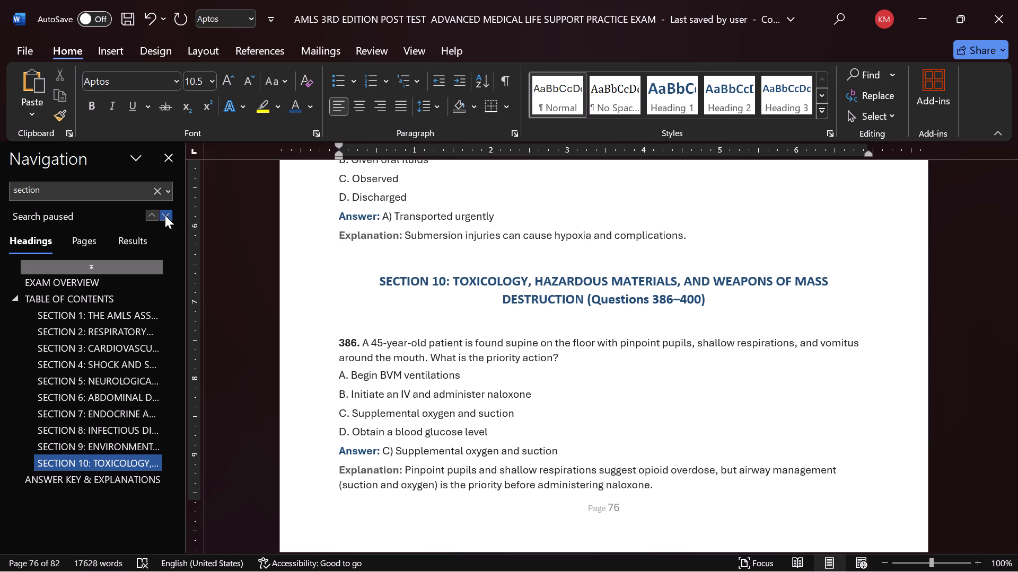
Insert ten more blank lines above the SECTION 10 title so that it starts on page 77.
{"action": "left_click", "coordinate": [409, 259]}
{"action": "key", "text": "Return"}
{"action": "key", "text": "Return"}
{"action": "key", "text": "Return"}
{"action": "key", "text": "Return"}
{"action": "key", "text": "Return"}
{"action": "key", "text": "Return"}
{"action": "key", "text": "Return"}
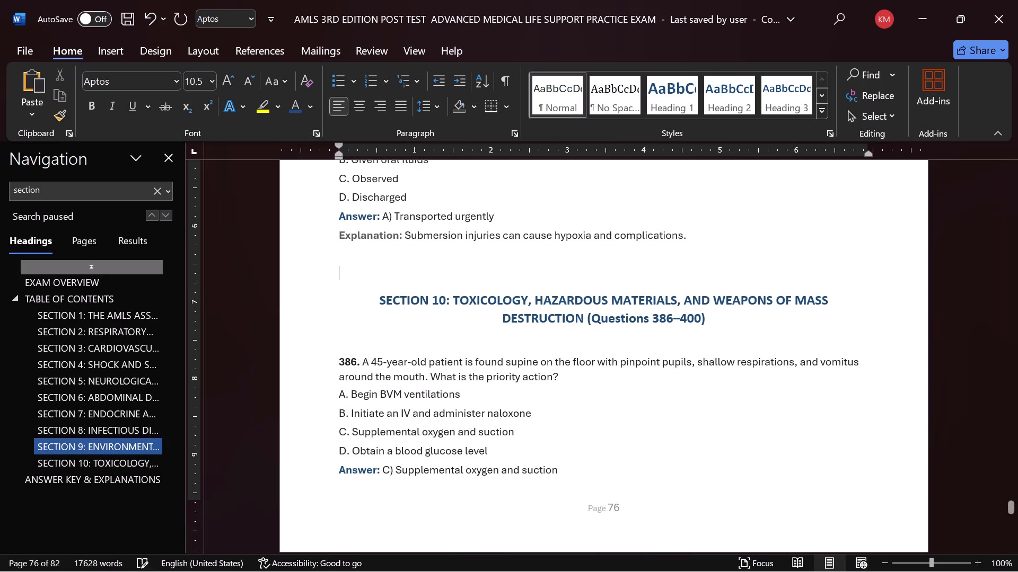
{"action": "key", "text": "Return"}
{"action": "key", "text": "Return"}
{"action": "key", "text": "Return"}
{"action": "scroll", "coordinate": [426, 265], "scroll_direction": "down", "scroll_amount": 7}
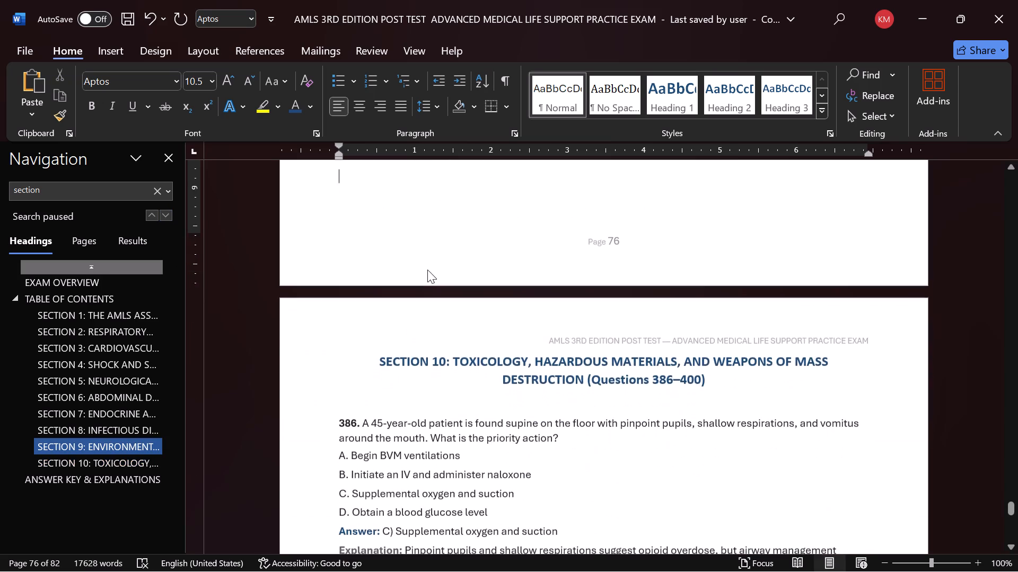
{"action": "scroll", "coordinate": [427, 270], "scroll_direction": "down", "scroll_amount": 4}
Replace the typed Section 1 to 10 list under the TABLE OF CONTENTS heading with an automatic table of contents.
{"action": "double_click", "coordinate": [166, 218]}
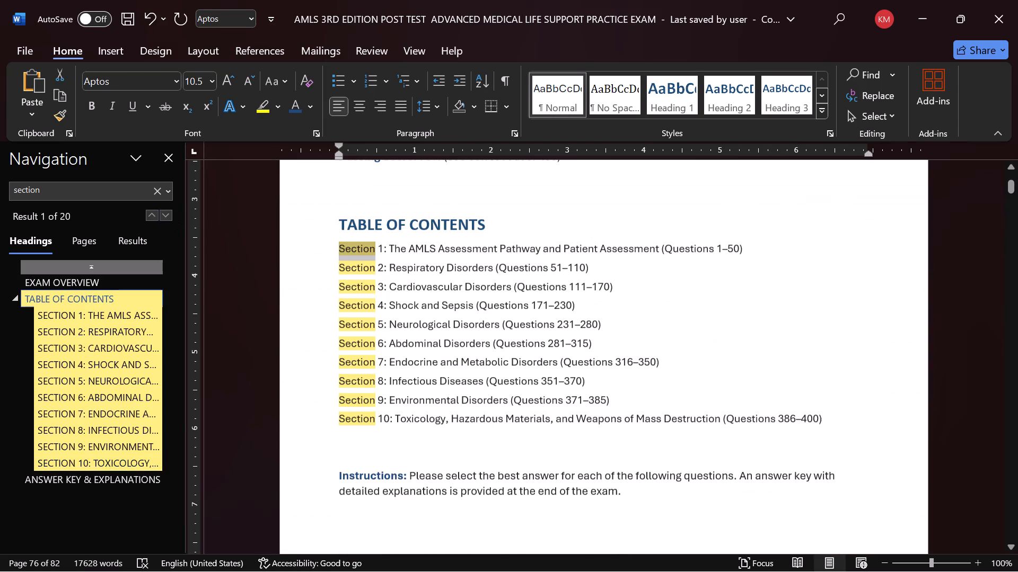
{"action": "left_click_drag", "start_coordinate": [822, 422], "coordinate": [327, 274]}
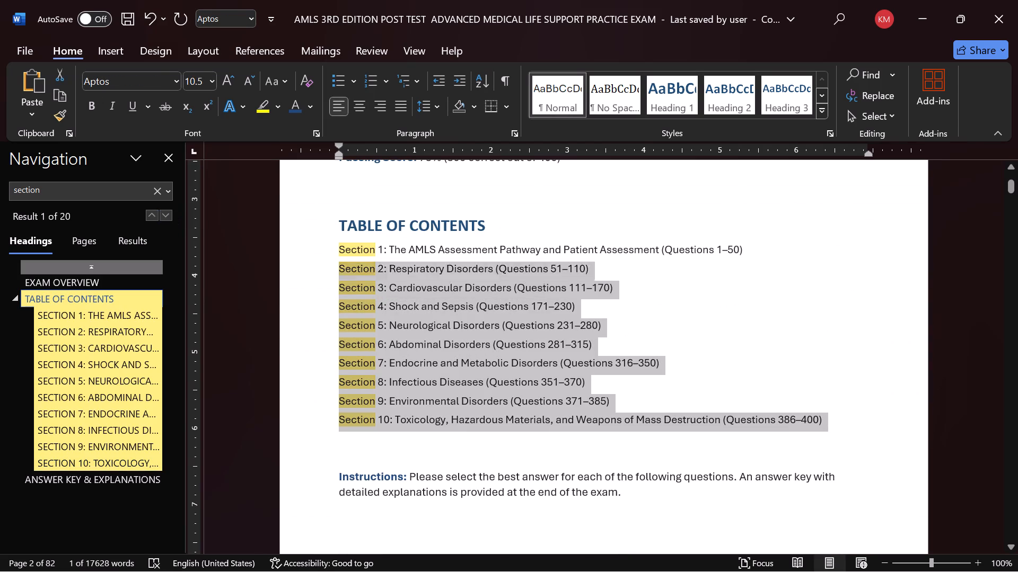
{"action": "left_click_drag", "start_coordinate": [327, 274], "coordinate": [329, 254]}
{"action": "left_click", "coordinate": [274, 54]}
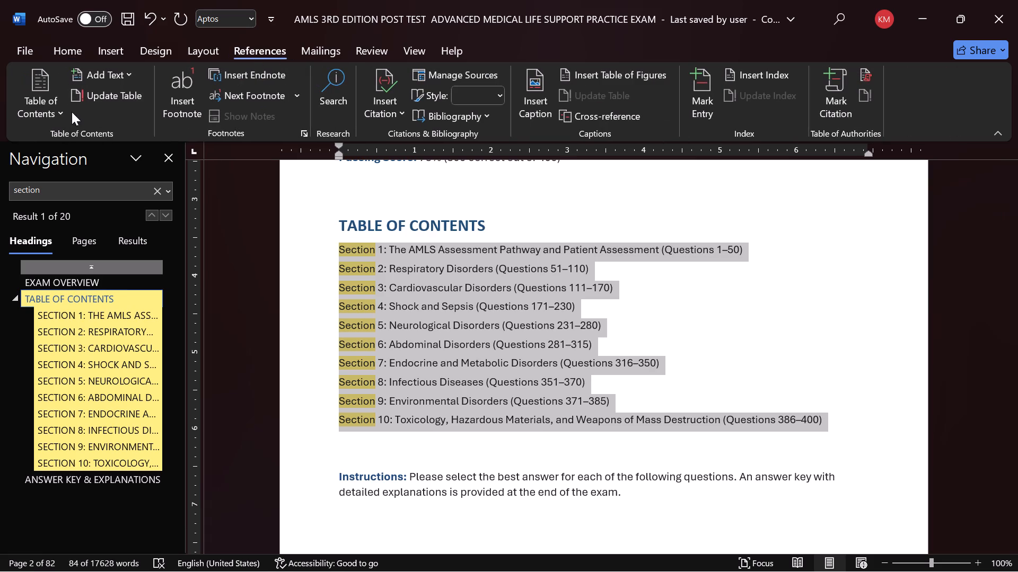
{"action": "left_click", "coordinate": [45, 111]}
{"action": "left_click", "coordinate": [116, 316]}
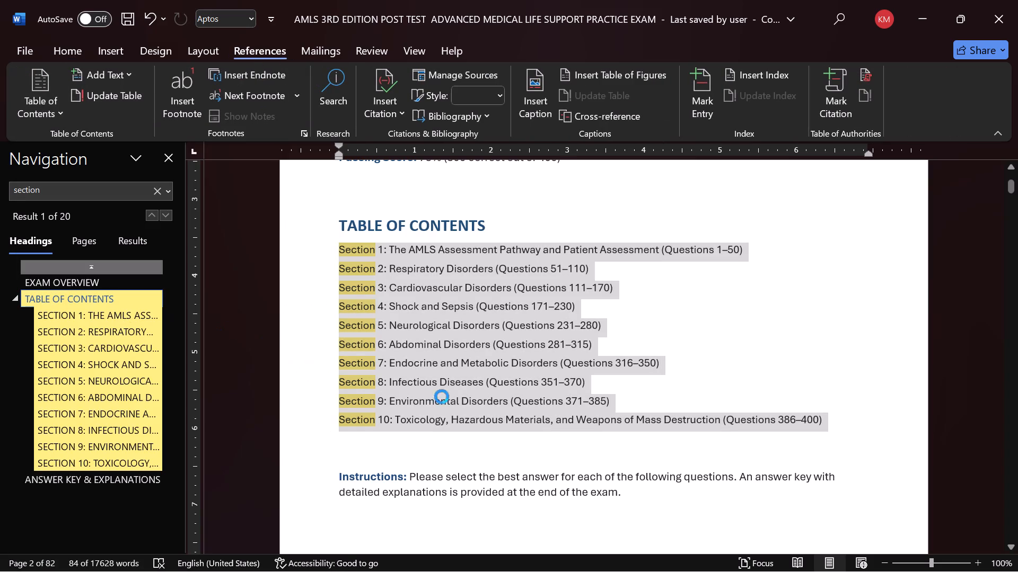
Increase the font size of the whole inserted table of contents by one increment.
{"action": "scroll", "coordinate": [490, 357], "scroll_direction": "up", "scroll_amount": 8}
{"action": "left_click_drag", "start_coordinate": [307, 191], "coordinate": [340, 424]}
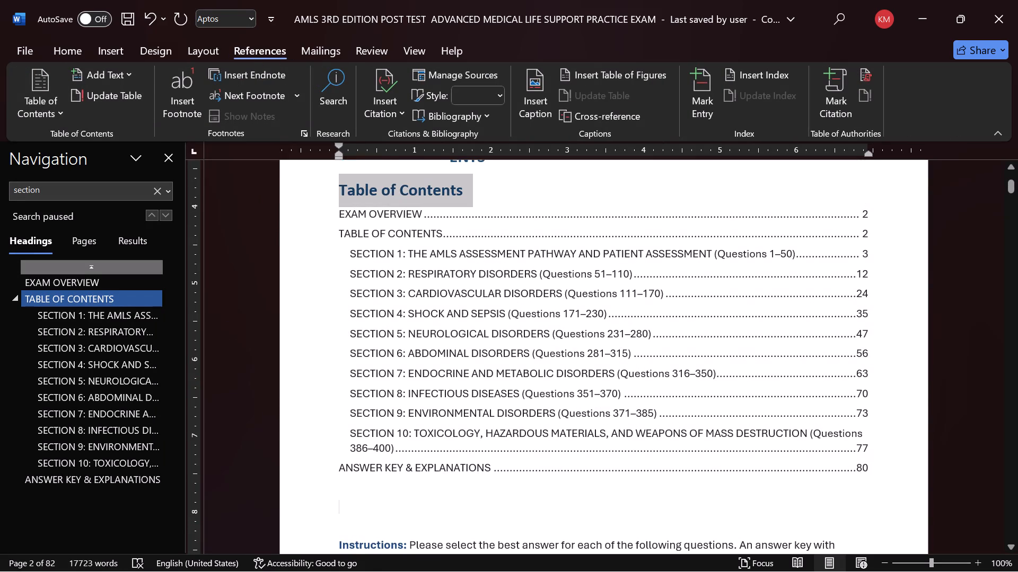
{"action": "left_click_drag", "start_coordinate": [340, 424], "coordinate": [340, 424]}
{"action": "left_click", "coordinate": [468, 377]}
{"action": "left_click", "coordinate": [487, 442]}
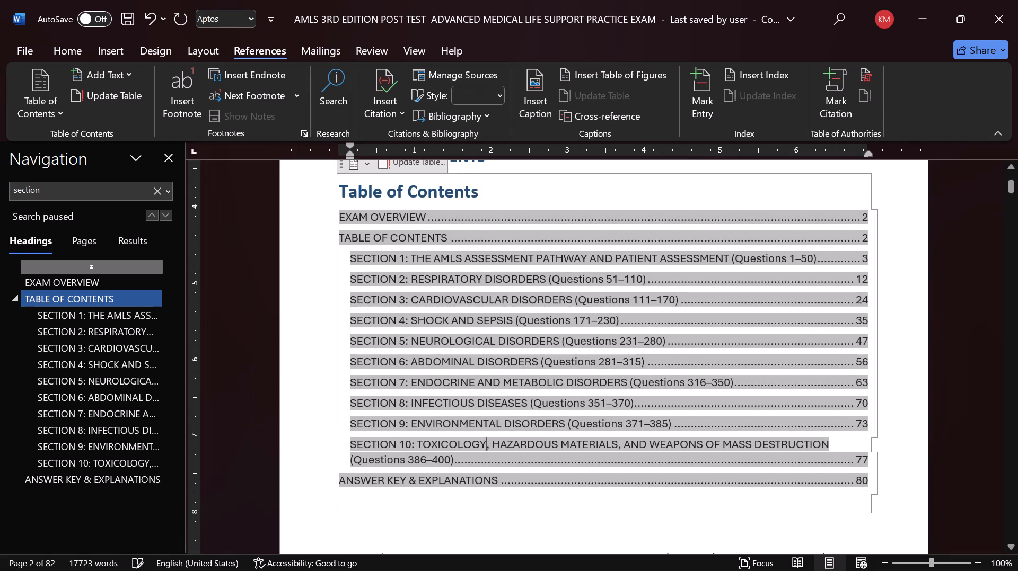
Delete the duplicate "Table of Contents" title inside the inserted table, keeping its entries.
{"action": "left_click", "coordinate": [290, 201]}
{"action": "key", "text": "BackSpace"}
Centre the TABLE OF CONTENTS heading above the table on page 2.
{"action": "scroll", "coordinate": [354, 275], "scroll_direction": "up", "scroll_amount": 4}
{"action": "left_click", "coordinate": [308, 316]}
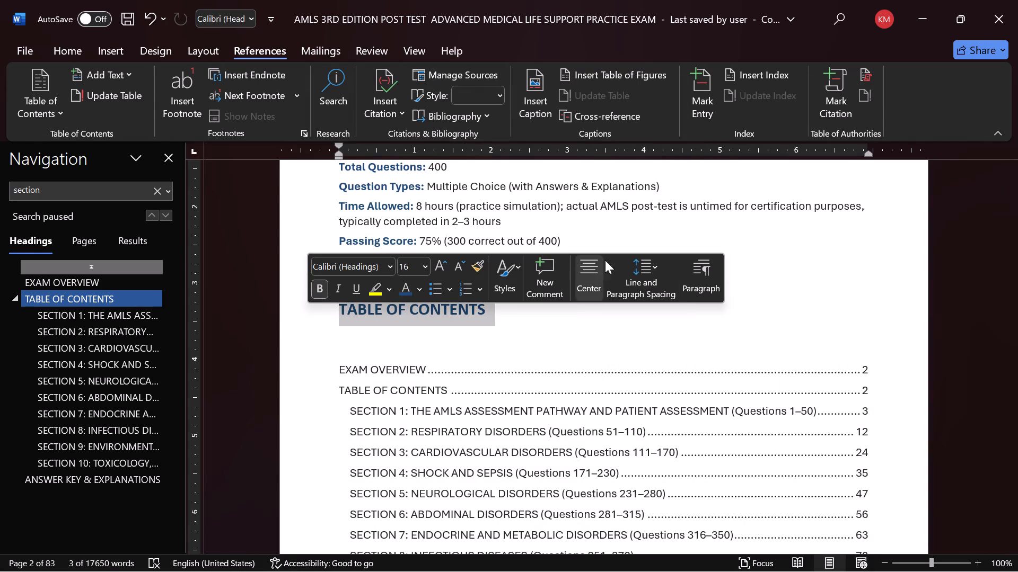
{"action": "left_click", "coordinate": [586, 283]}
{"action": "left_click", "coordinate": [580, 376]}
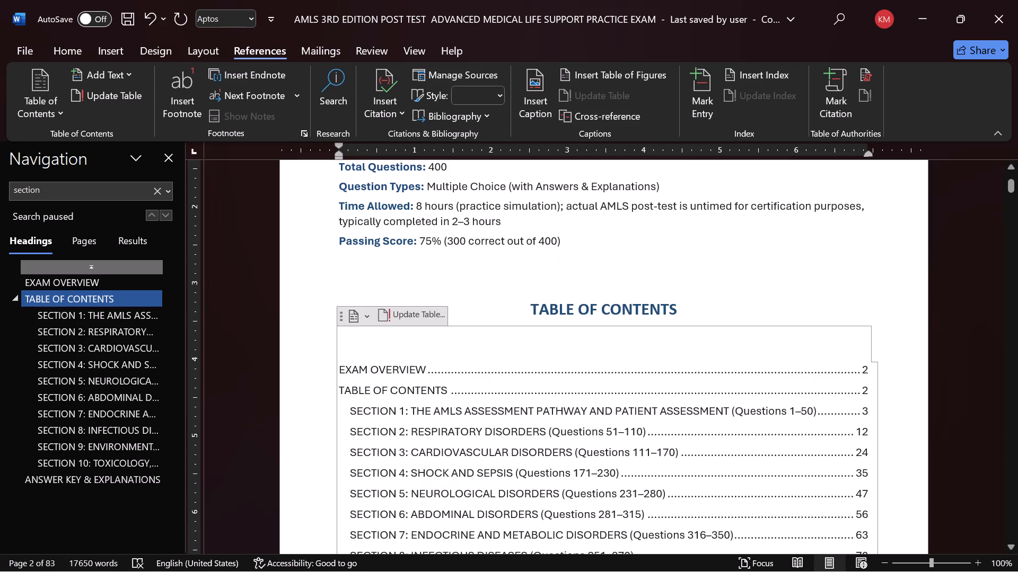
Delete the blank lines above the SECTION 1 title so that it sits at the top of page 3.
{"action": "scroll", "coordinate": [532, 332], "scroll_direction": "down", "scroll_amount": 16}
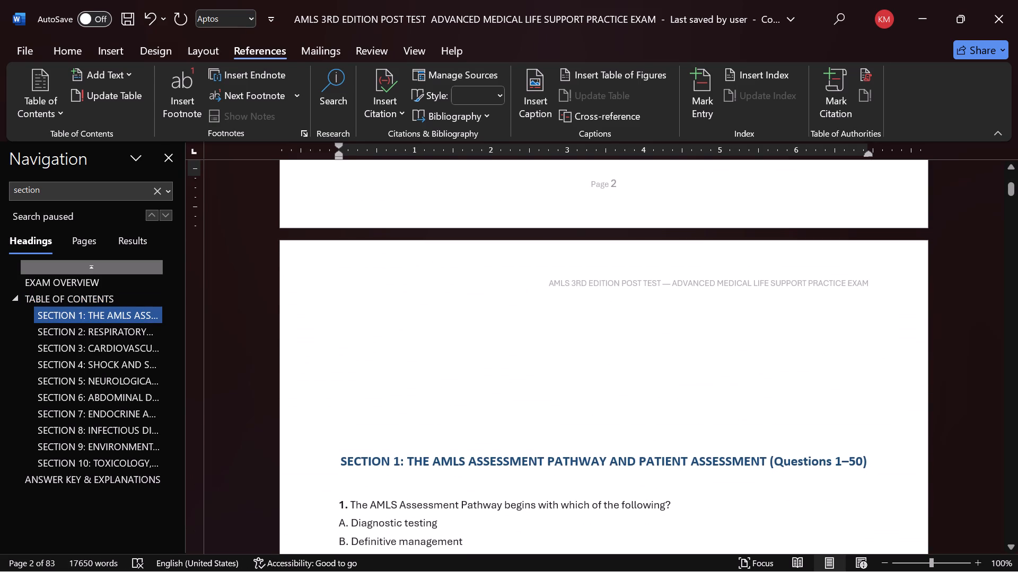
{"action": "left_click_drag", "start_coordinate": [469, 438], "coordinate": [498, 303]}
{"action": "key", "text": "BackSpace"}
{"action": "key", "text": "BackSpace"}
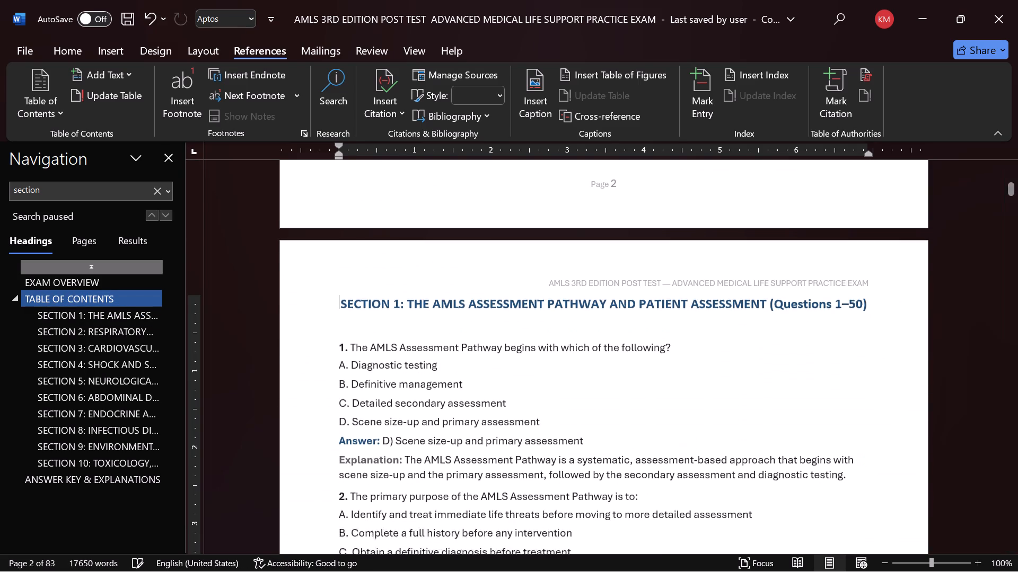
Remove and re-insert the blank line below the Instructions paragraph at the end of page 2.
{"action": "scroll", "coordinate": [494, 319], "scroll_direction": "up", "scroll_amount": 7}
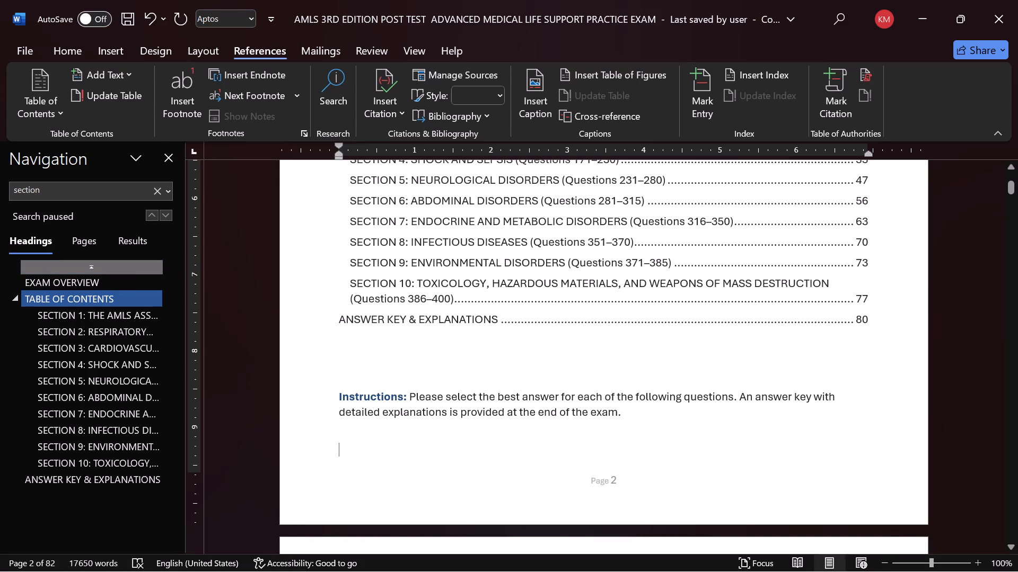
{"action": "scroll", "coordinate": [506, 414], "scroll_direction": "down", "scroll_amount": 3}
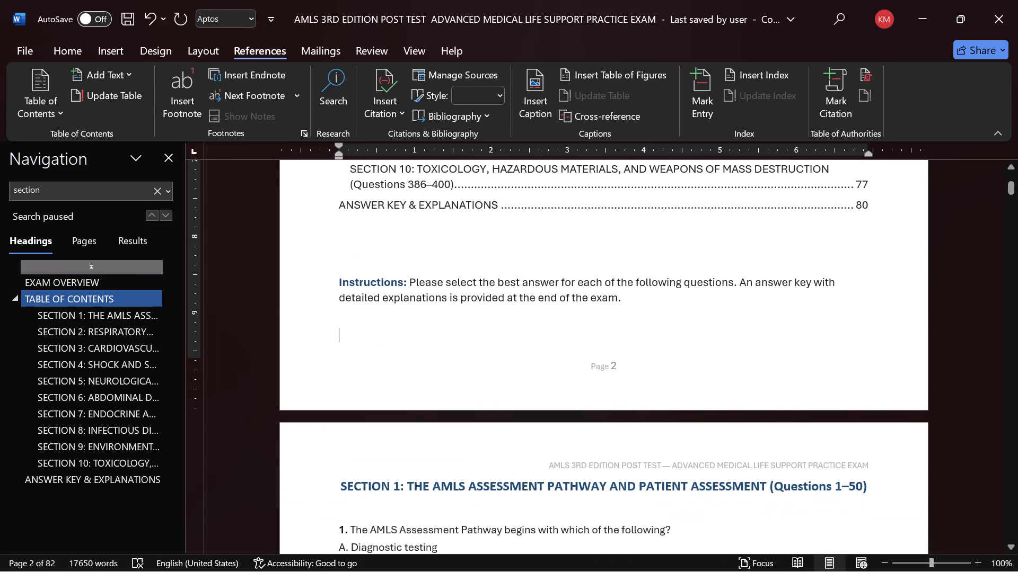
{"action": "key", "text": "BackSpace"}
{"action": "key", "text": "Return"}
Review the exam overview, the table of contents and the start of SECTION 1 for layout.
{"action": "scroll", "coordinate": [560, 426], "scroll_direction": "up", "scroll_amount": 13}
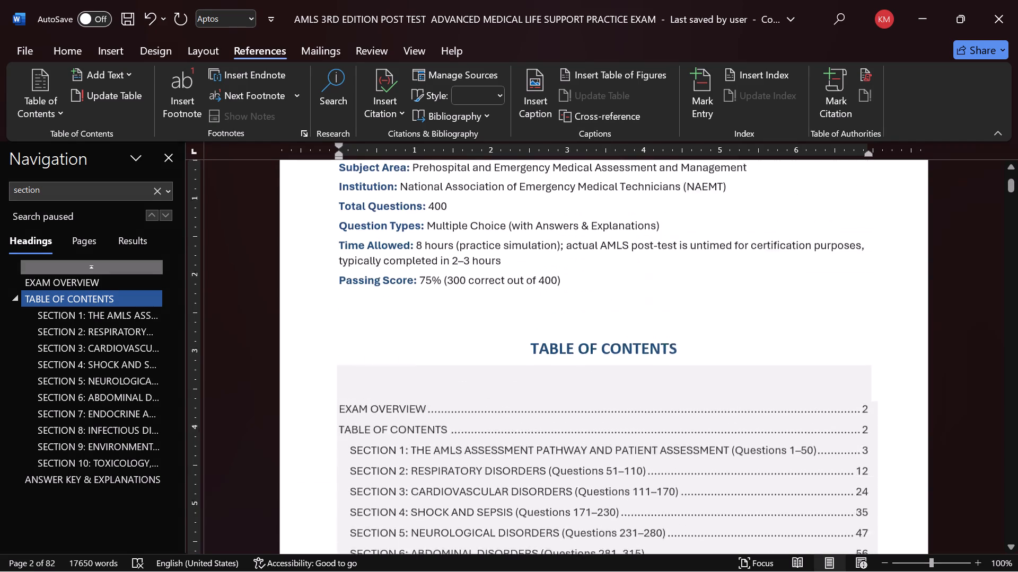
{"action": "scroll", "coordinate": [560, 425], "scroll_direction": "up", "scroll_amount": 3}
{"action": "scroll", "coordinate": [603, 432], "scroll_direction": "down", "scroll_amount": 16}
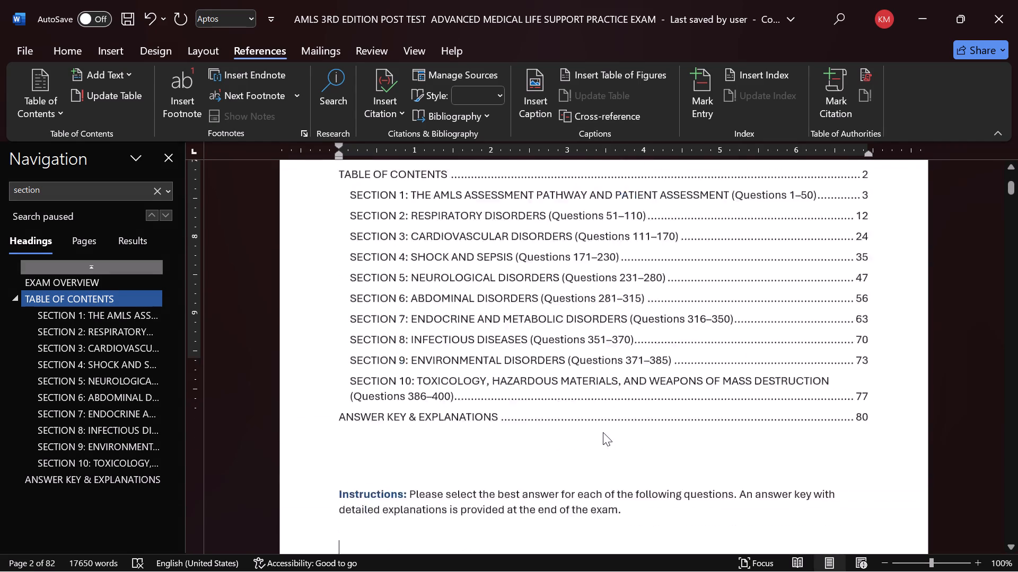
{"action": "scroll", "coordinate": [603, 432], "scroll_direction": "down", "scroll_amount": 8}
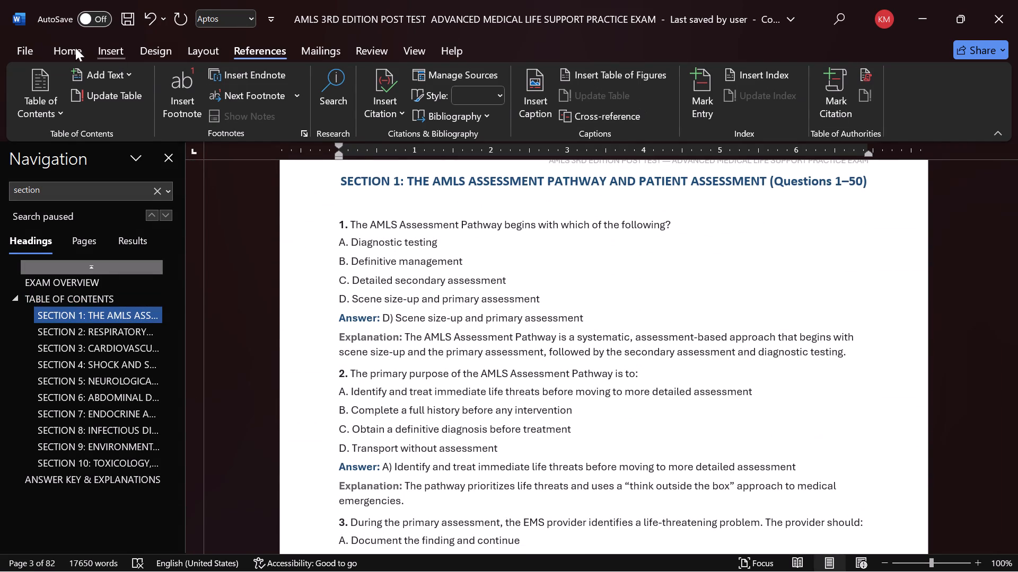
Replace every "Explanation:" in the document with the same text in bold green font.
{"action": "left_click", "coordinate": [47, 40]}
{"action": "left_click", "coordinate": [867, 98]}
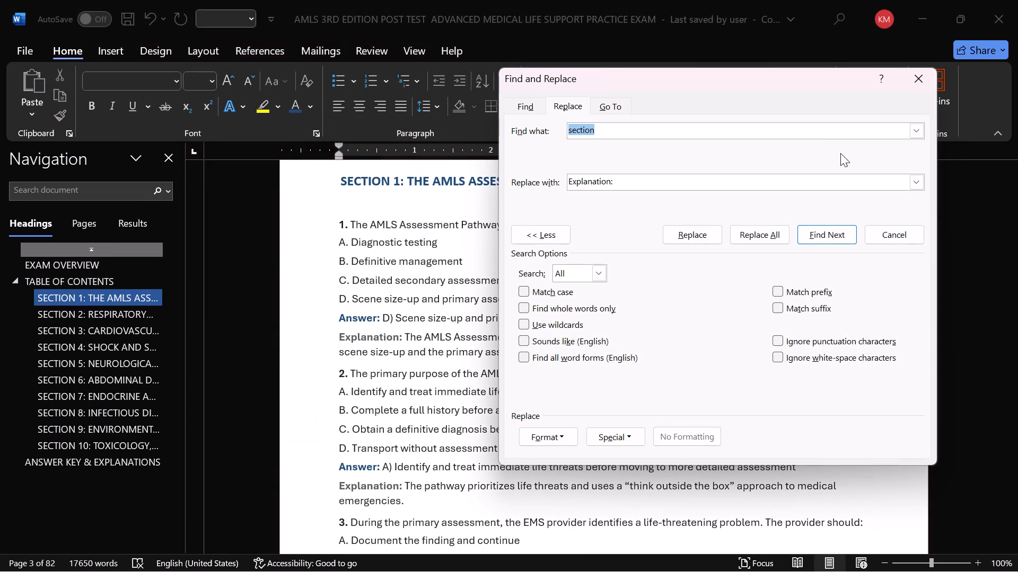
{"action": "left_click", "coordinate": [911, 138]}
{"action": "left_click", "coordinate": [921, 130]}
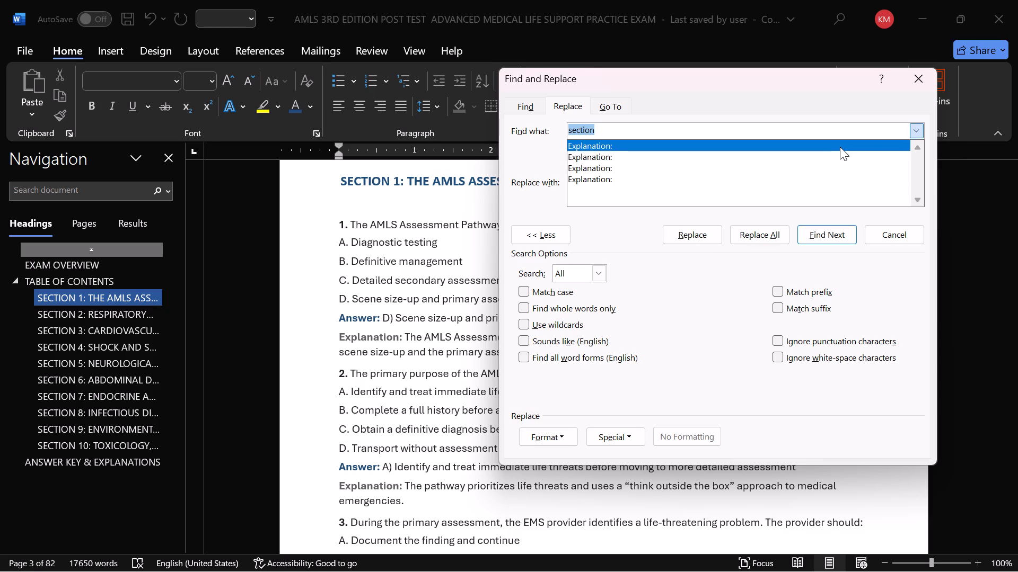
{"action": "left_click", "coordinate": [840, 147]}
{"action": "left_click", "coordinate": [918, 185]}
{"action": "left_click", "coordinate": [809, 200]}
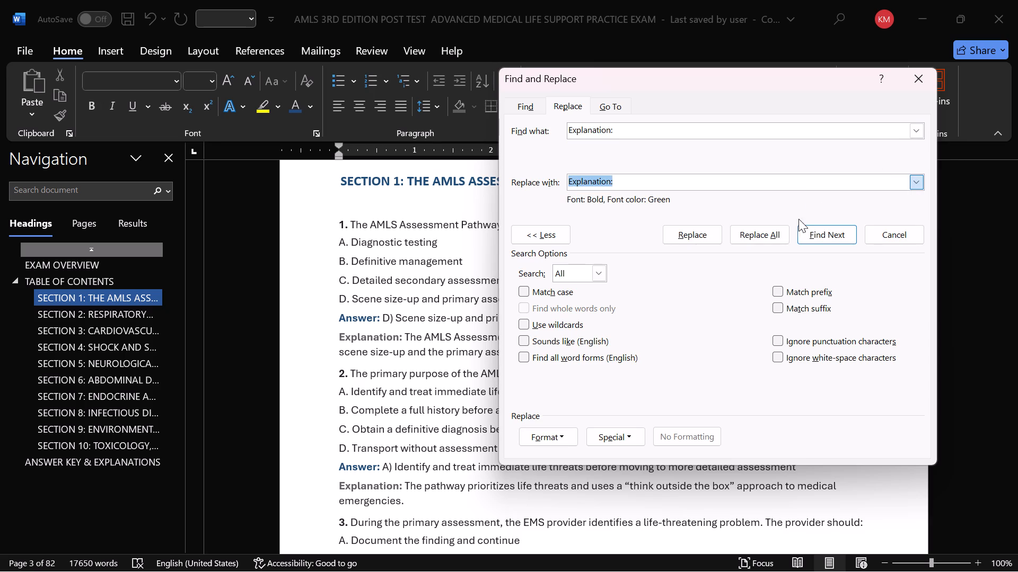
{"action": "left_click", "coordinate": [782, 230]}
{"action": "left_click", "coordinate": [528, 337]}
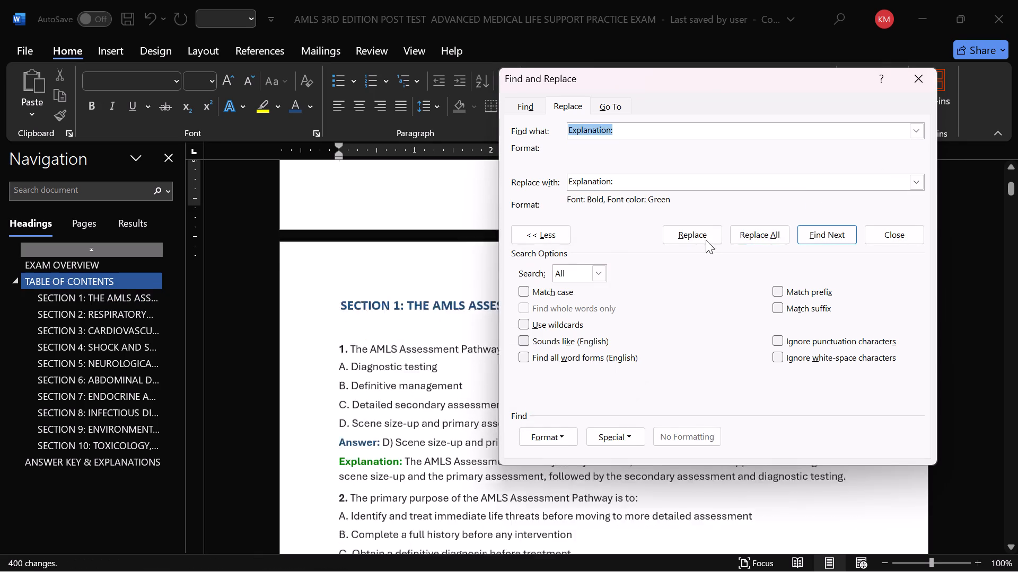
{"action": "left_click", "coordinate": [900, 85]}
Centre the ANSWER KEY & EXPLANATIONS heading above the answer list near the end of the document.
{"action": "scroll", "coordinate": [666, 376], "scroll_direction": "up", "scroll_amount": 5}
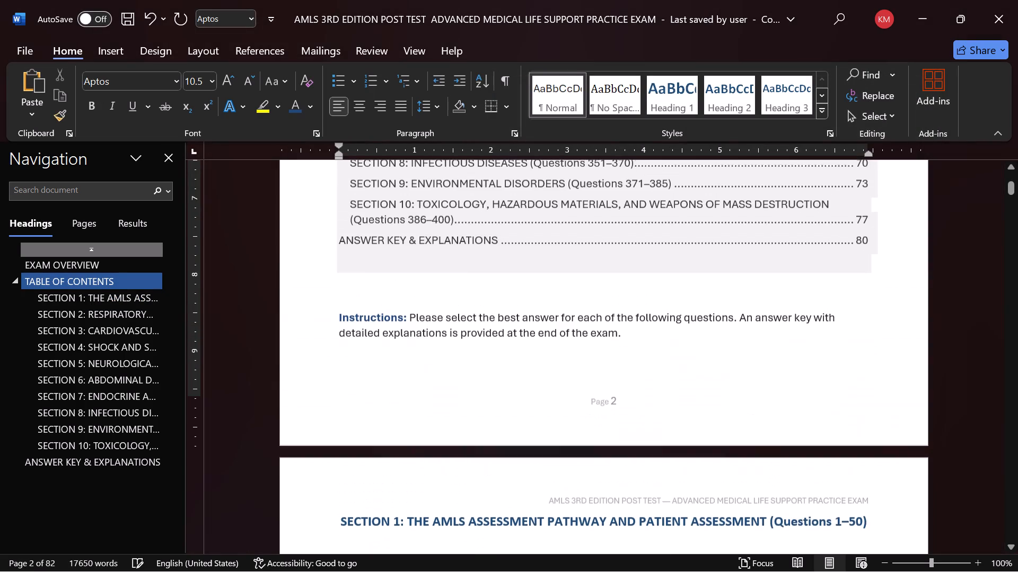
{"action": "left_click", "coordinate": [1012, 184]}
{"action": "left_click", "coordinate": [126, 467]}
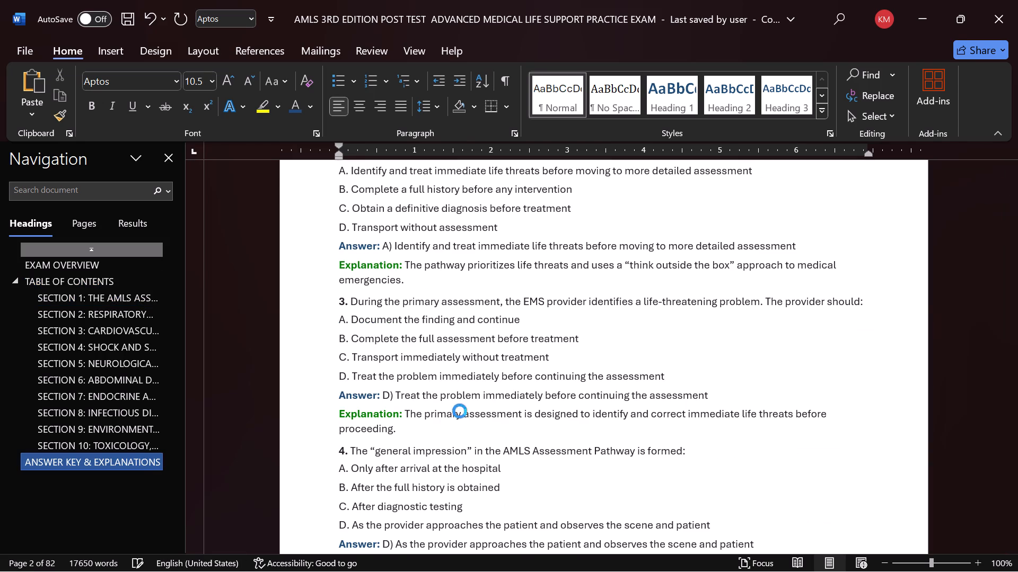
{"action": "left_click", "coordinate": [312, 182]}
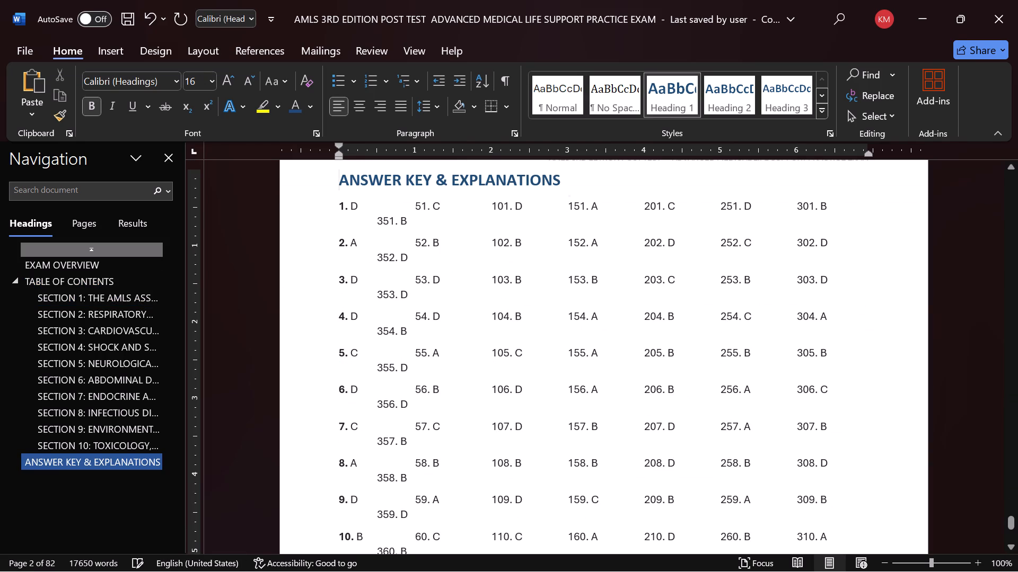
{"action": "left_click", "coordinate": [358, 112]}
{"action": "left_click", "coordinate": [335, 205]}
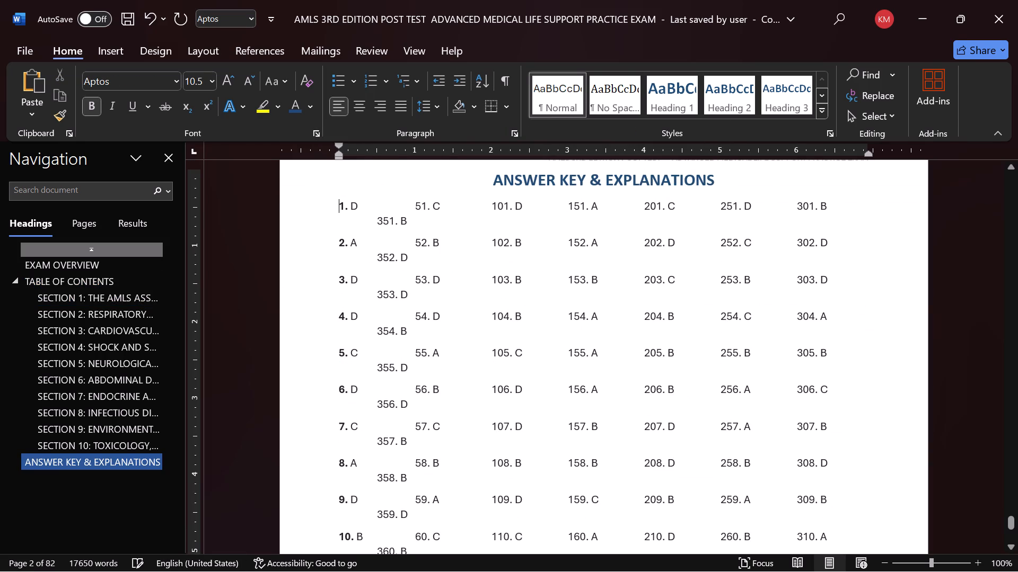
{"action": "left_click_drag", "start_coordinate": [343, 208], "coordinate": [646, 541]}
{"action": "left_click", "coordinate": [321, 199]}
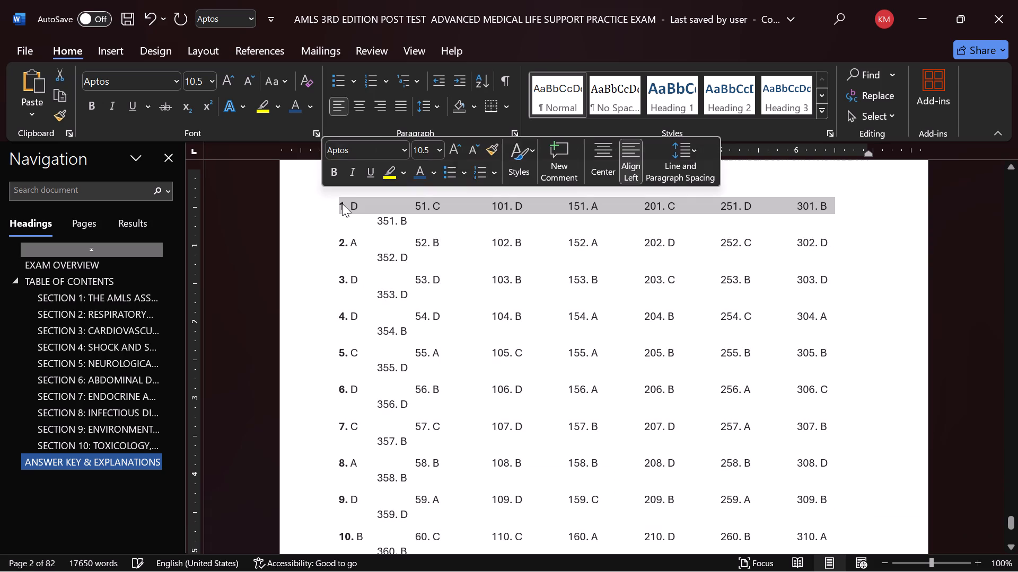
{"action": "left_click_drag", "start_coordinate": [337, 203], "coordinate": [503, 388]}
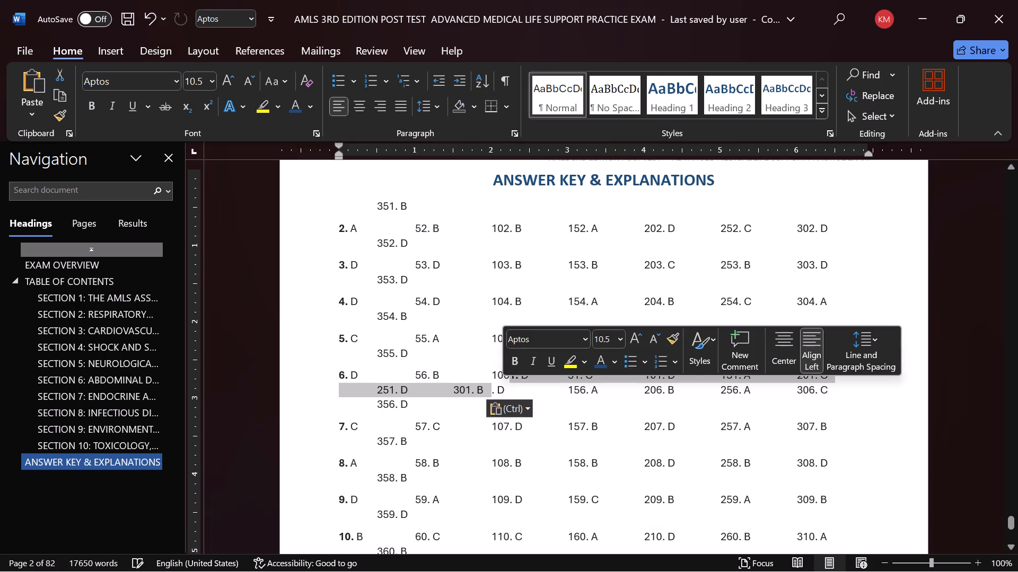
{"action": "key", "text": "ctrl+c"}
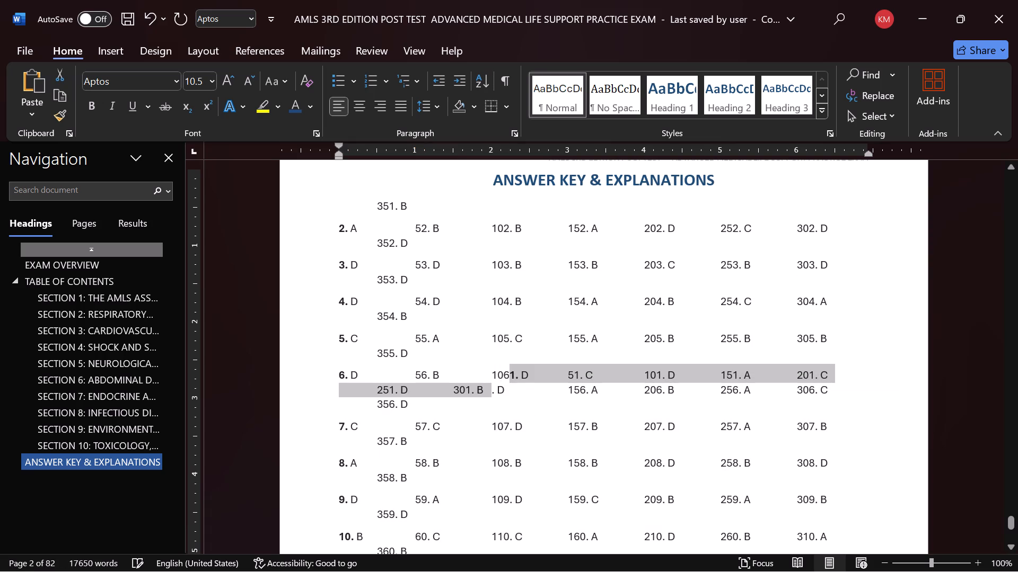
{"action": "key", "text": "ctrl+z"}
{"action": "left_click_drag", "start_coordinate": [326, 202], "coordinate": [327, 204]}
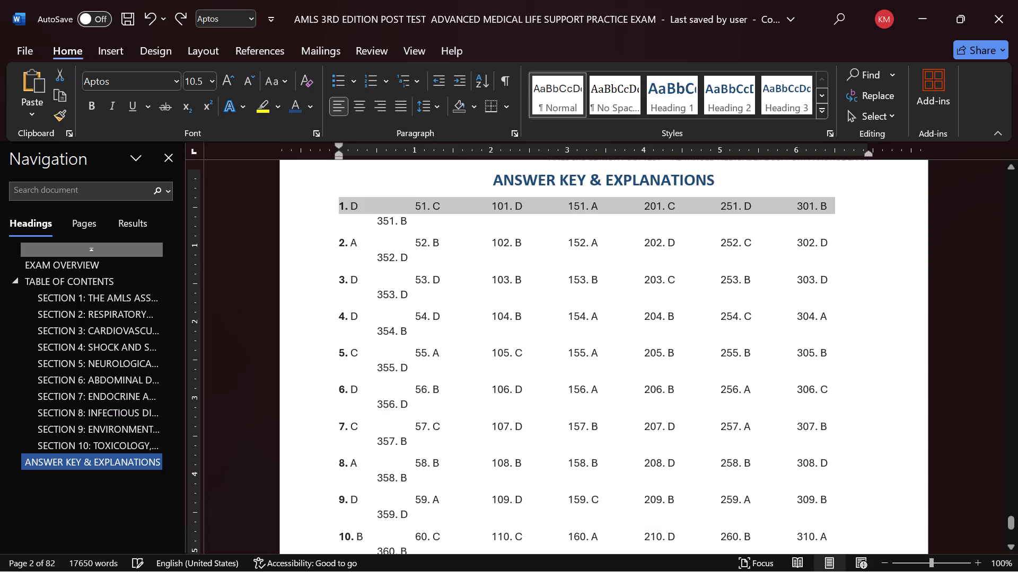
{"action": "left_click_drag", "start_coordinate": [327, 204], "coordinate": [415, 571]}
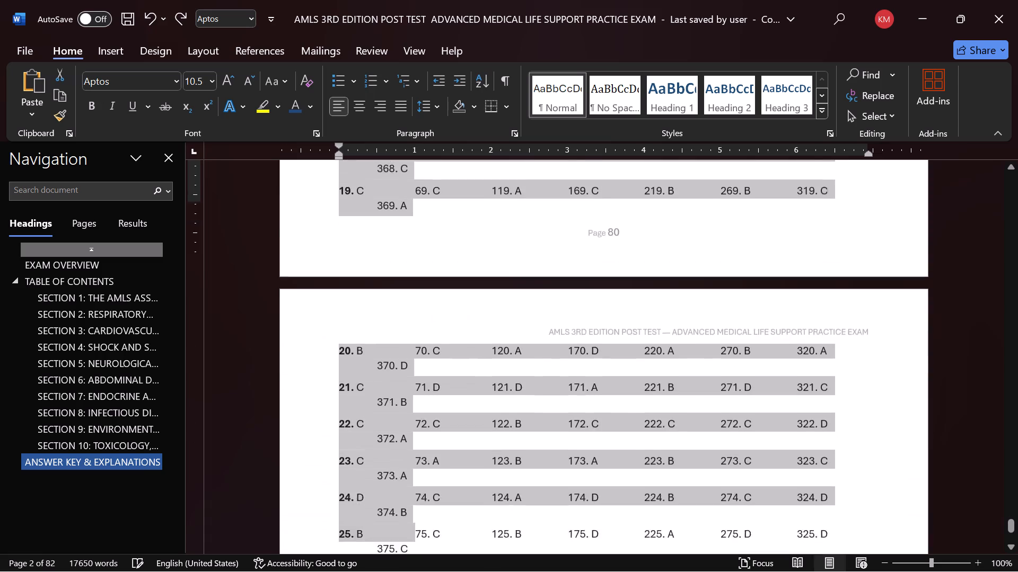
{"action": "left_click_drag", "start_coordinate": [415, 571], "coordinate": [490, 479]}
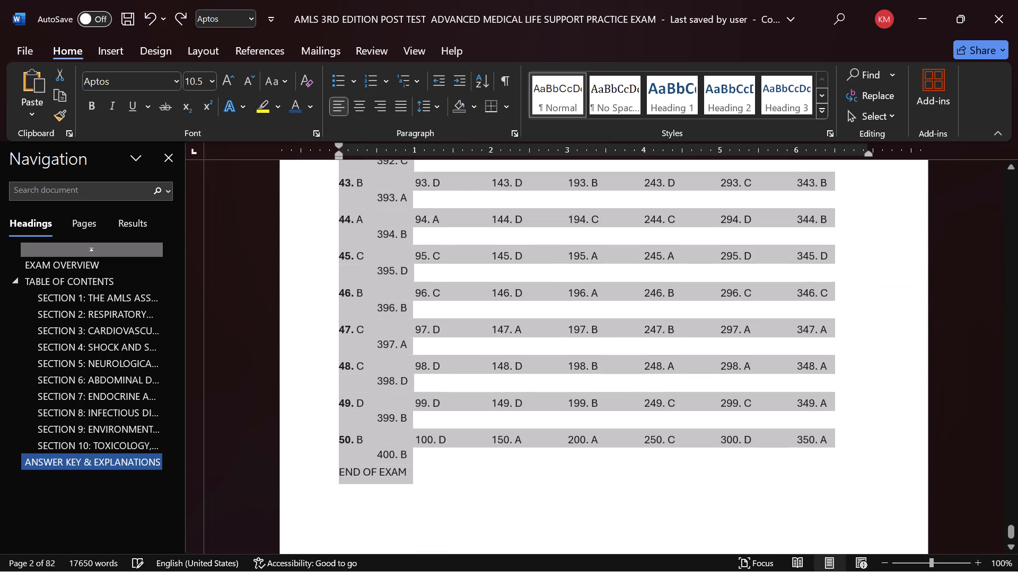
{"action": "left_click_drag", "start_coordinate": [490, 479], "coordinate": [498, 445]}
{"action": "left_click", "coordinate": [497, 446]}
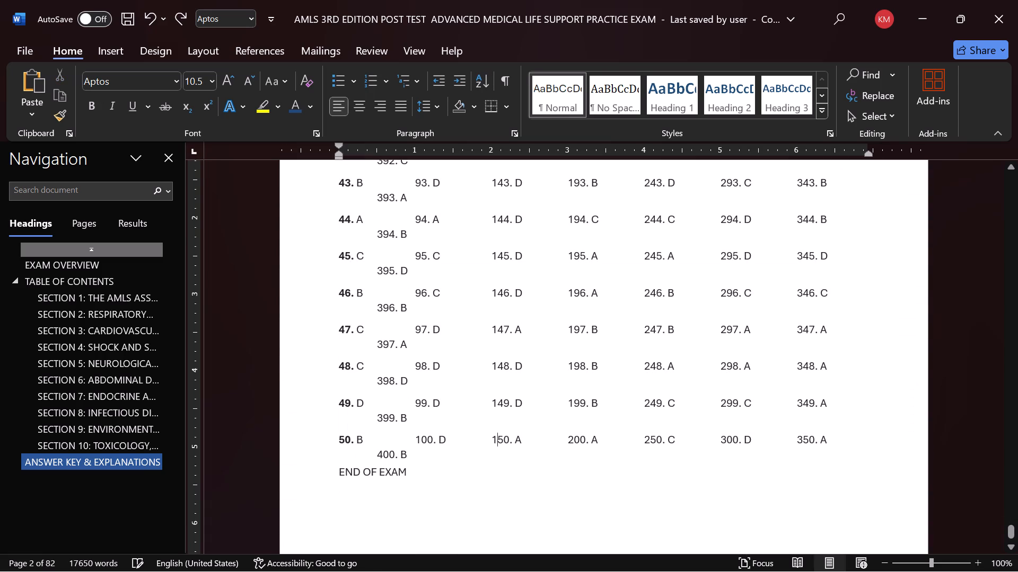
Remove the bold formatting from the whole answer key list, from answer 400 back up to answer 1.
{"action": "left_click_drag", "start_coordinate": [406, 457], "coordinate": [295, 138]}
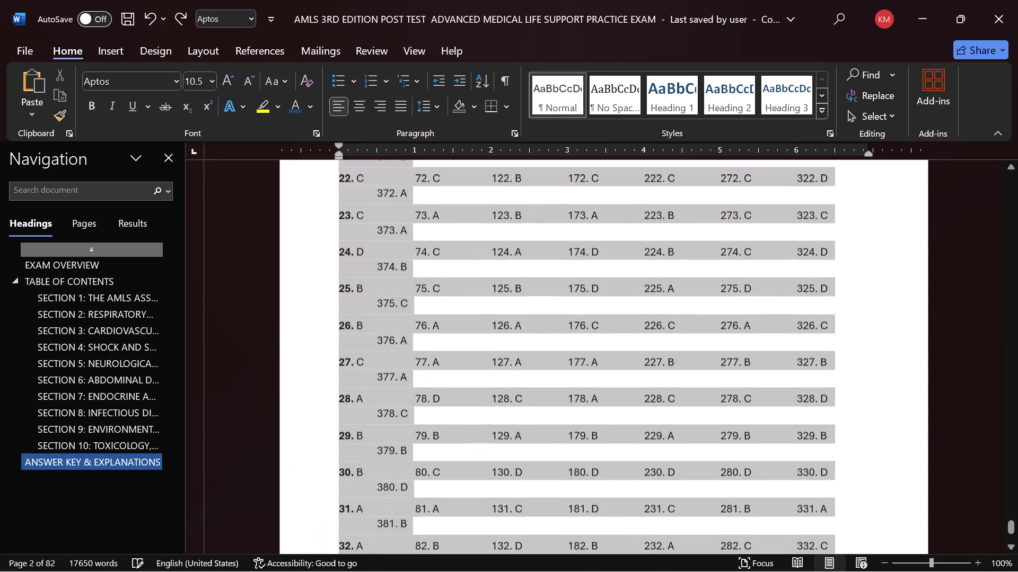
{"action": "left_click_drag", "start_coordinate": [295, 138], "coordinate": [328, 316]}
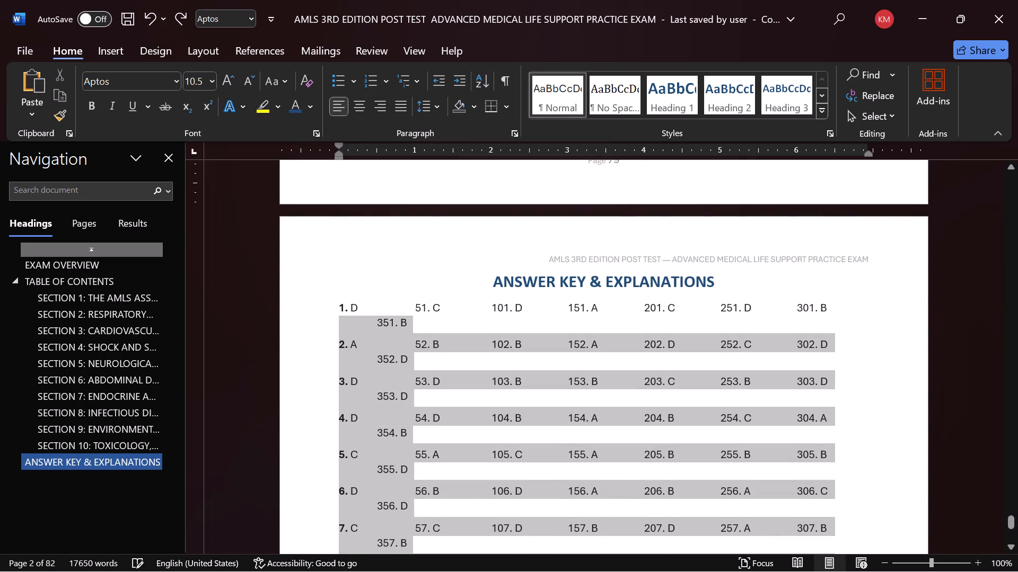
{"action": "left_click_drag", "start_coordinate": [328, 316], "coordinate": [329, 309]}
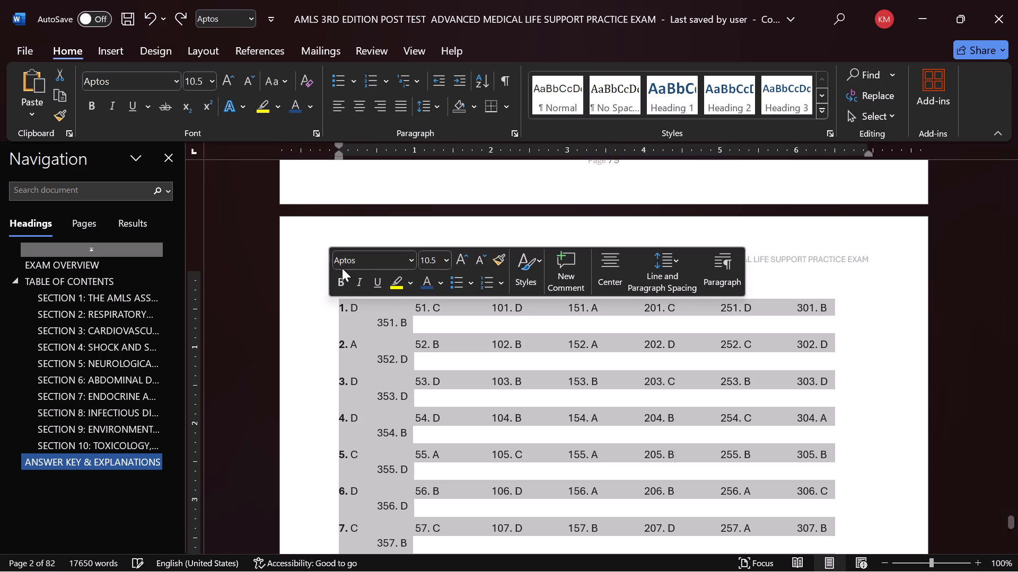
{"action": "left_click", "coordinate": [343, 273]}
Insert a blank line between the ANSWER KEY & EXPLANATIONS heading and the first row of answers.
{"action": "left_click", "coordinate": [336, 315]}
{"action": "key", "text": "Return"}
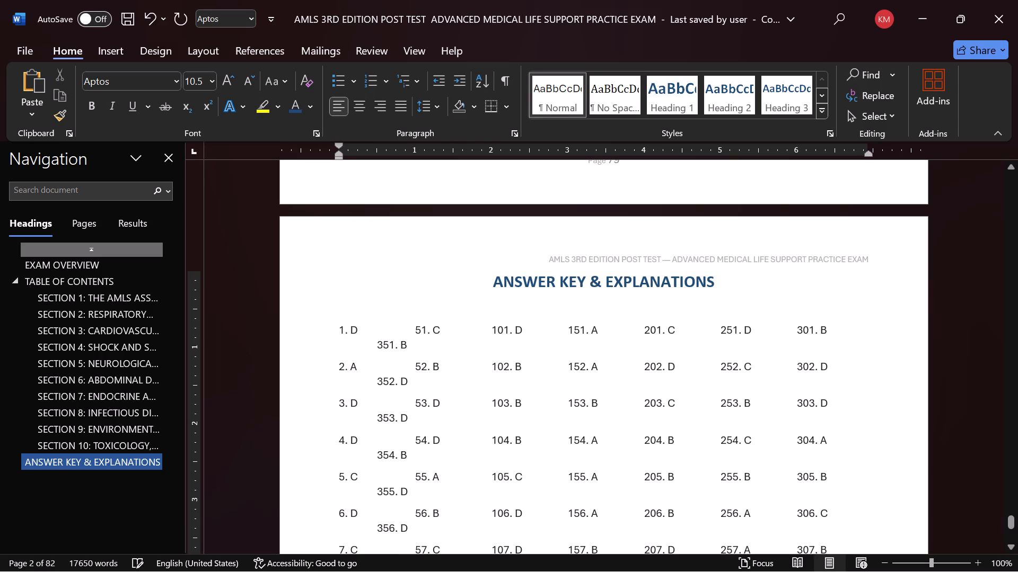
Insert a blank line between the last answer row and the END OF EXAM line on page 82.
{"action": "left_click_drag", "start_coordinate": [1010, 520], "coordinate": [1013, 553]}
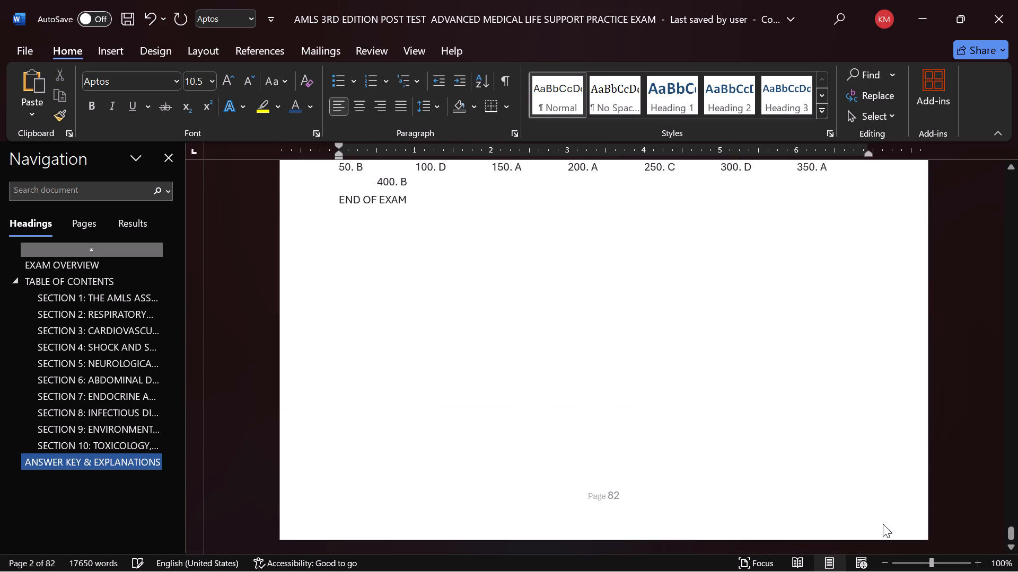
{"action": "scroll", "coordinate": [492, 360], "scroll_direction": "up", "scroll_amount": 2}
{"action": "scroll", "coordinate": [437, 280], "scroll_direction": "up", "scroll_amount": 1}
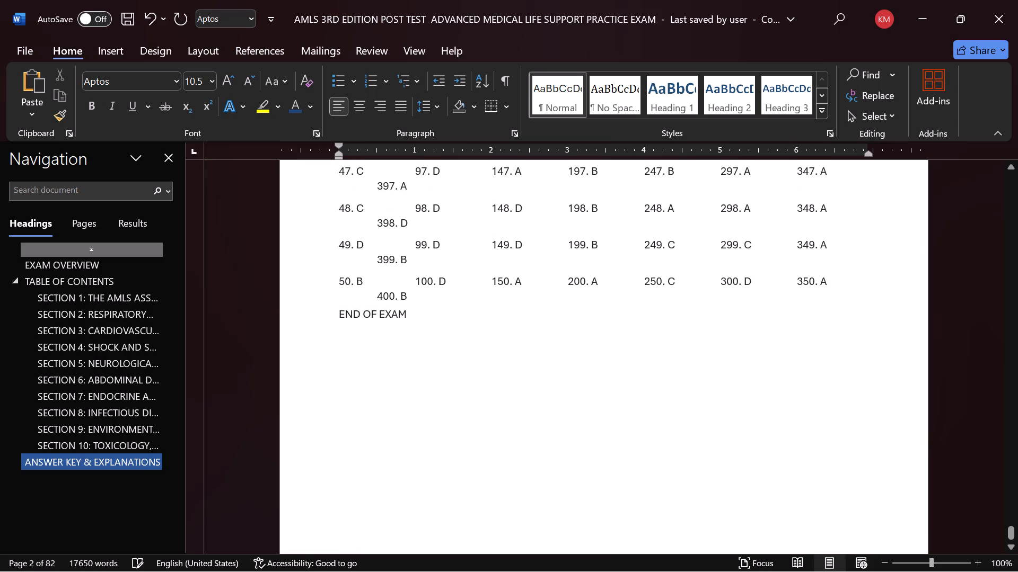
{"action": "left_click", "coordinate": [422, 301]}
{"action": "key", "text": "Return"}
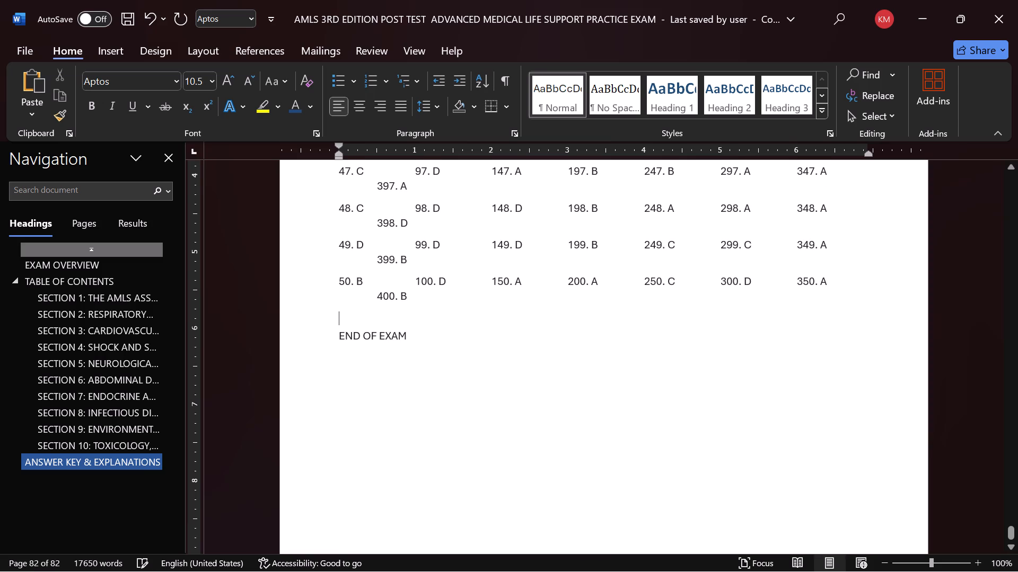
Centre the END OF EXAM line, apply the Strong style and enlarge its font to size 14.
{"action": "left_click", "coordinate": [292, 344]}
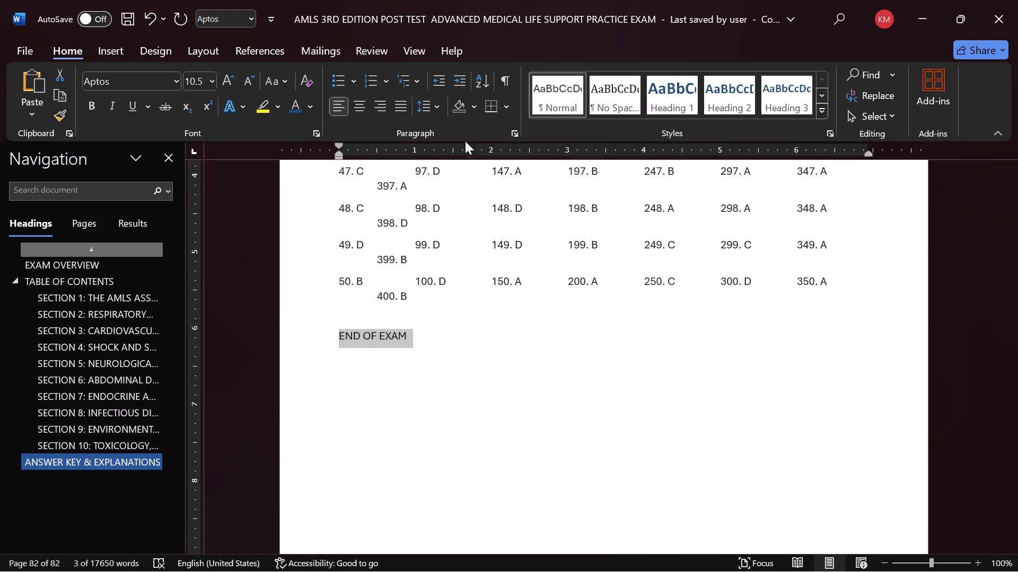
{"action": "left_click", "coordinate": [356, 109]}
{"action": "left_click", "coordinate": [826, 112]}
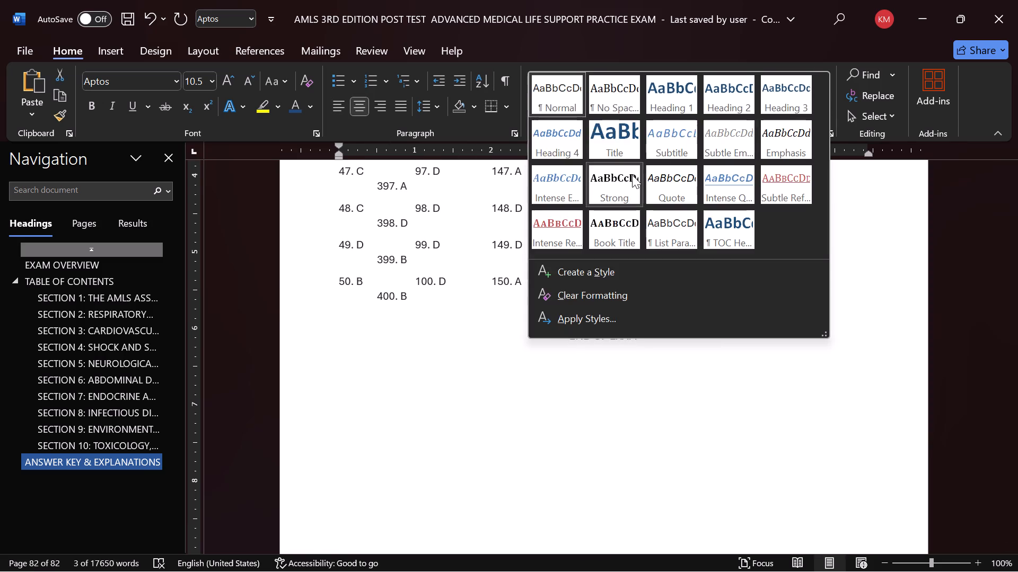
{"action": "left_click", "coordinate": [621, 183]}
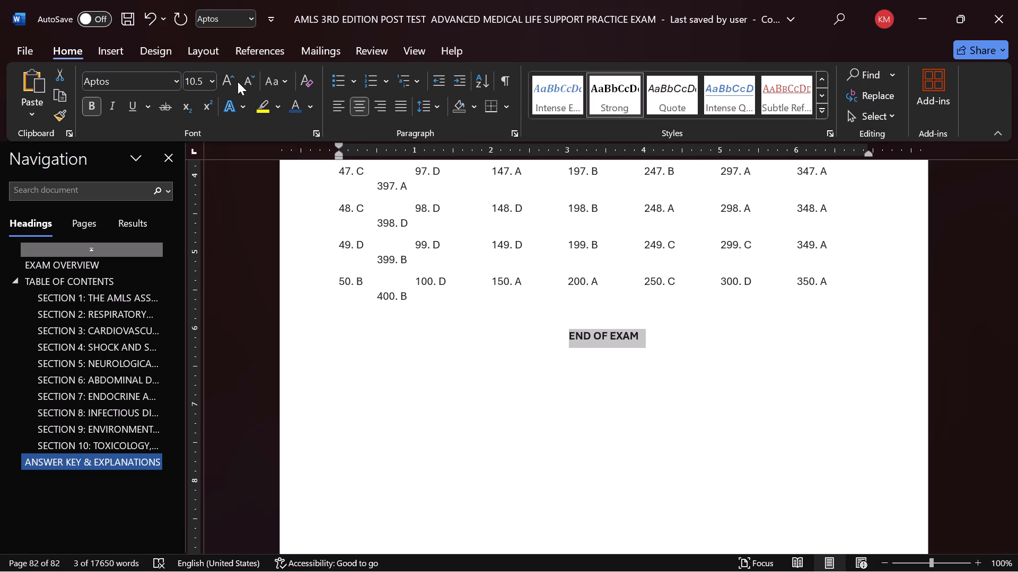
{"action": "left_click", "coordinate": [238, 82]}
{"action": "left_click", "coordinate": [234, 82]}
{"action": "left_click", "coordinate": [234, 82]}
{"action": "left_click", "coordinate": [234, 83]}
{"action": "left_click", "coordinate": [453, 395]}
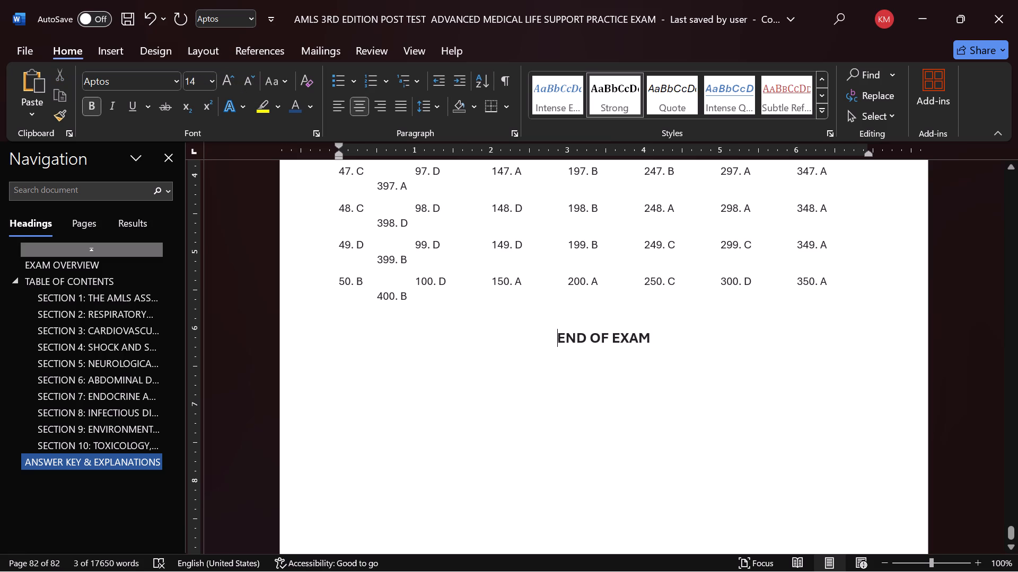
Save the practice exam as a Word Document in the 2026 Start-up folder under its existing name, accepting the file format upgrade.
{"action": "left_click_drag", "start_coordinate": [1012, 532], "coordinate": [947, 147]}
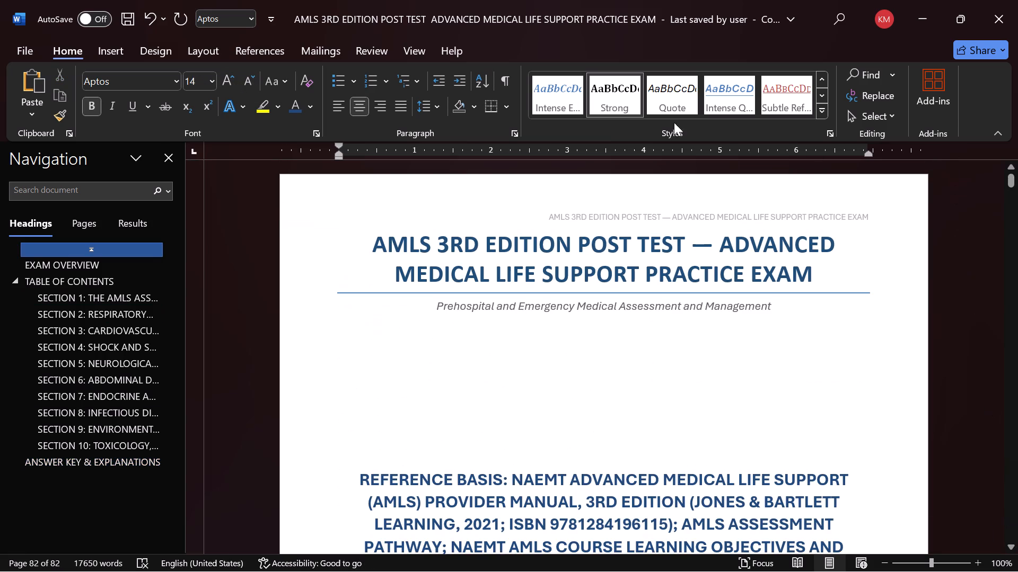
{"action": "left_click", "coordinate": [10, 55]}
{"action": "left_click", "coordinate": [60, 315]}
{"action": "left_click", "coordinate": [85, 302]}
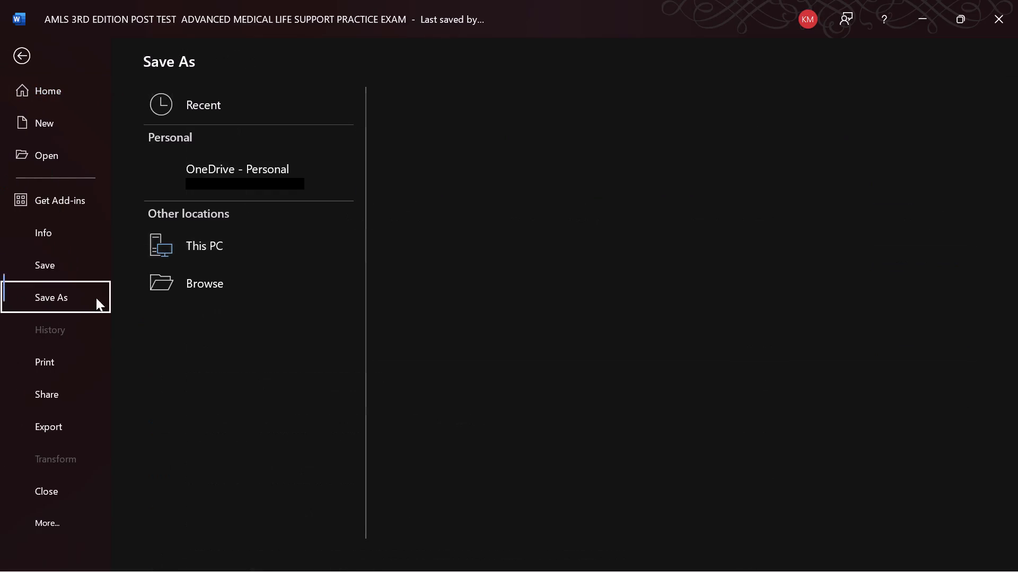
{"action": "left_click", "coordinate": [516, 166]}
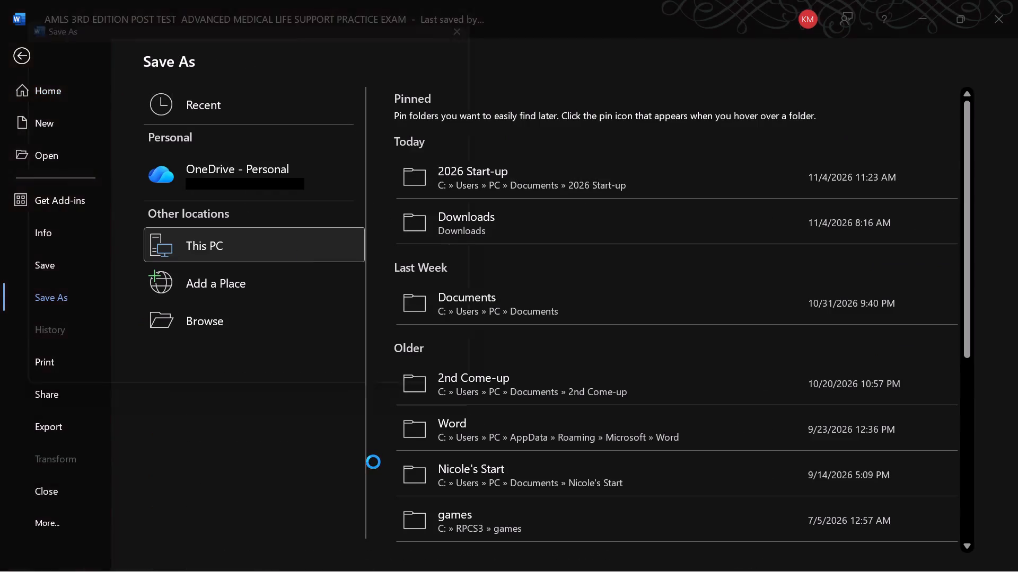
{"action": "left_click", "coordinate": [375, 380]}
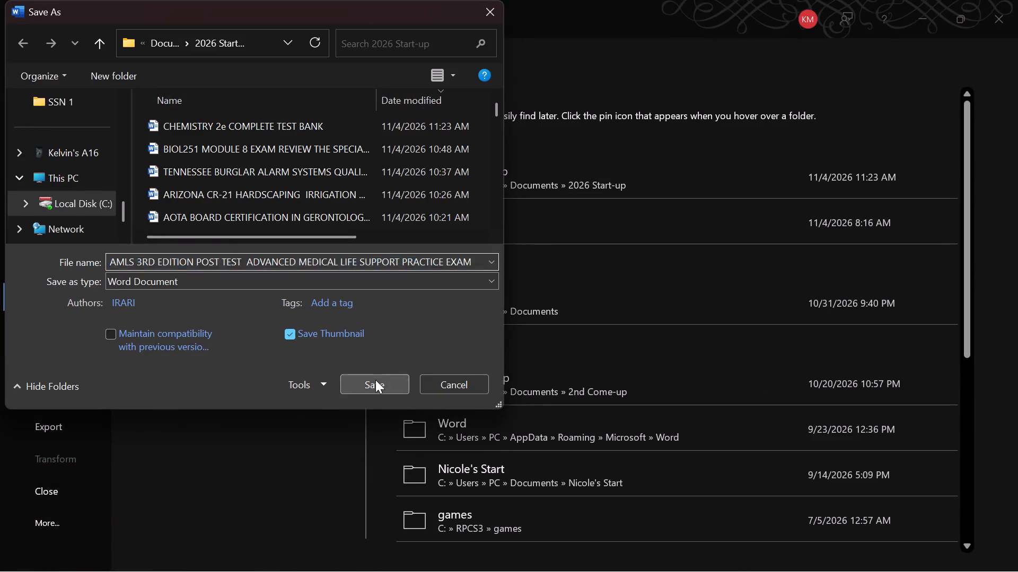
{"action": "left_click", "coordinate": [576, 332]}
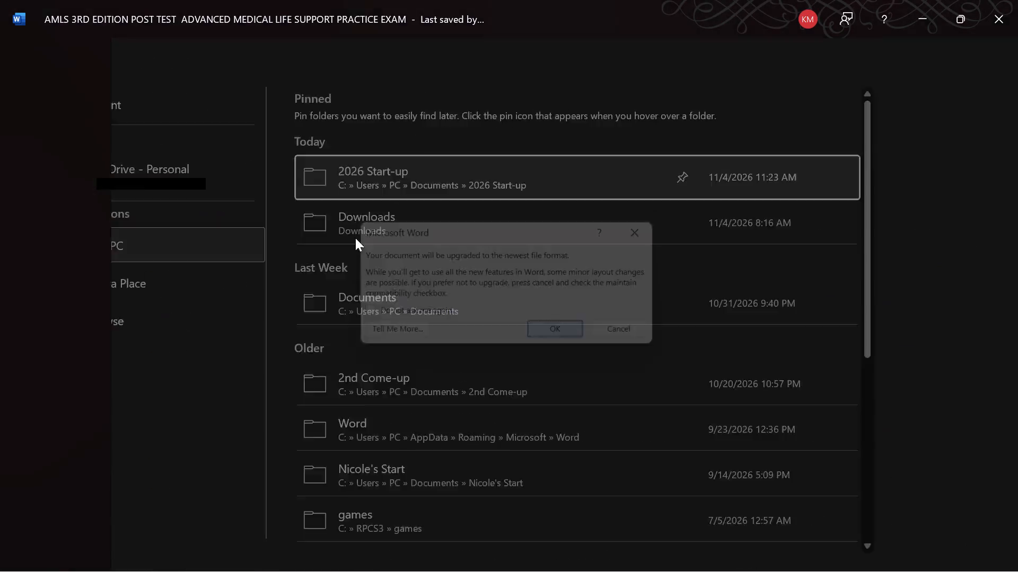
Save a PDF copy of the practice exam in the 2026 Start-up folder under the same name.
{"action": "left_click", "coordinate": [17, 56]}
{"action": "left_click", "coordinate": [45, 298]}
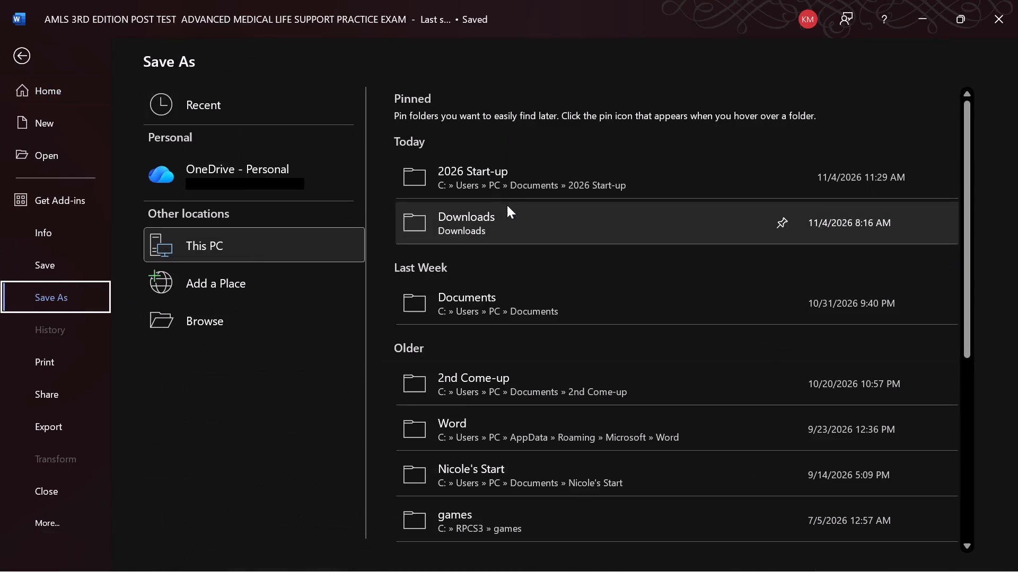
{"action": "left_click", "coordinate": [516, 189]}
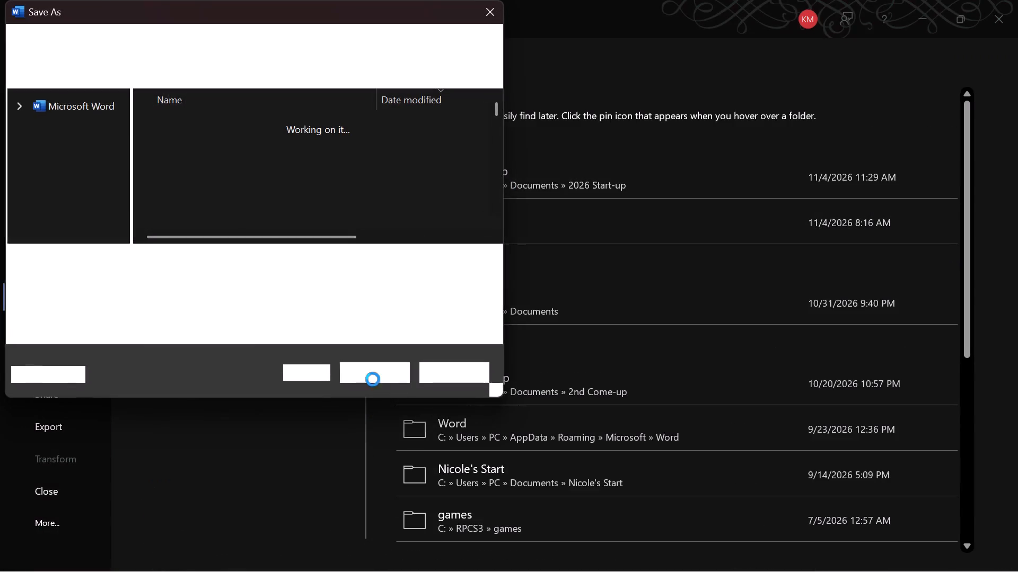
{"action": "left_click", "coordinate": [236, 278]}
{"action": "left_click", "coordinate": [244, 369]}
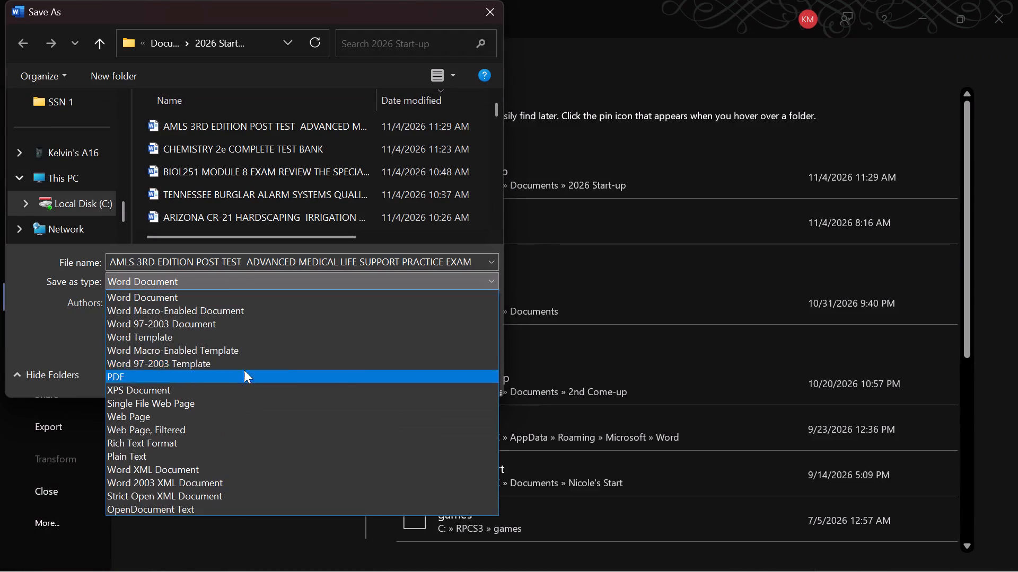
{"action": "left_click", "coordinate": [382, 418]}
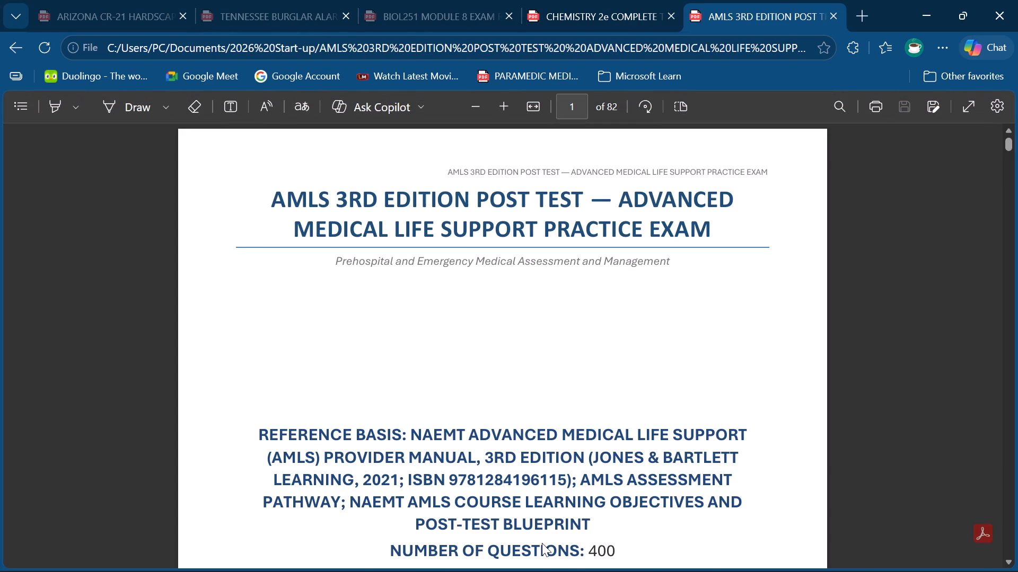
Switch to Brave and start a new document sale from the Docsity sales area.
{"action": "left_click", "coordinate": [425, 556]}
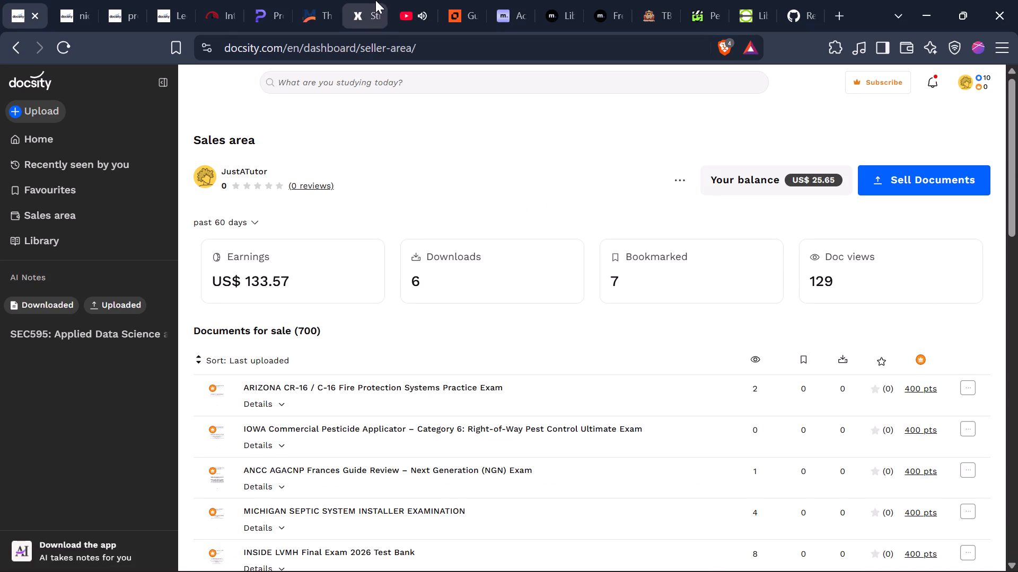
{"action": "left_click", "coordinate": [375, 0]}
{"action": "left_click", "coordinate": [26, 0]}
{"action": "left_click", "coordinate": [911, 169]}
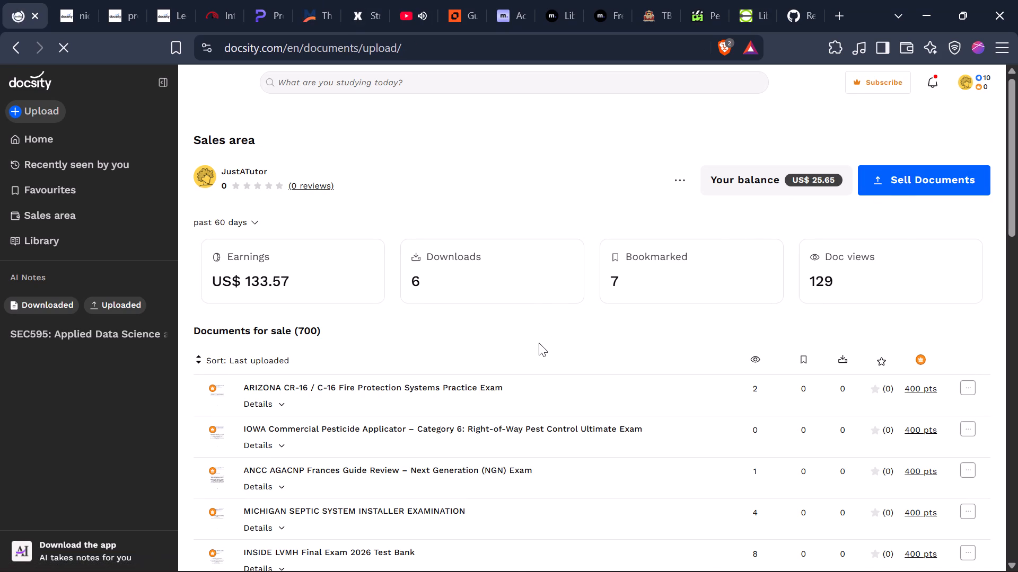
Add the AMLS, CHEMISTRY 2e, BIOL251, TENNESSEE BURGLAR ALARM and ARIZONA CR-21 PDFs from the 2026 Start-up folder to the upload.
{"action": "left_click", "coordinate": [477, 281]}
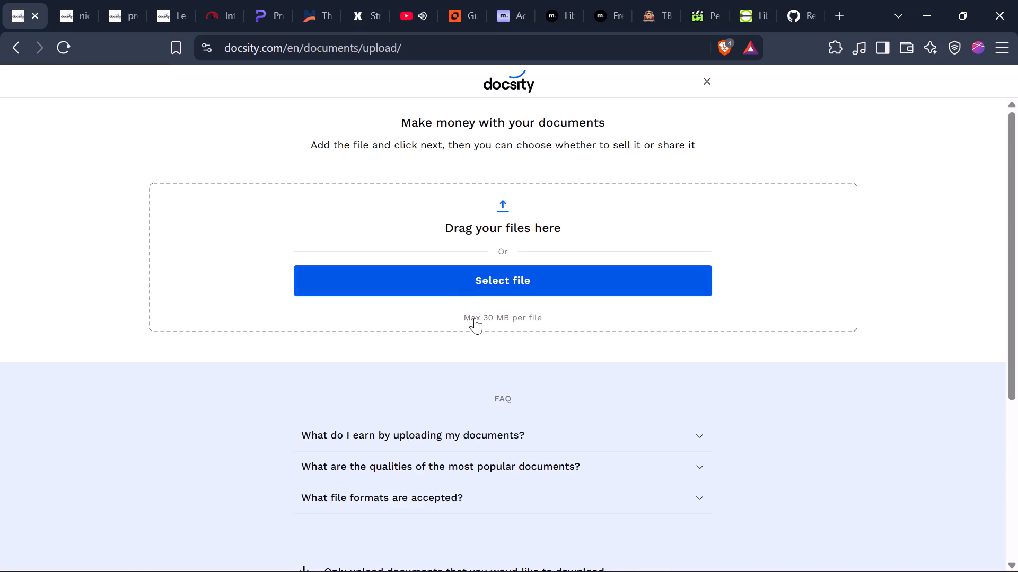
{"action": "left_click", "coordinate": [493, 278]}
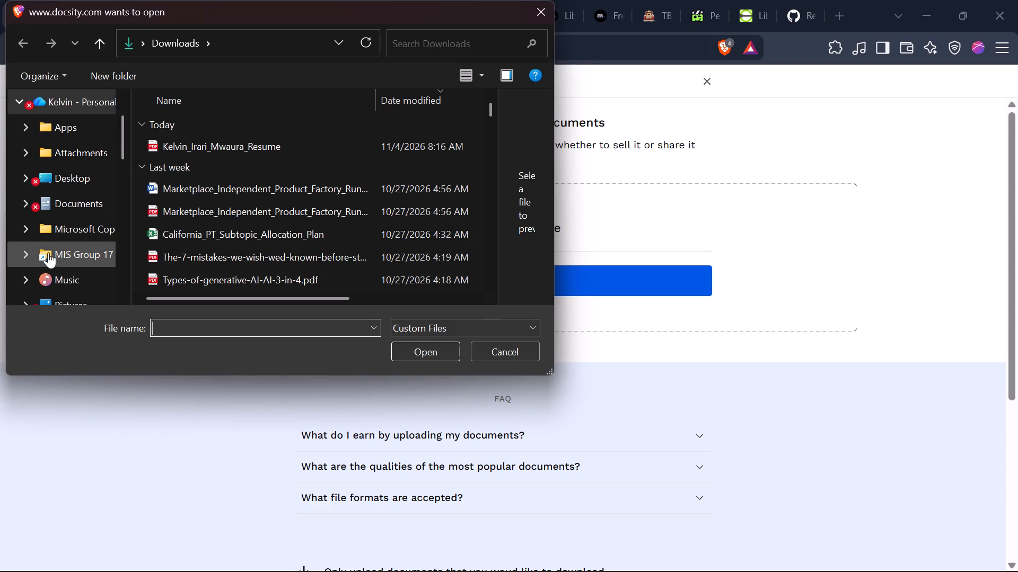
{"action": "scroll", "coordinate": [48, 253], "scroll_direction": "down", "scroll_amount": 4}
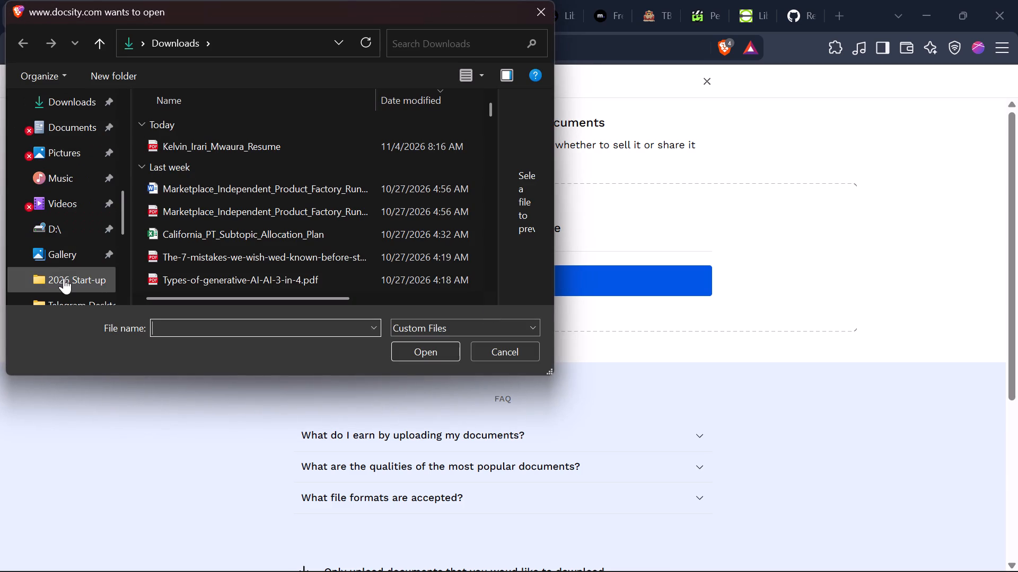
{"action": "left_click", "coordinate": [64, 278]}
{"action": "left_click", "coordinate": [262, 132]}
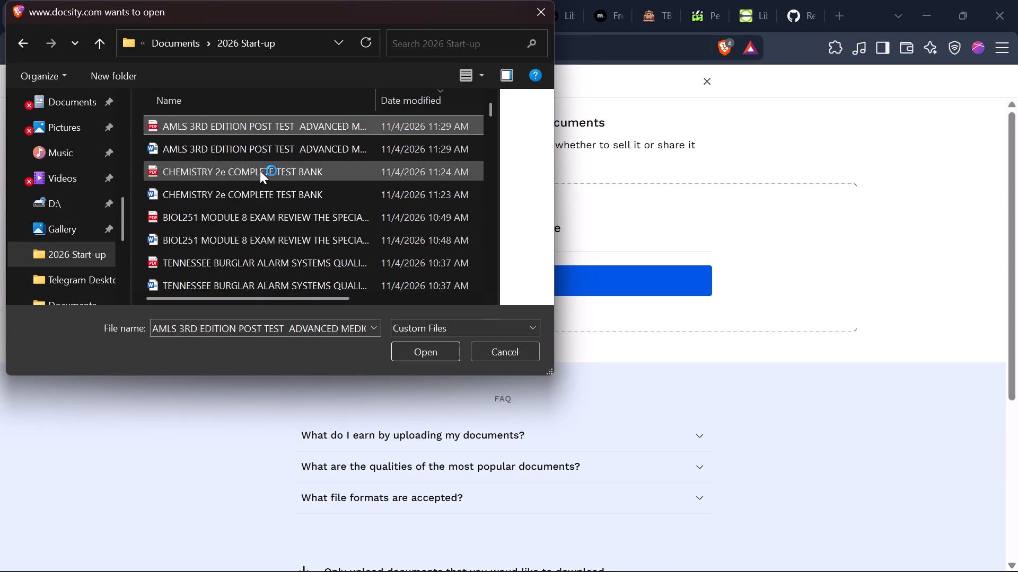
{"action": "left_click", "coordinate": [260, 171], "text": "ctrl"}
{"action": "left_click", "coordinate": [252, 218], "text": "ctrl"}
{"action": "left_click", "coordinate": [244, 254], "text": "ctrl"}
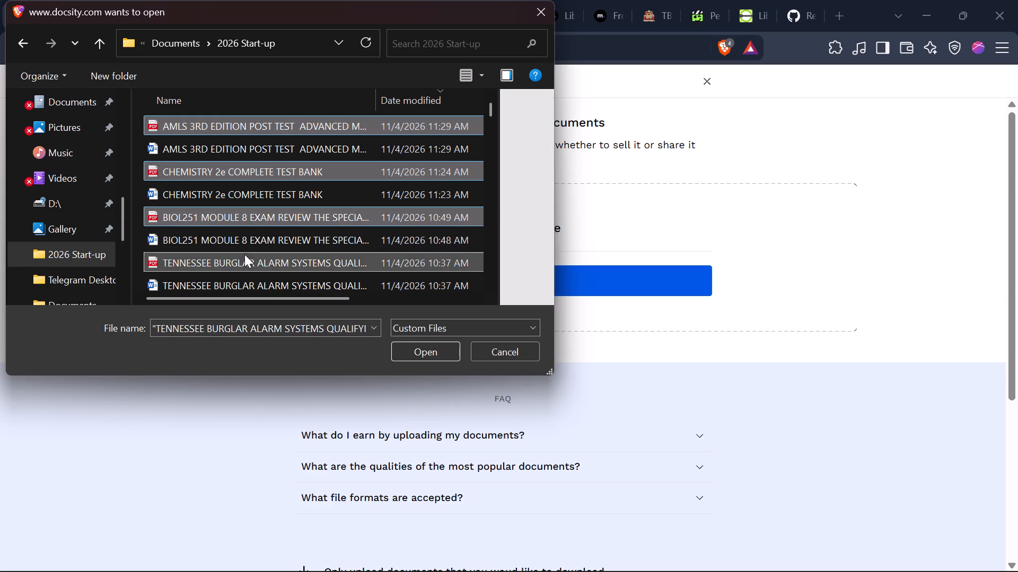
{"action": "scroll", "coordinate": [249, 247], "scroll_direction": "down", "scroll_amount": 1}
{"action": "left_click", "coordinate": [250, 253], "text": "ctrl"}
{"action": "scroll", "coordinate": [252, 252], "scroll_direction": "down", "scroll_amount": 1}
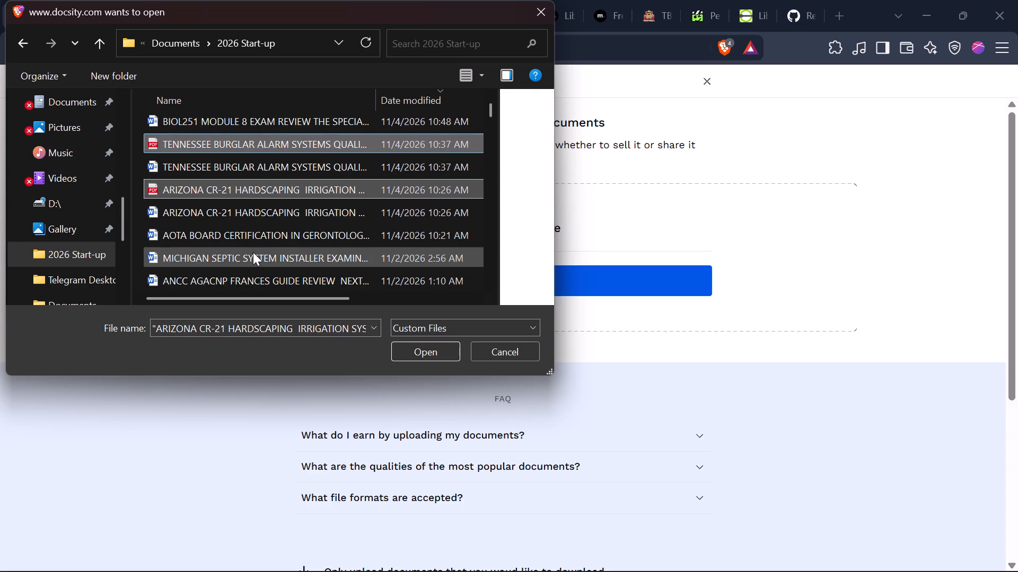
{"action": "scroll", "coordinate": [253, 252], "scroll_direction": "down", "scroll_amount": 1}
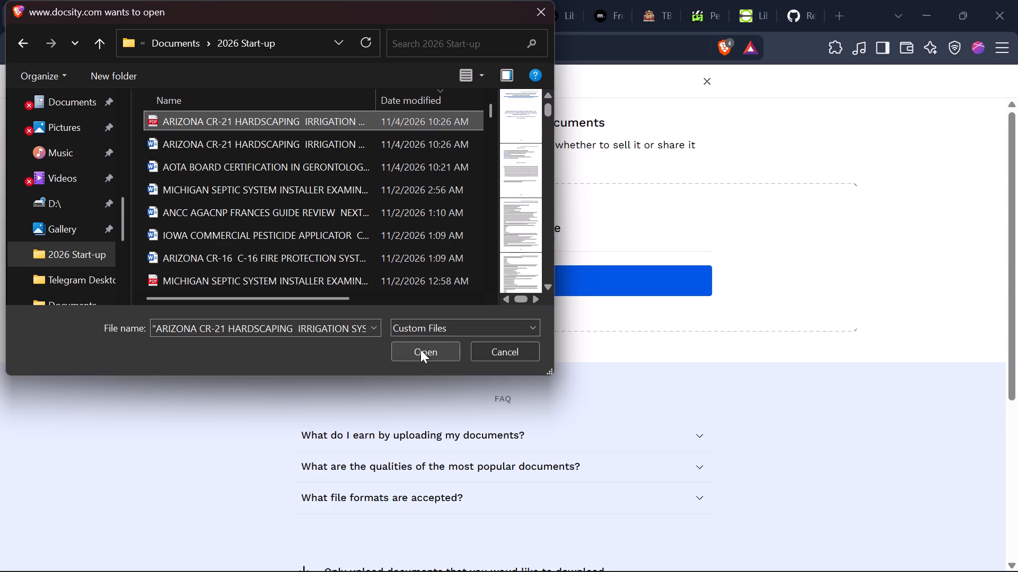
{"action": "left_click", "coordinate": [420, 350]}
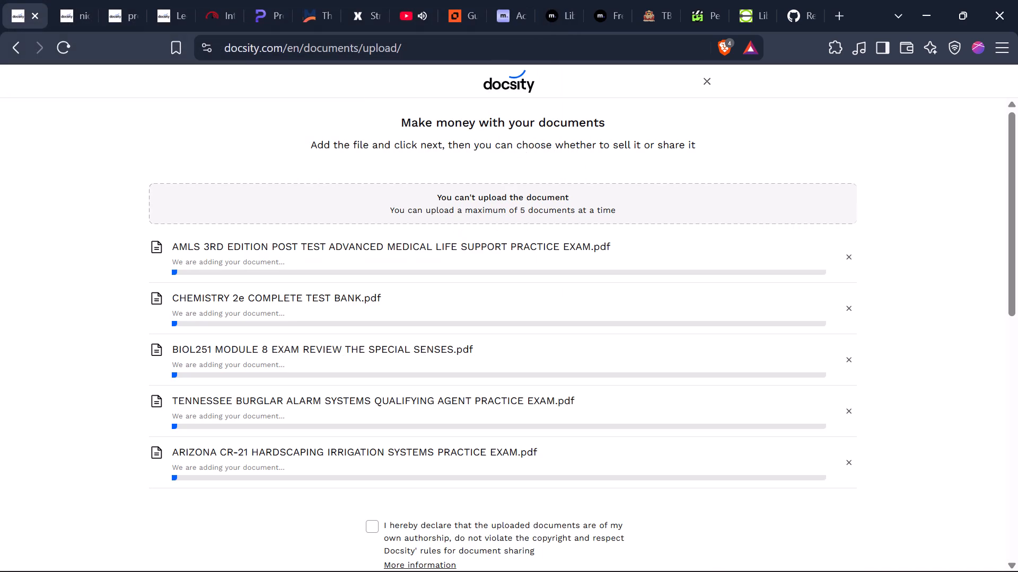
Accept the authorship declaration for the uploaded documents and continue to the document information form.
{"action": "left_click", "coordinate": [367, 524]}
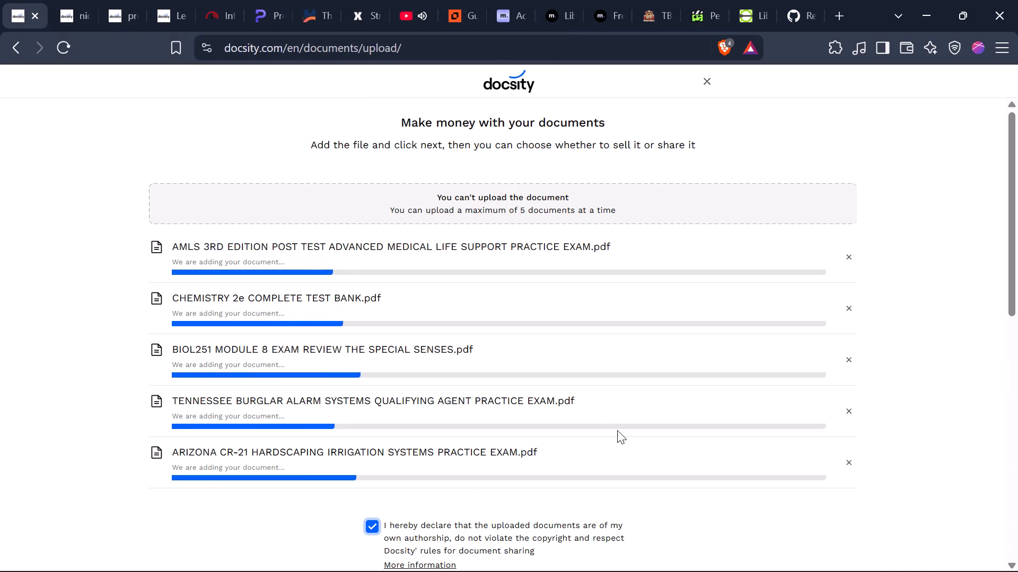
{"action": "scroll", "coordinate": [651, 470], "scroll_direction": "down", "scroll_amount": 2}
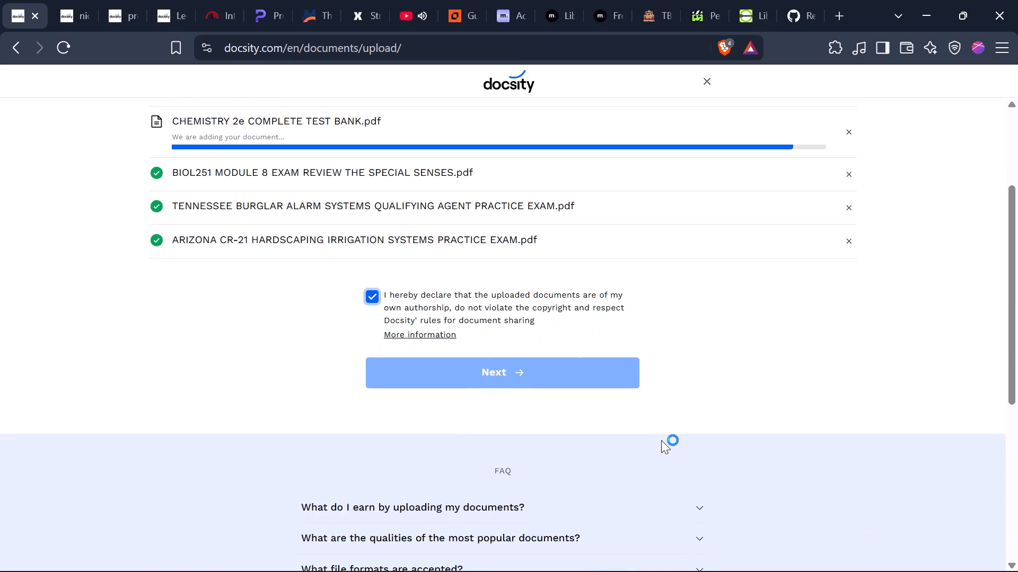
{"action": "left_click", "coordinate": [457, 351]}
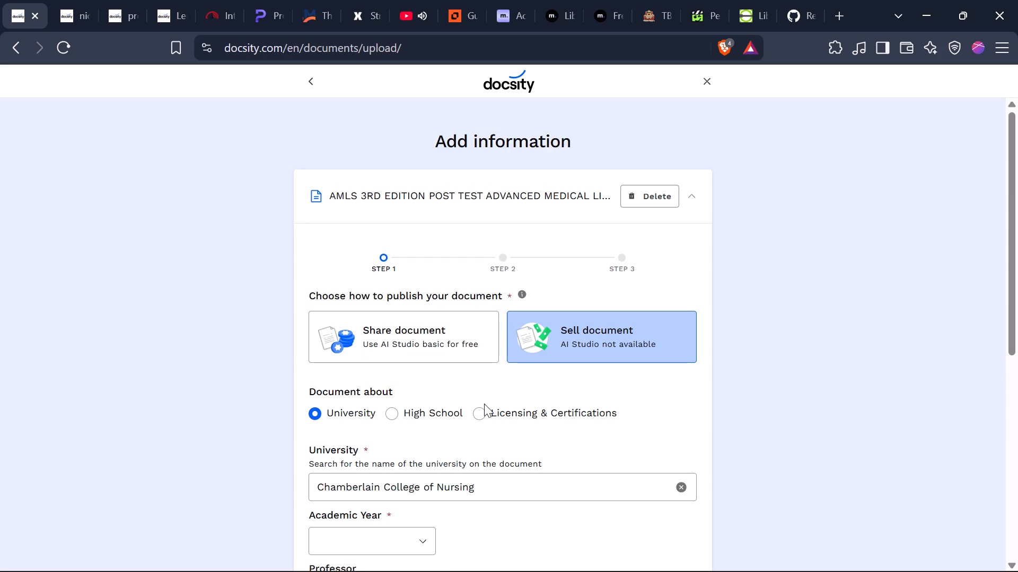
For the AMLS document, choose Licensing & Certifications, select the first exam year offered, and continue to step 2.
{"action": "left_click", "coordinate": [483, 406]}
{"action": "scroll", "coordinate": [480, 414], "scroll_direction": "down", "scroll_amount": 1}
{"action": "left_click", "coordinate": [427, 401]}
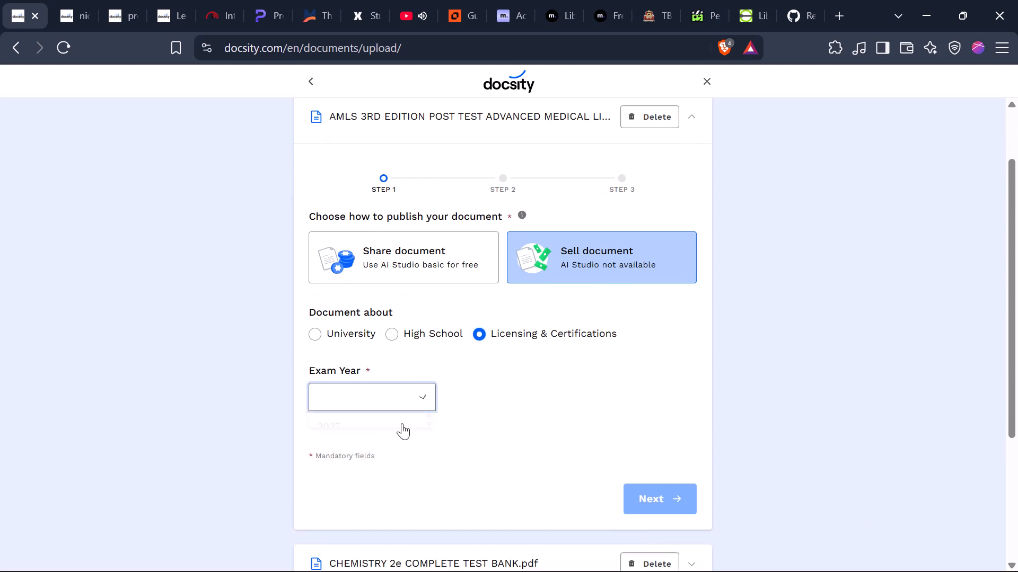
{"action": "left_click", "coordinate": [397, 427]}
{"action": "scroll", "coordinate": [506, 434], "scroll_direction": "down", "scroll_amount": 2}
{"action": "left_click", "coordinate": [651, 319]}
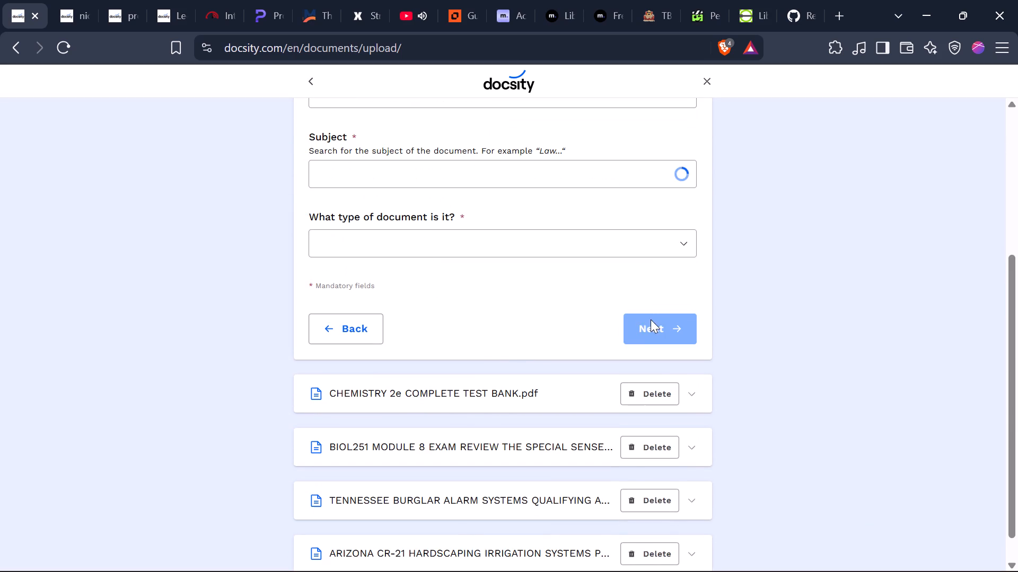
Set the AMLS document's licensing area to Professional Licensing and its subject to Nursing.
{"action": "scroll", "coordinate": [492, 354], "scroll_direction": "up", "scroll_amount": 1}
{"action": "left_click", "coordinate": [471, 183]}
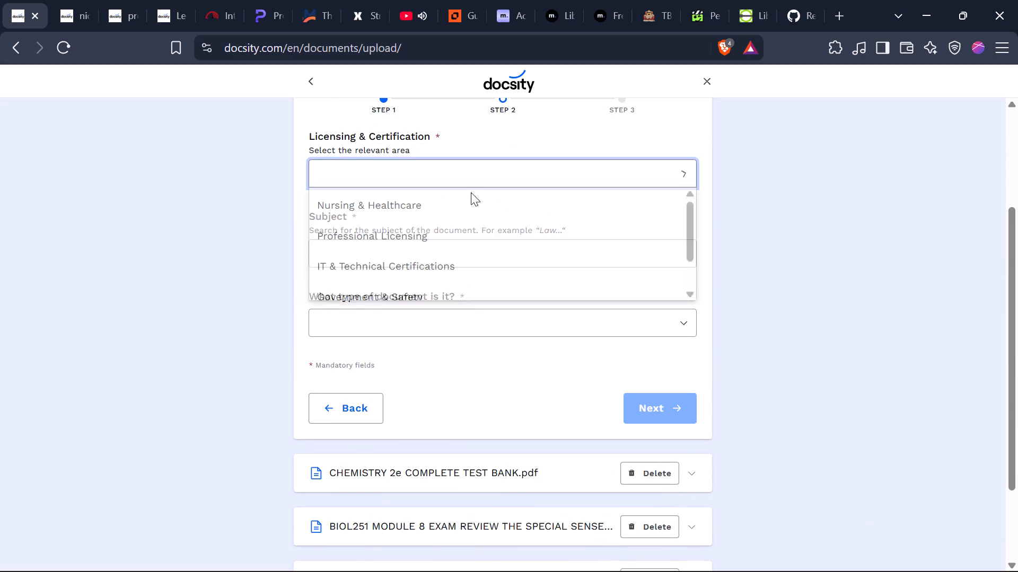
{"action": "left_click", "coordinate": [462, 235]}
{"action": "scroll", "coordinate": [453, 279], "scroll_direction": "up", "scroll_amount": 2}
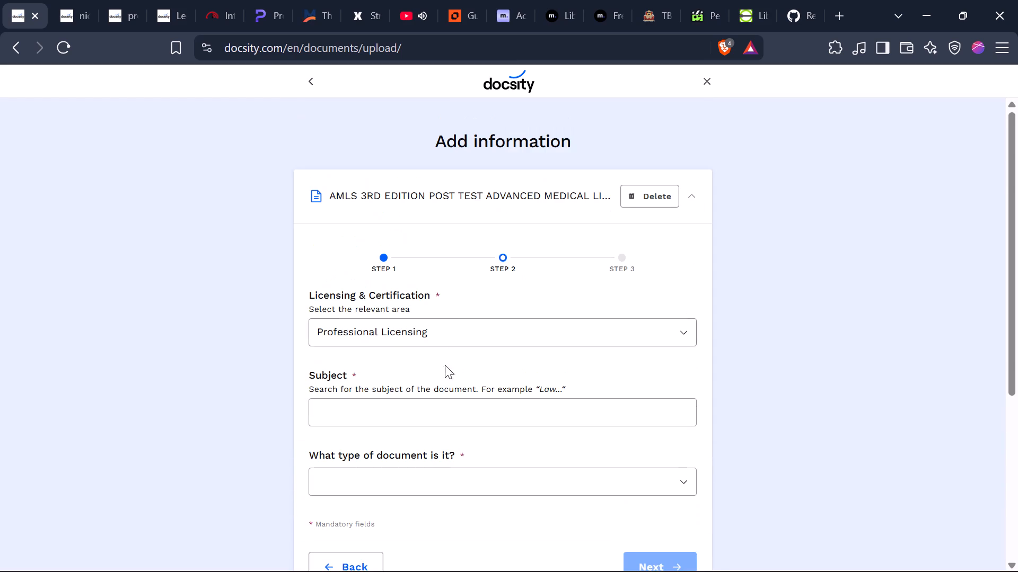
{"action": "left_click", "coordinate": [457, 408]}
{"action": "key", "text": "n"}
{"action": "type", "text": "urs"}
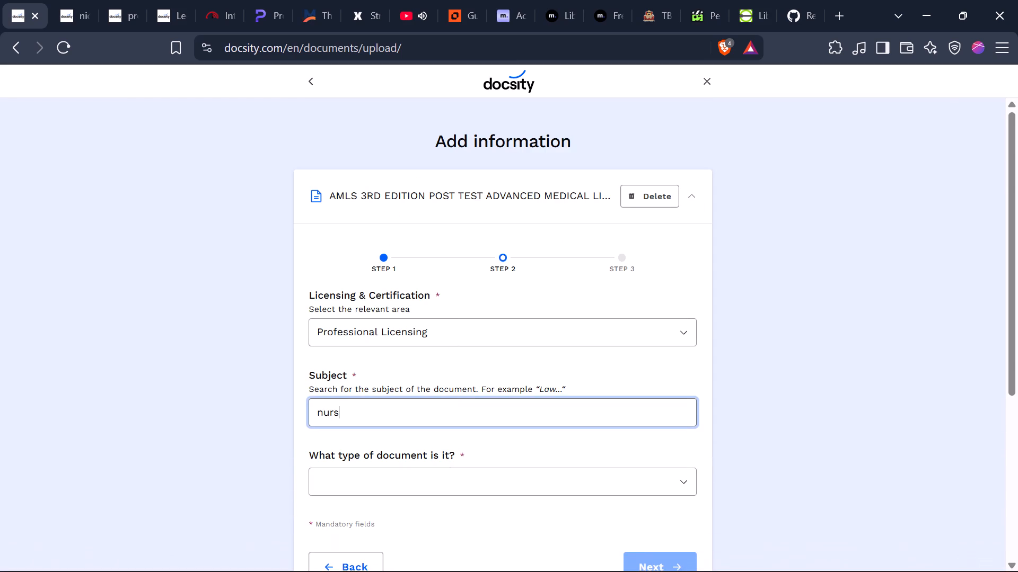
{"action": "left_click", "coordinate": [453, 443]}
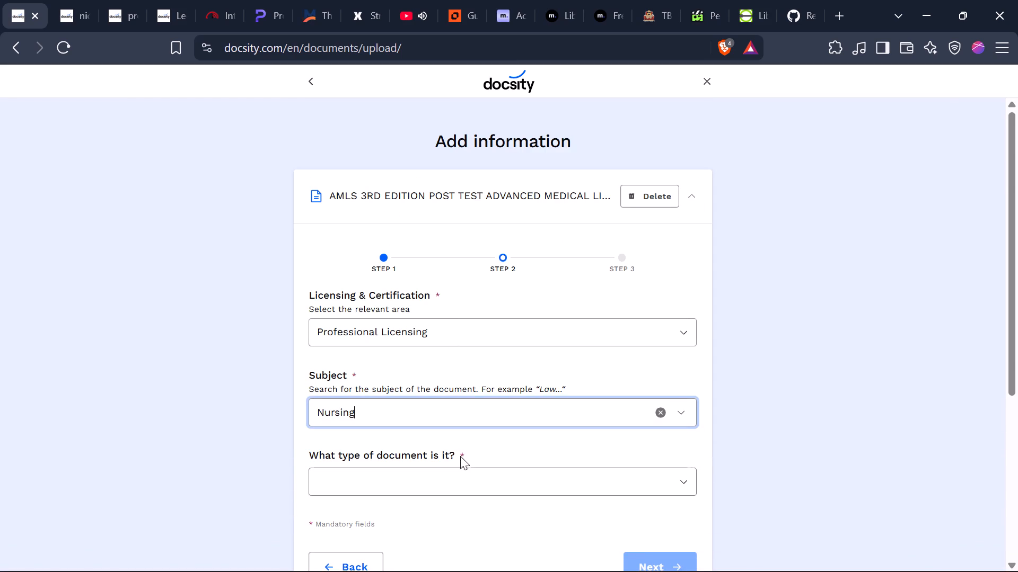
Set the AMLS document type to Exercises with the Exams typology and continue to step 3.
{"action": "left_click", "coordinate": [464, 481]}
{"action": "scroll", "coordinate": [418, 522], "scroll_direction": "down", "scroll_amount": 3}
{"action": "left_click", "coordinate": [387, 387]}
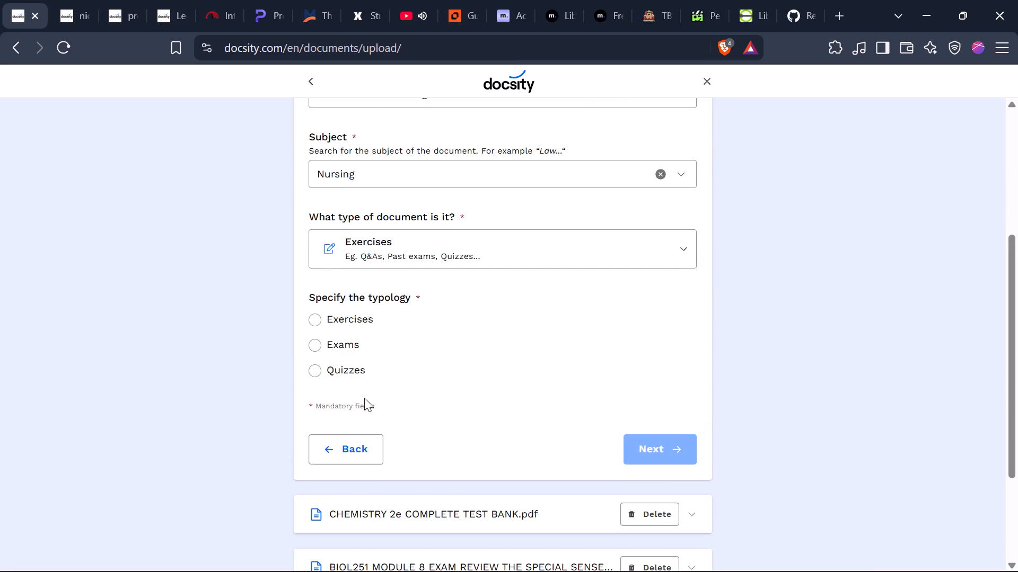
{"action": "left_click", "coordinate": [317, 345]}
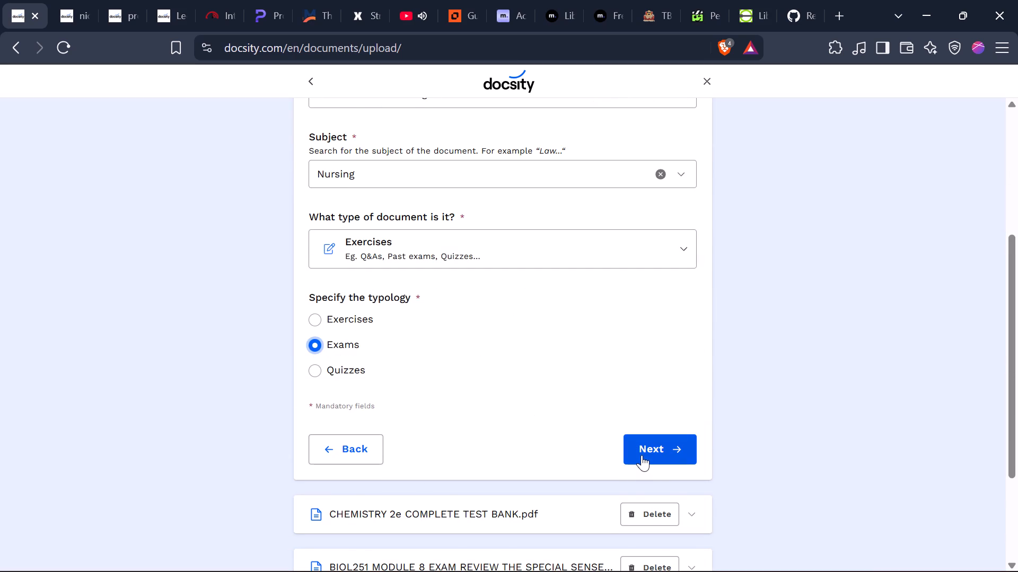
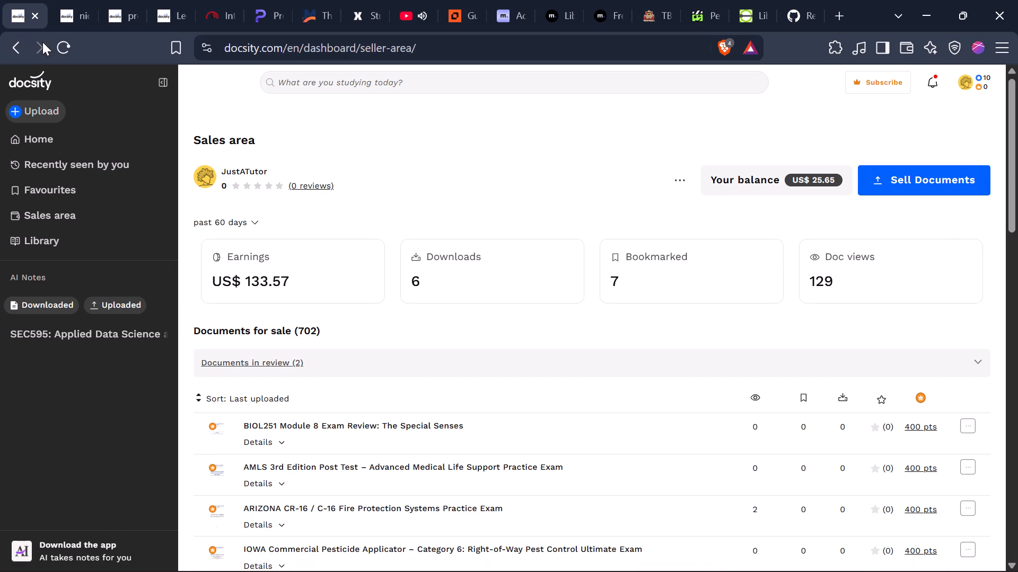
Refresh the seller's sales area and look over the documents in review and the first page of documents for sale.
{"action": "left_click", "coordinate": [58, 52]}
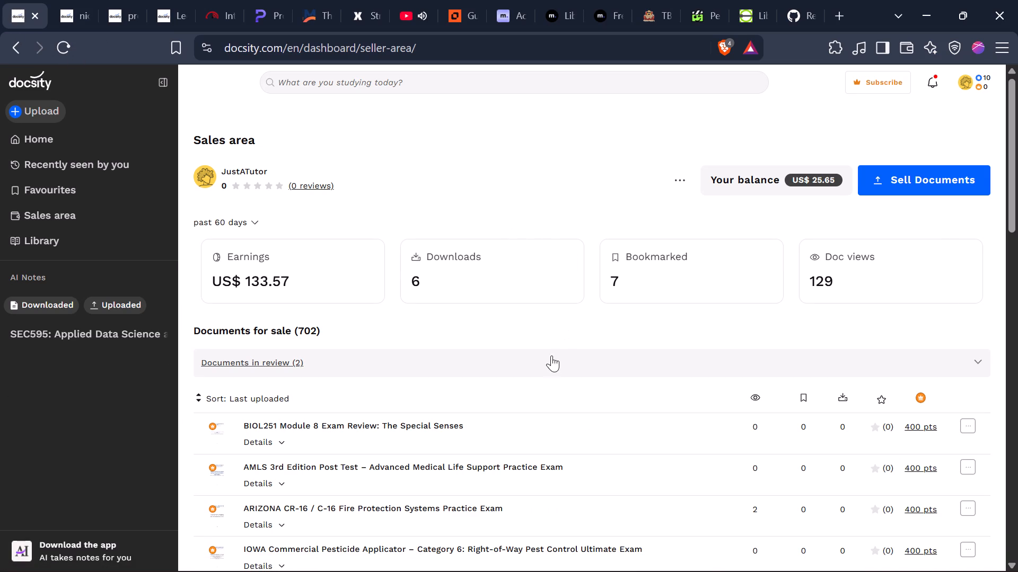
{"action": "left_click", "coordinate": [549, 361]}
{"action": "left_click", "coordinate": [549, 361]}
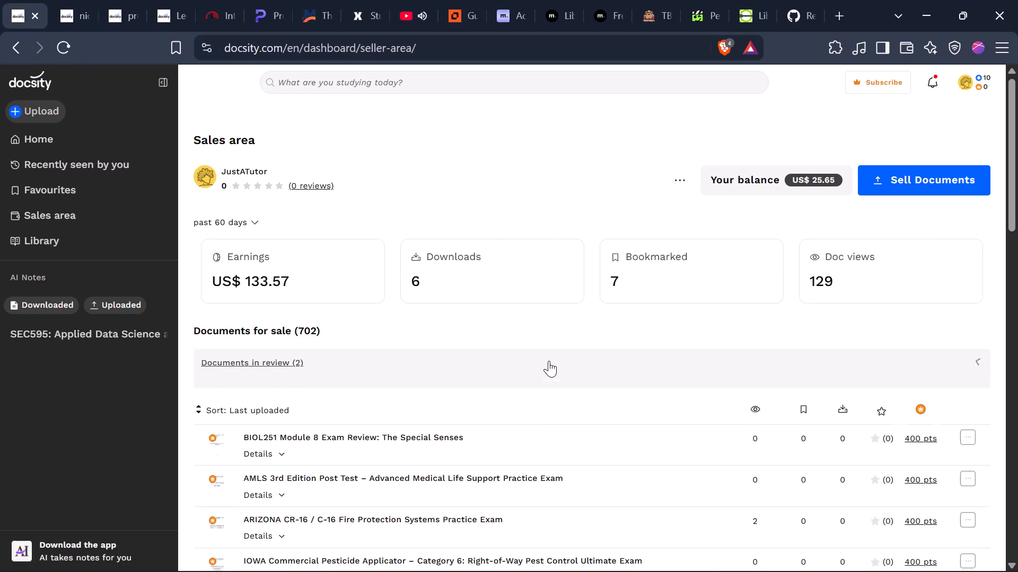
{"action": "scroll", "coordinate": [563, 345], "scroll_direction": "down", "scroll_amount": 5}
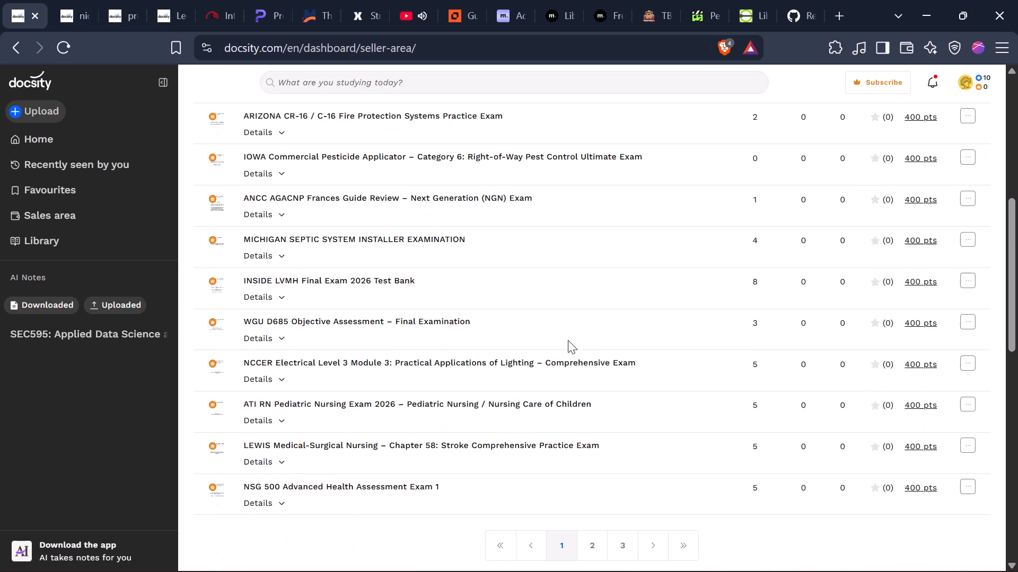
{"action": "scroll", "coordinate": [568, 339], "scroll_direction": "up", "scroll_amount": 4}
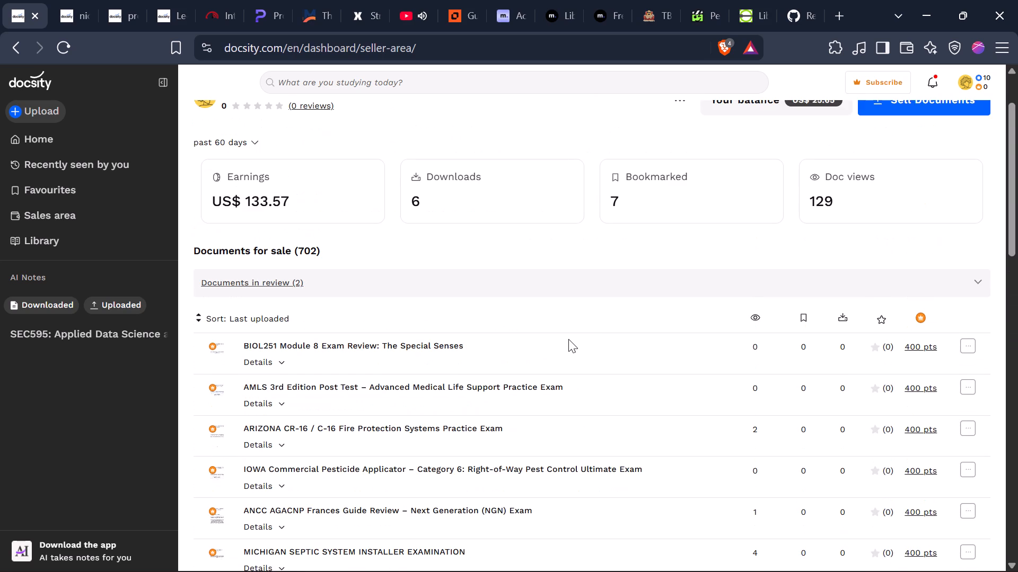
{"action": "scroll", "coordinate": [592, 355], "scroll_direction": "up", "scroll_amount": 2}
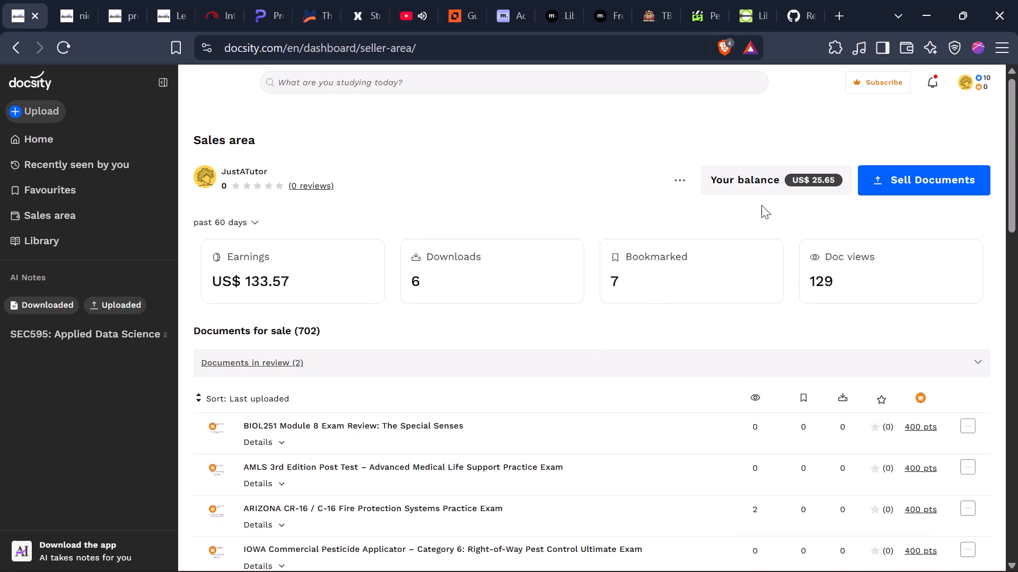
Check the account's notifications, close them, and refresh the sales area again.
{"action": "left_click", "coordinate": [931, 82]}
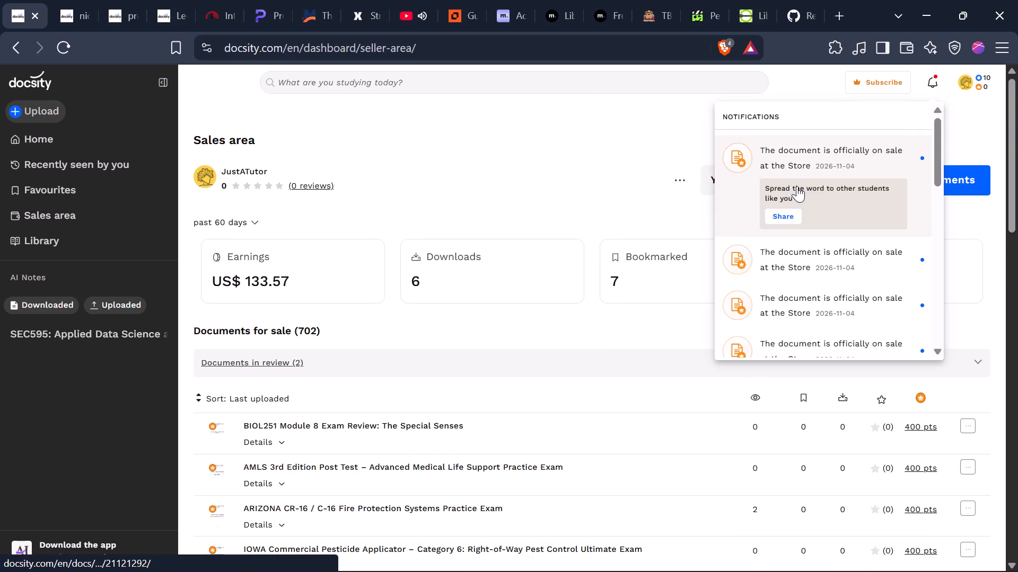
{"action": "scroll", "coordinate": [799, 193], "scroll_direction": "down", "scroll_amount": 7}
{"action": "left_click", "coordinate": [577, 193]}
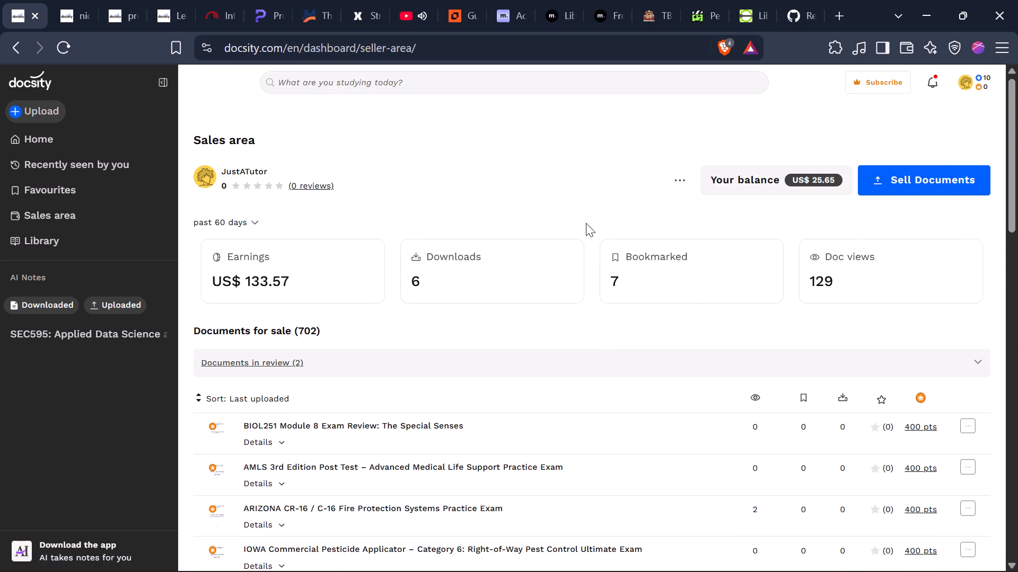
{"action": "left_click", "coordinate": [59, 47]}
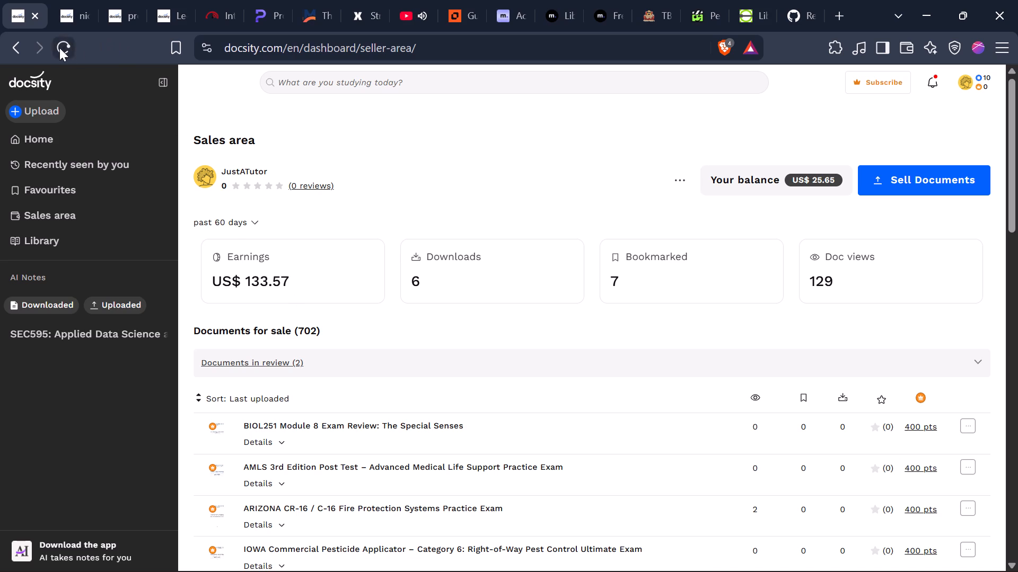
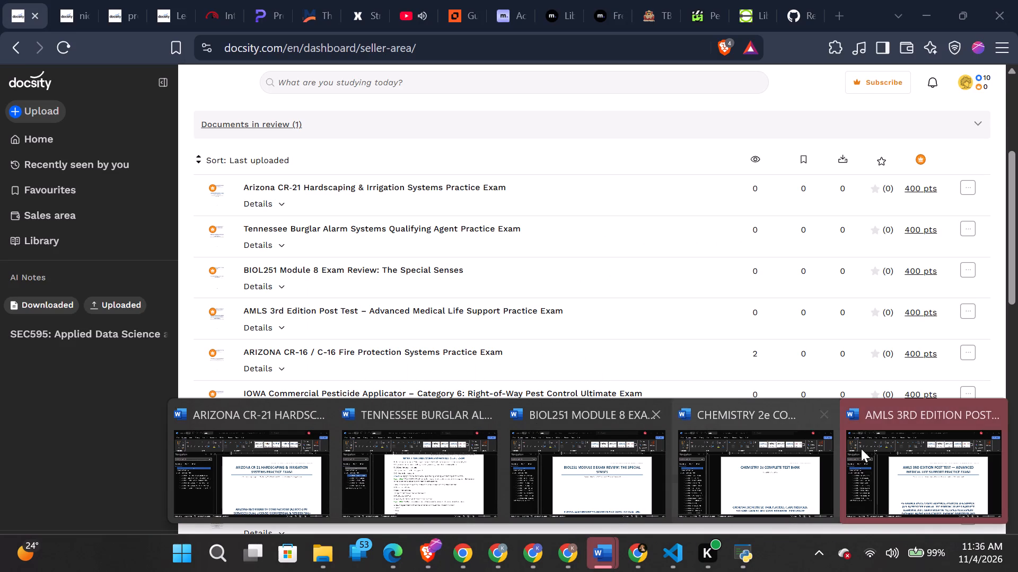
Switch to the AMLS 3rd Edition Post Test practice exam document in Word.
{"action": "left_click", "coordinate": [918, 450]}
{"action": "left_click", "coordinate": [510, 408]}
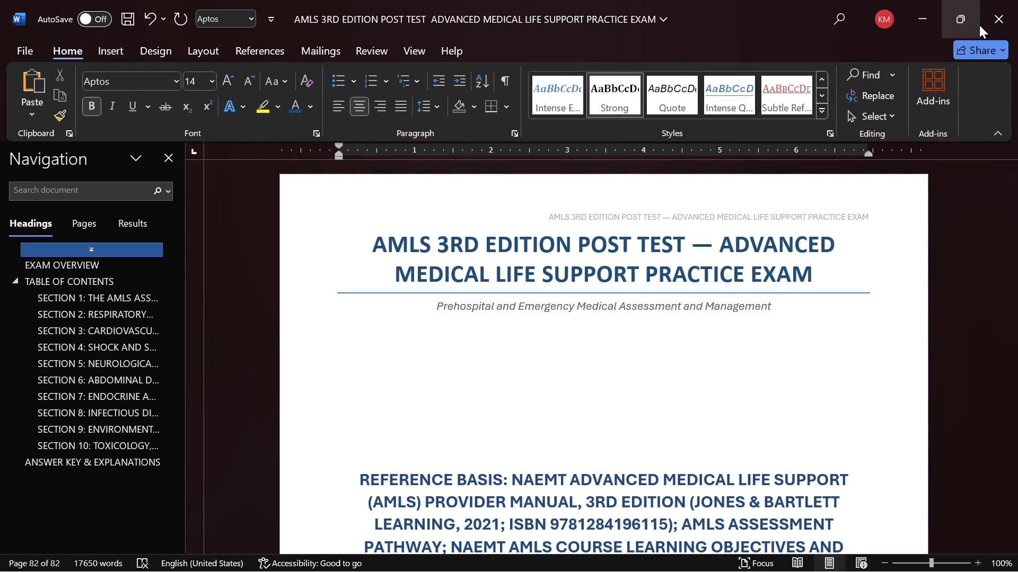
Close the AMLS 3rd Edition, Tennessee Burglar Alarm and BIOL251 Module 8 documents in Word.
{"action": "left_click", "coordinate": [989, 16]}
{"action": "left_click", "coordinate": [508, 405]}
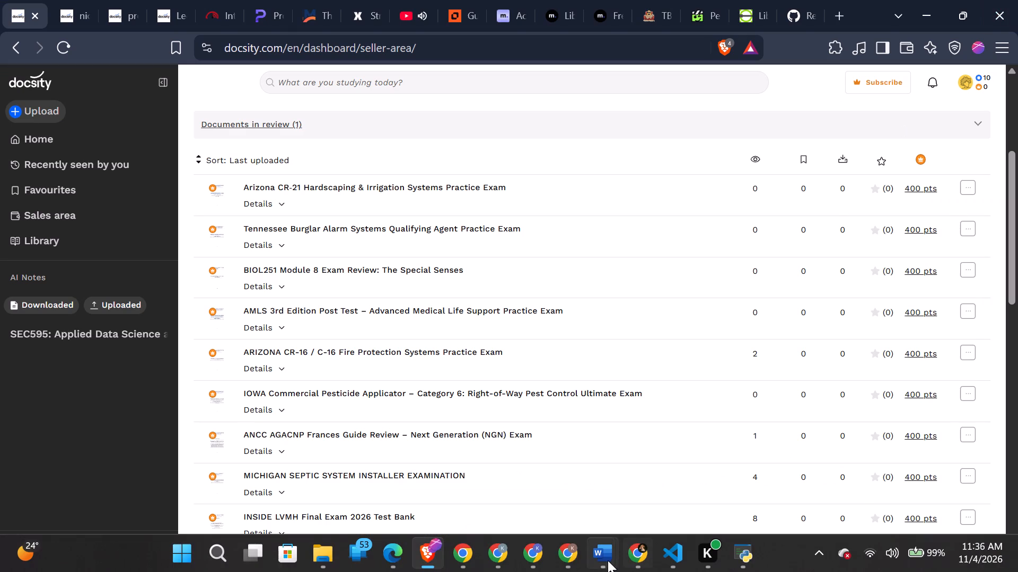
{"action": "left_click", "coordinate": [608, 560]}
{"action": "left_click", "coordinate": [443, 490]}
{"action": "left_click", "coordinate": [1001, 20]}
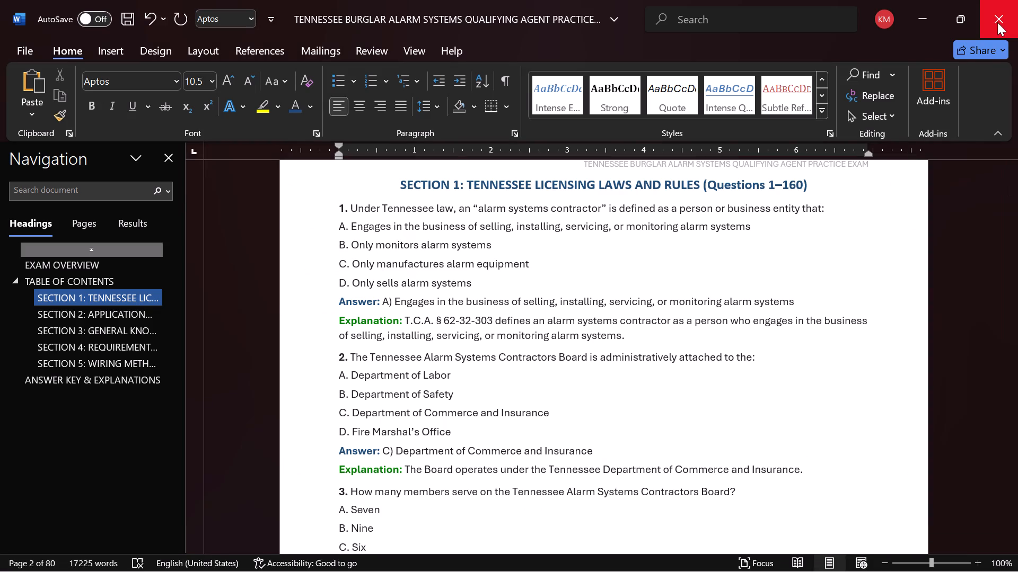
{"action": "left_click", "coordinate": [503, 404]}
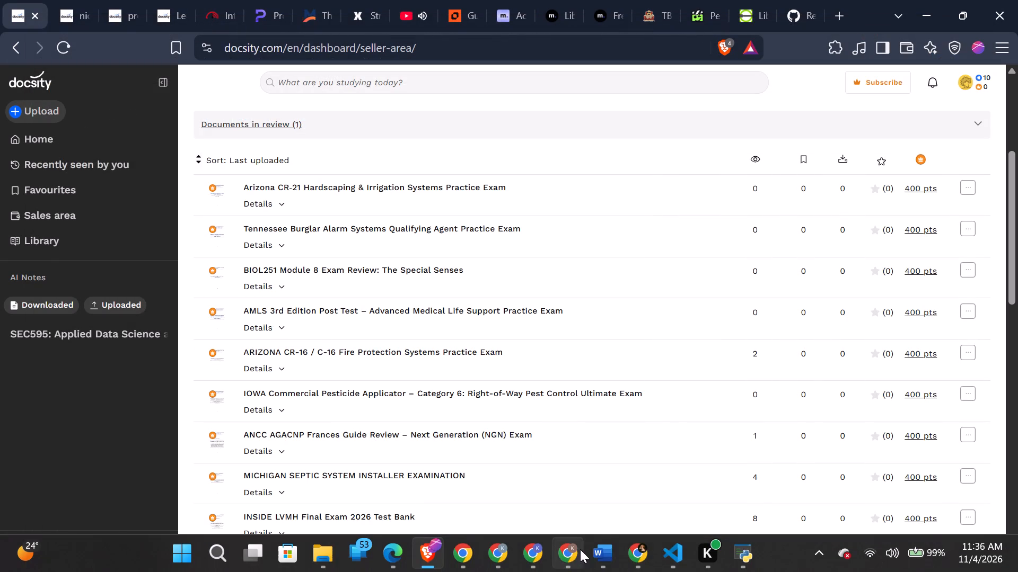
{"action": "left_click", "coordinate": [604, 569]}
{"action": "left_click", "coordinate": [538, 466]}
{"action": "left_click", "coordinate": [975, 0]}
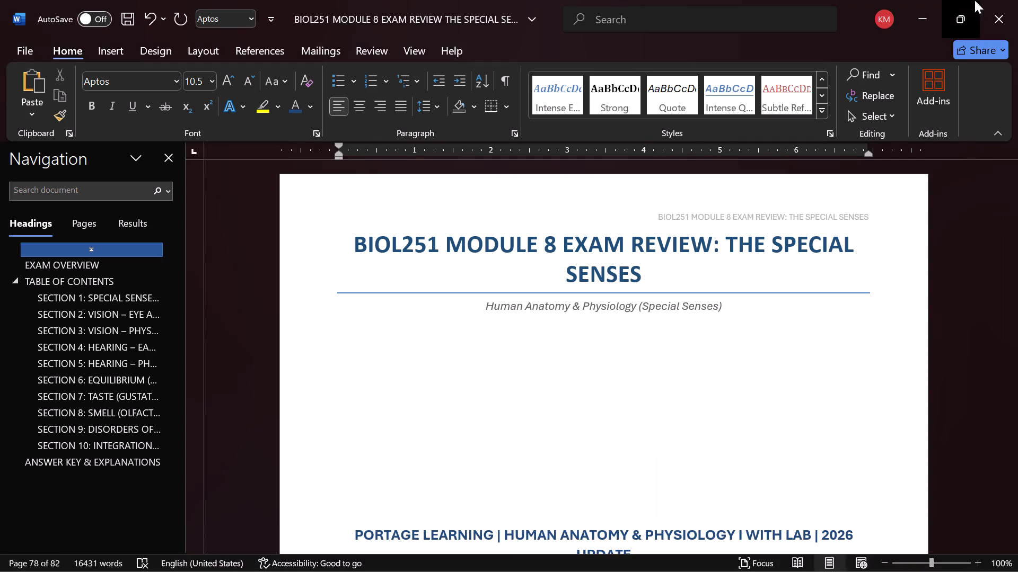
{"action": "left_click", "coordinate": [824, 143]}
{"action": "left_click", "coordinate": [1017, 12]}
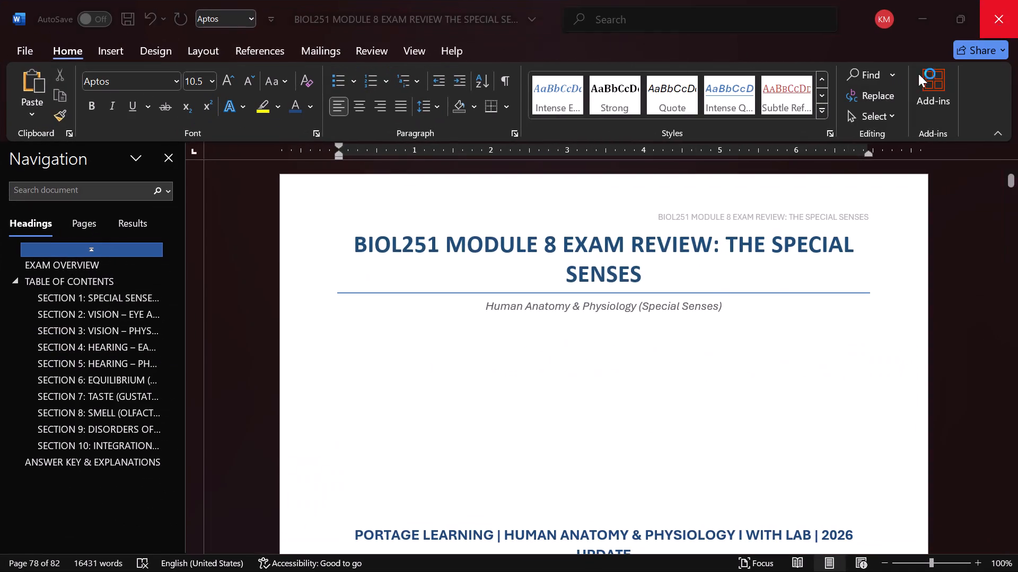
{"action": "left_click", "coordinate": [490, 405]}
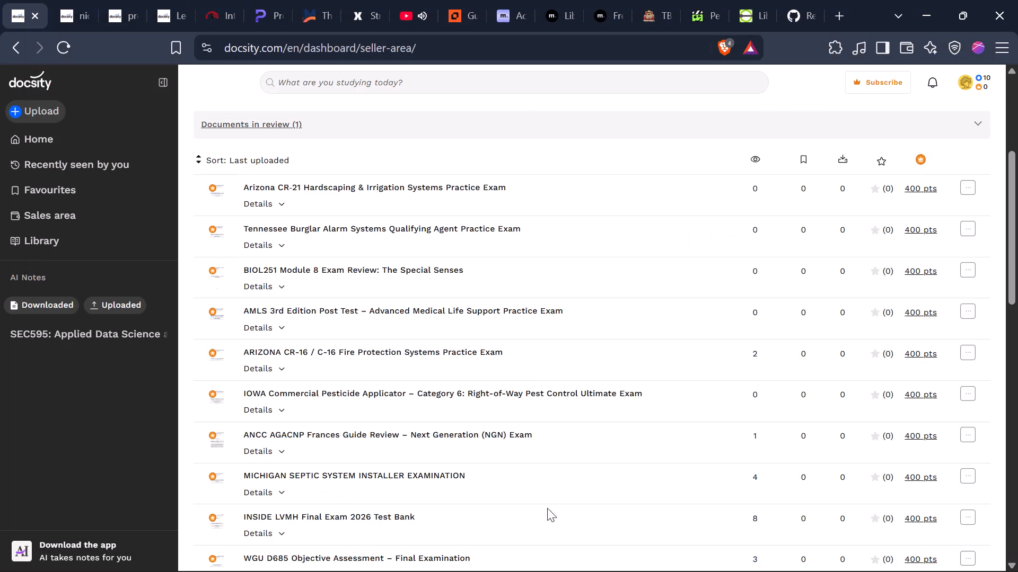
Open the AOTA Board Certification in Gerontology Word document from the 2026 Start-up folder.
{"action": "left_click", "coordinate": [324, 556]}
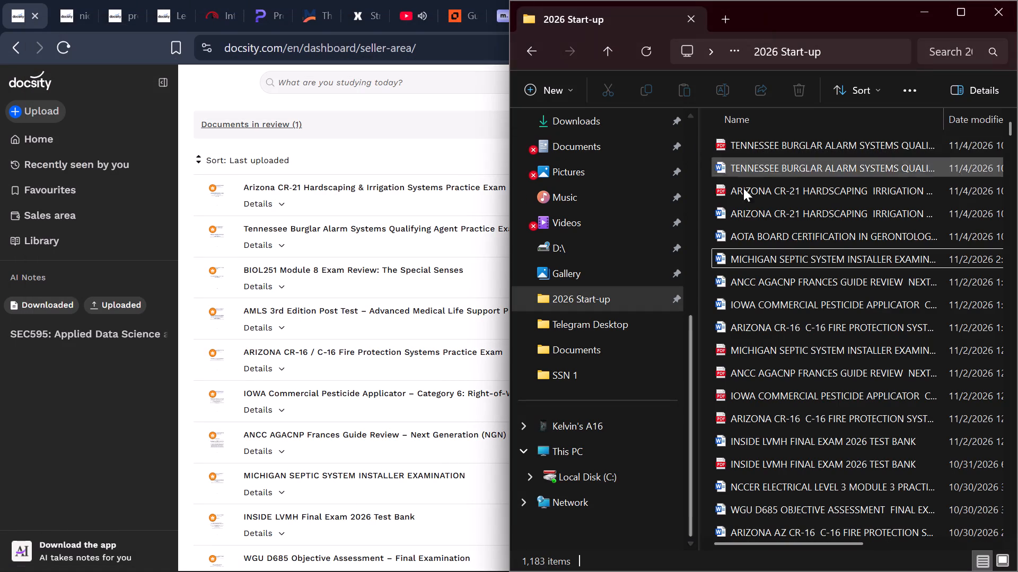
{"action": "double_click", "coordinate": [788, 227]}
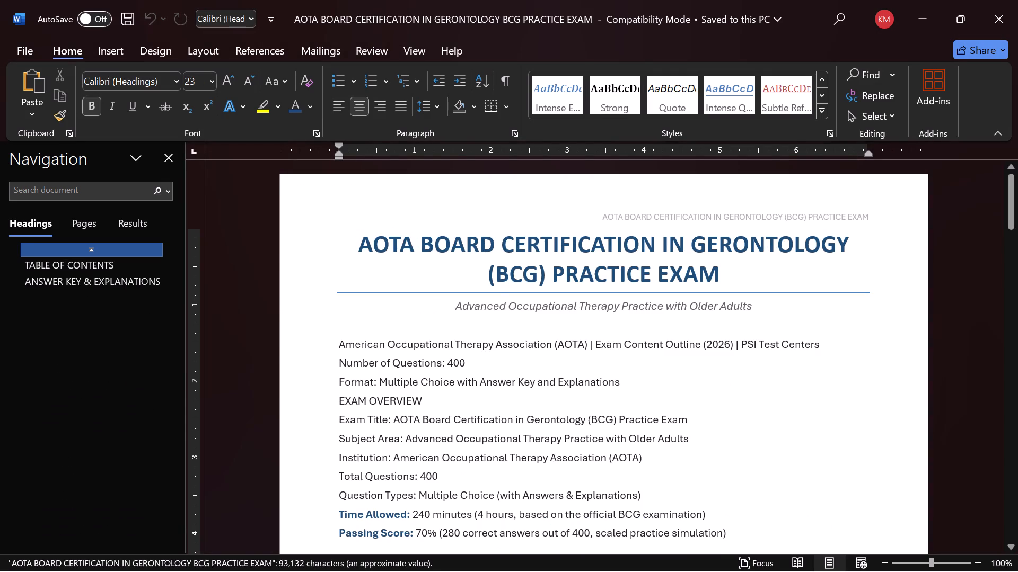
Insert blank lines after the cover's Format line to push the EXAM OVERVIEW block onto page 2.
{"action": "left_click", "coordinate": [629, 383]}
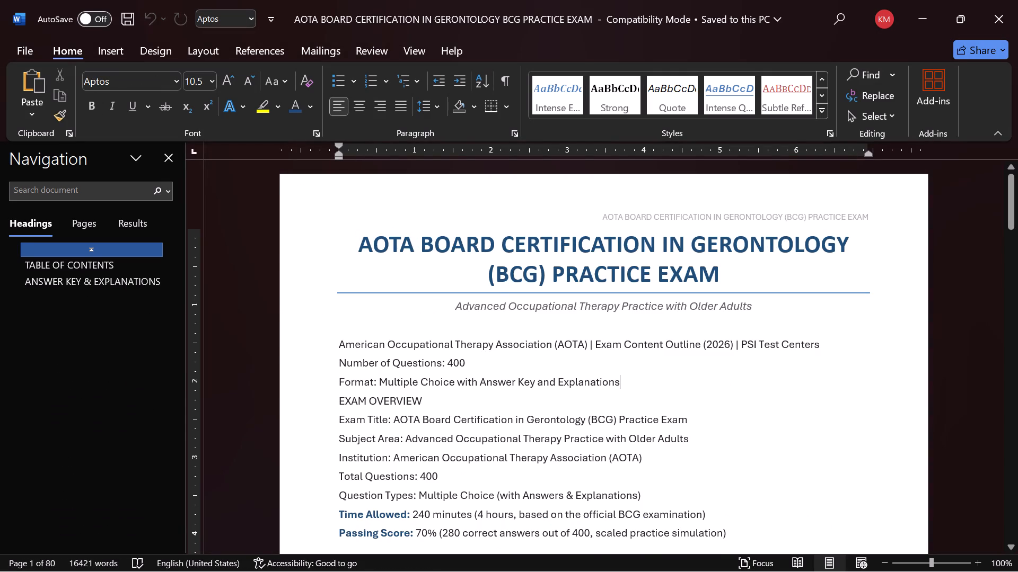
{"action": "key", "text": "Return"}
{"action": "key", "text": "Return"}
{"action": "key", "text": "Return"}
{"action": "key", "text": "Return"}
{"action": "key", "text": "Return"}
{"action": "key", "text": "Return"}
{"action": "key", "text": "Return"}
{"action": "key", "text": "Return"}
{"action": "key", "text": "Return"}
{"action": "key", "text": "Return"}
{"action": "key", "text": "Return"}
{"action": "key", "text": "Return"}
{"action": "key", "text": "Return"}
{"action": "key", "text": "Return"}
{"action": "key", "text": "Return"}
{"action": "key", "text": "Return"}
{"action": "key", "text": "Return"}
{"action": "key", "text": "Return"}
{"action": "key", "text": "Return"}
{"action": "key", "text": "Return"}
{"action": "scroll", "coordinate": [628, 384], "scroll_direction": "down", "scroll_amount": 14}
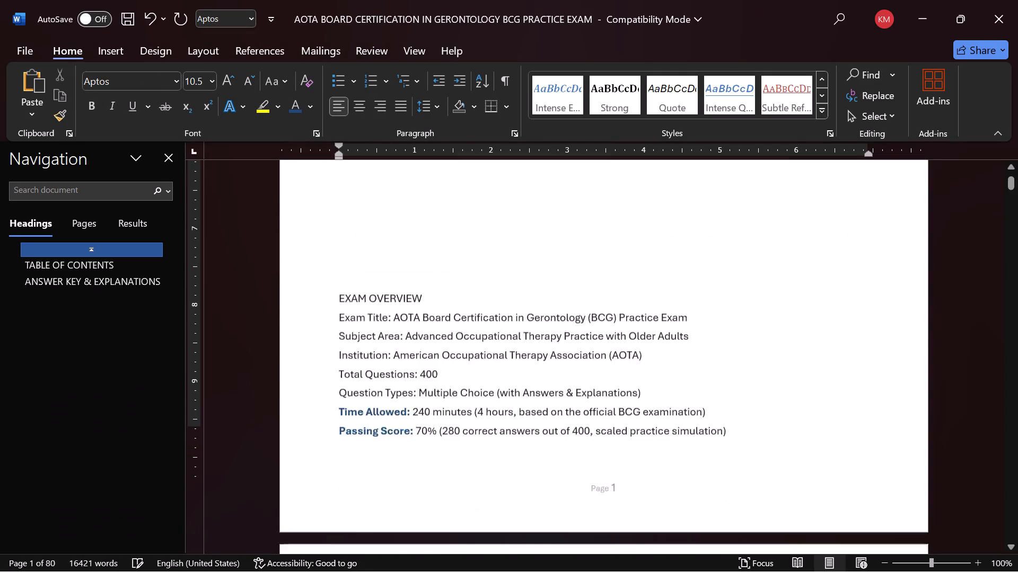
{"action": "key", "text": "Return"}
{"action": "key", "text": "Return"}
{"action": "key", "text": "Return"}
{"action": "key", "text": "Return"}
{"action": "key", "text": "Return"}
{"action": "key", "text": "Return"}
{"action": "key", "text": "Return"}
{"action": "key", "text": "Return"}
{"action": "key", "text": "Return"}
{"action": "key", "text": "Return"}
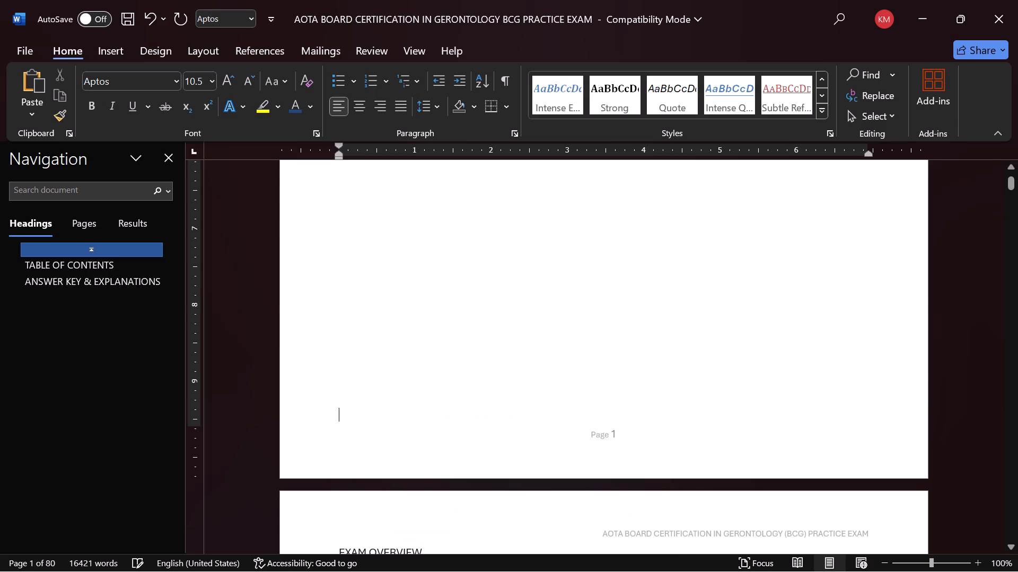
Centre the three cover lines from American Occupational Therapy Association to Format, in uppercase at 16 pt.
{"action": "scroll", "coordinate": [621, 388], "scroll_direction": "up", "scroll_amount": 13}
{"action": "left_click_drag", "start_coordinate": [296, 307], "coordinate": [306, 336]}
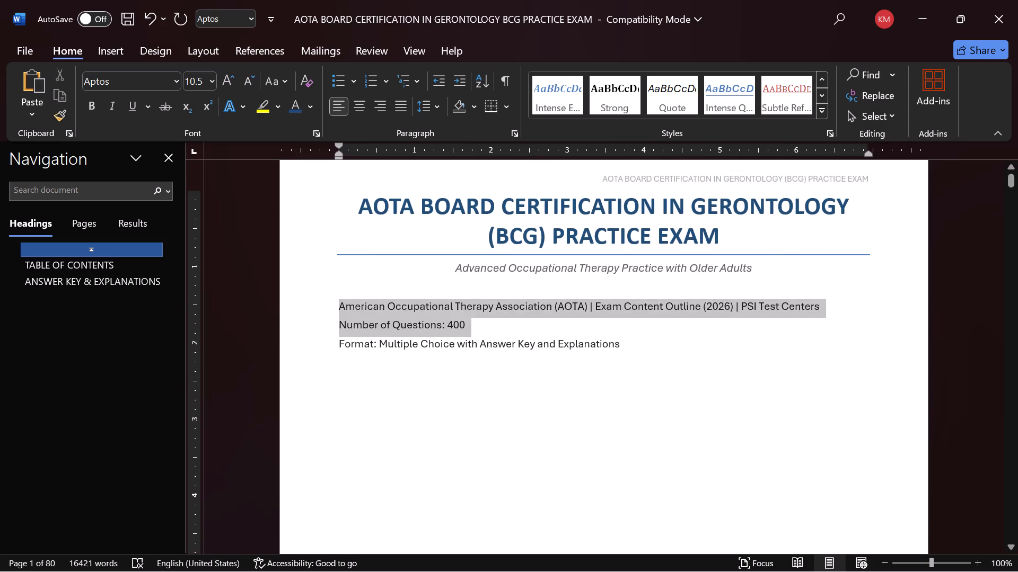
{"action": "left_click_drag", "start_coordinate": [306, 336], "coordinate": [311, 350]}
{"action": "left_click", "coordinate": [579, 318]}
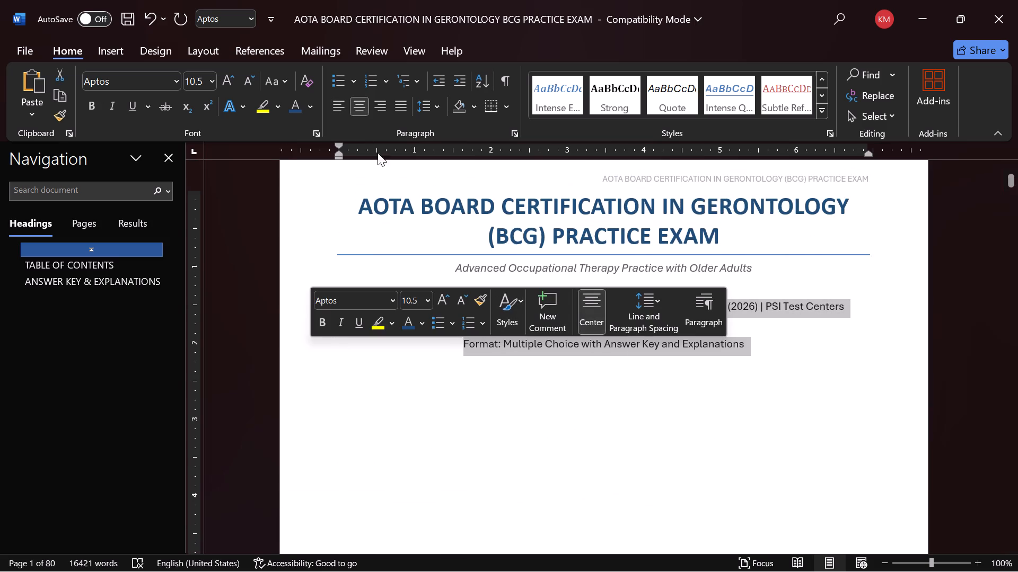
{"action": "left_click", "coordinate": [278, 83]}
{"action": "left_click", "coordinate": [308, 153]}
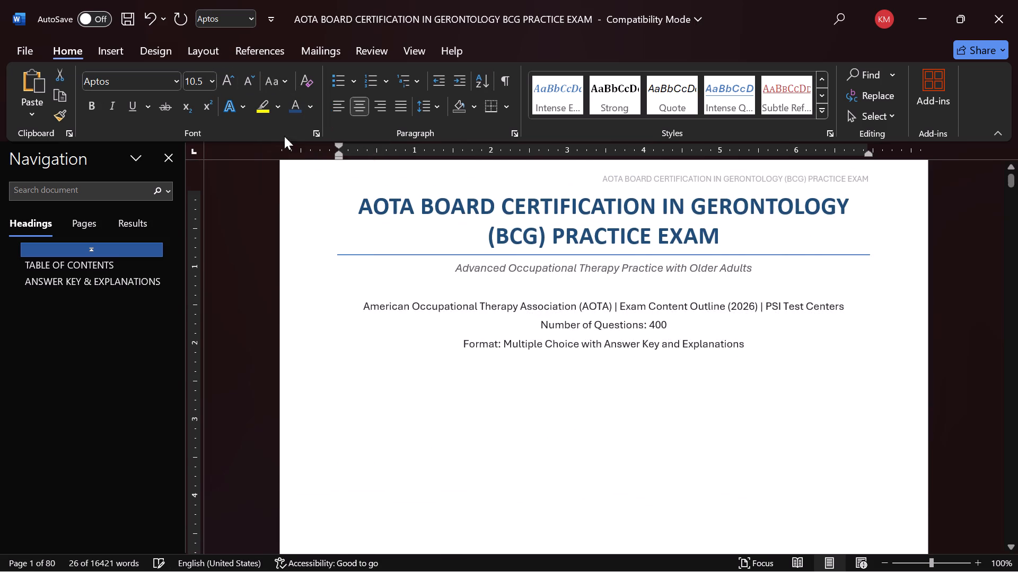
{"action": "triple_click", "coordinate": [226, 78]}
{"action": "left_click", "coordinate": [226, 80]}
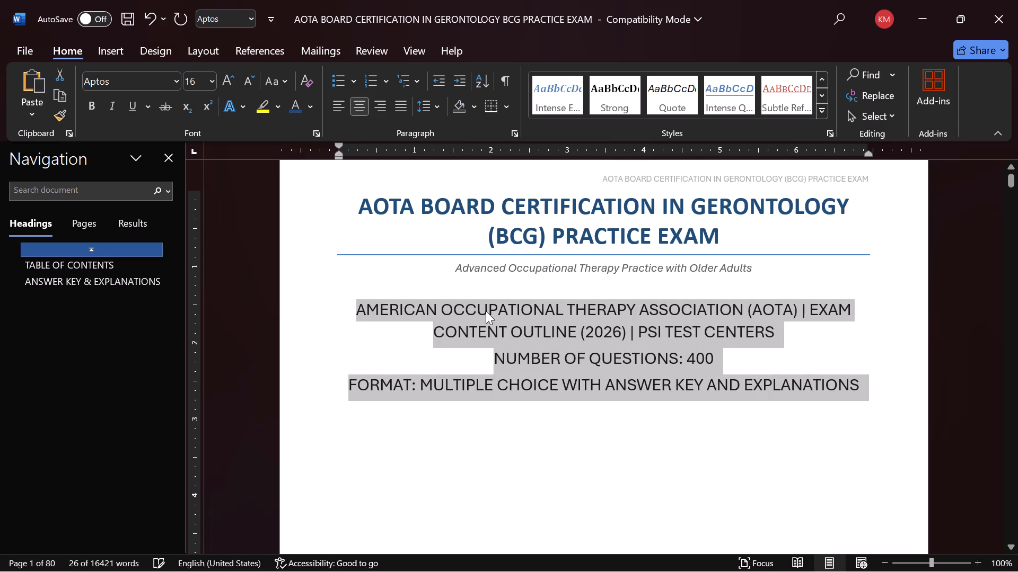
Add nine blank lines between the cover subtitle and the American Occupational Therapy Association line.
{"action": "left_click", "coordinate": [497, 289]}
{"action": "key", "text": "Return"}
{"action": "key", "text": "Return"}
{"action": "key", "text": "Return"}
{"action": "key", "text": "Return"}
{"action": "key", "text": "Return"}
{"action": "key", "text": "Return"}
{"action": "key", "text": "Return"}
{"action": "key", "text": "Return"}
{"action": "key", "text": "Return"}
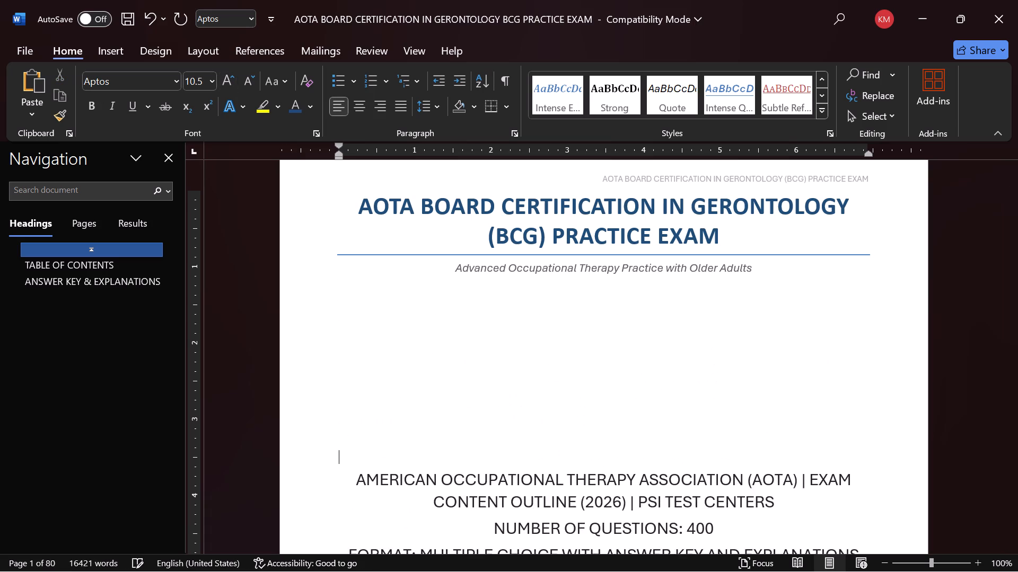
Make the American Occupational Therapy Association line and the NUMBER OF QUESTIONS and FORMAT labels bold and dark blue.
{"action": "scroll", "coordinate": [504, 324], "scroll_direction": "down", "scroll_amount": 6}
{"action": "left_click_drag", "start_coordinate": [309, 255], "coordinate": [314, 267]}
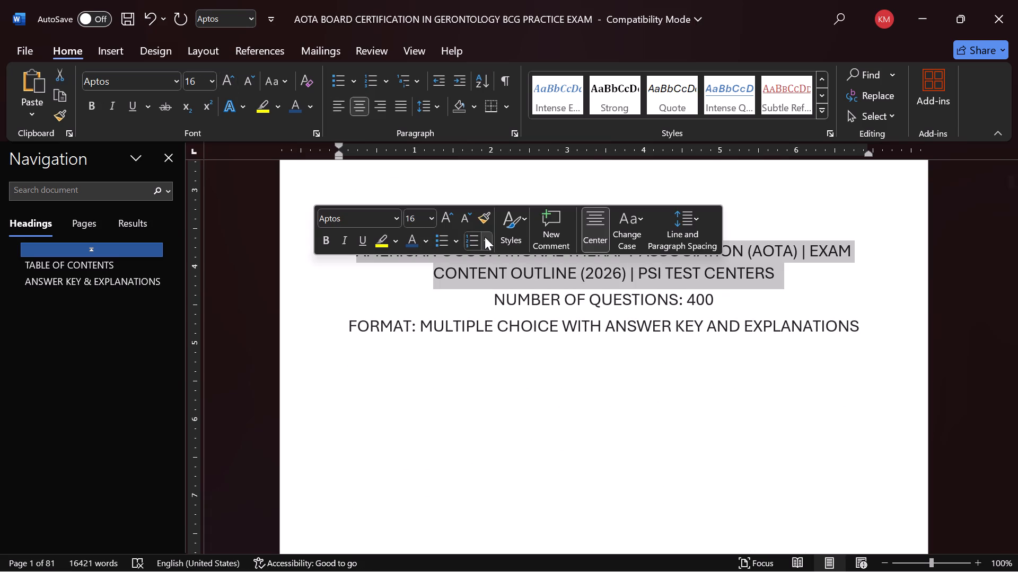
{"action": "left_click", "coordinate": [334, 242]}
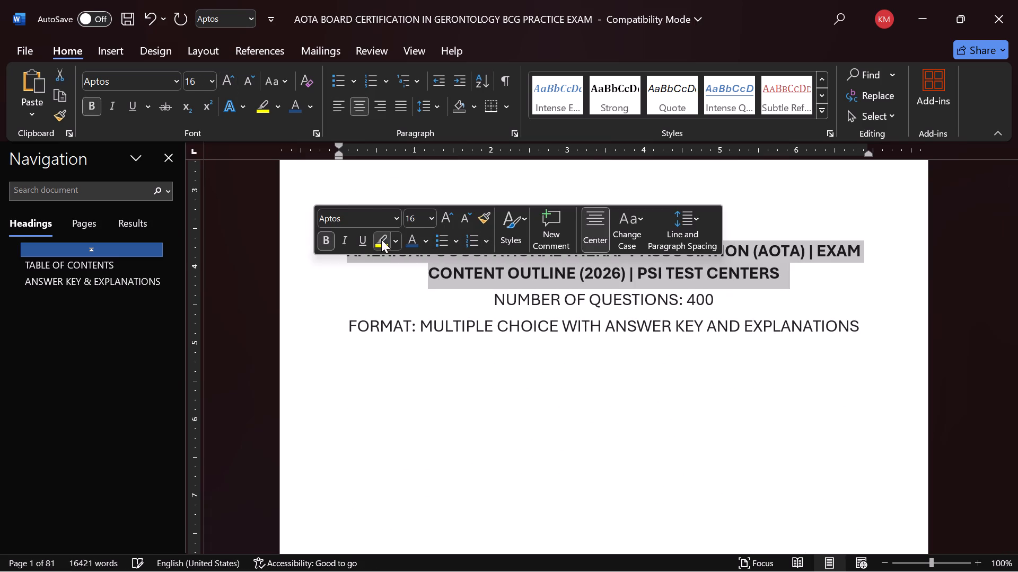
{"action": "left_click", "coordinate": [411, 239]}
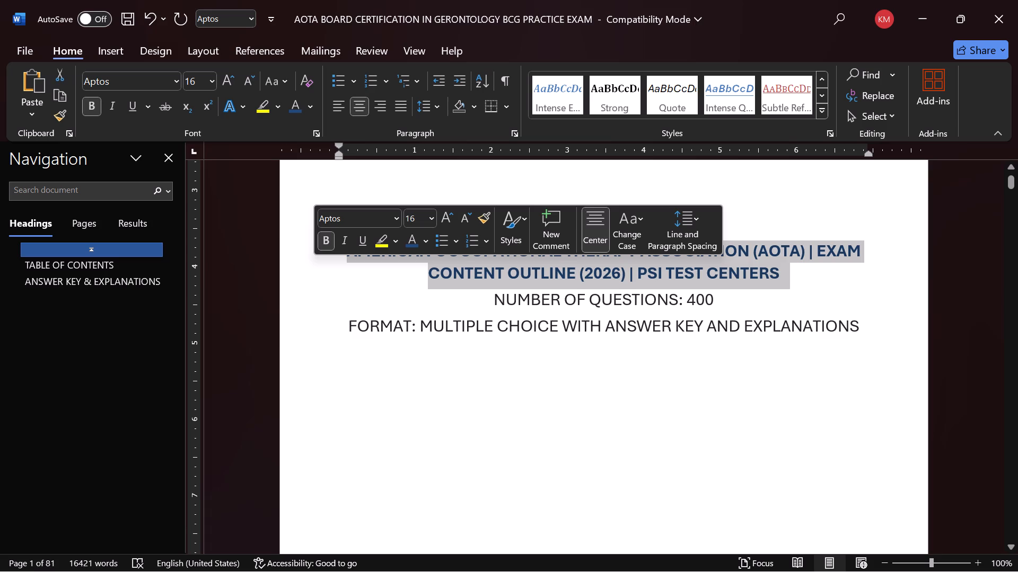
{"action": "left_click_drag", "start_coordinate": [682, 301], "coordinate": [530, 309]}
{"action": "left_click", "coordinate": [539, 279]}
{"action": "left_click", "coordinate": [629, 281]}
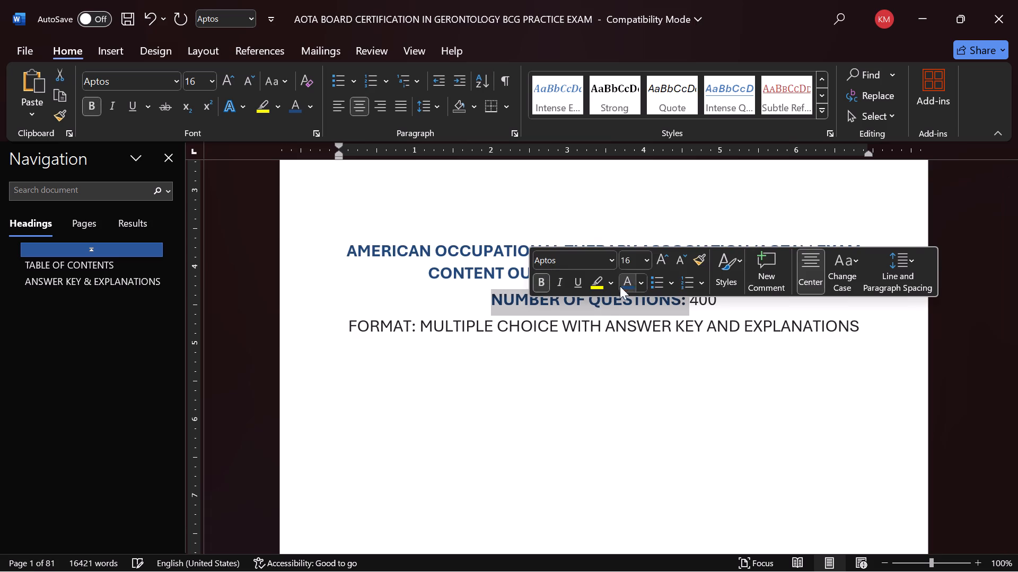
{"action": "left_click_drag", "start_coordinate": [417, 325], "coordinate": [348, 326]}
{"action": "left_click", "coordinate": [363, 300]}
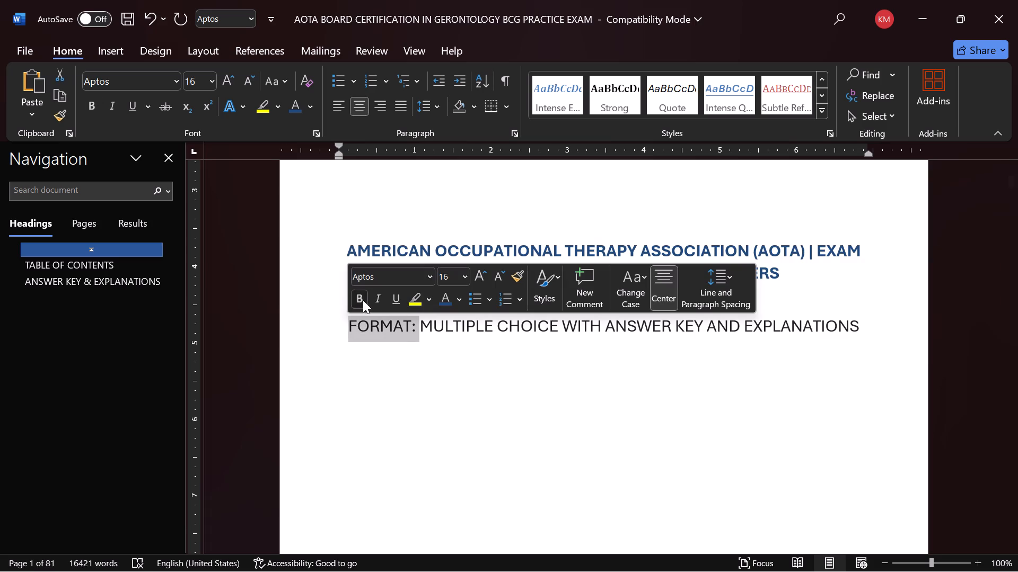
{"action": "left_click", "coordinate": [442, 298]}
Delete the surplus blank lines above EXAM OVERVIEW so it starts at the top of page 2.
{"action": "left_click_drag", "start_coordinate": [463, 370], "coordinate": [467, 379]}
{"action": "scroll", "coordinate": [467, 380], "scroll_direction": "down", "scroll_amount": 11}
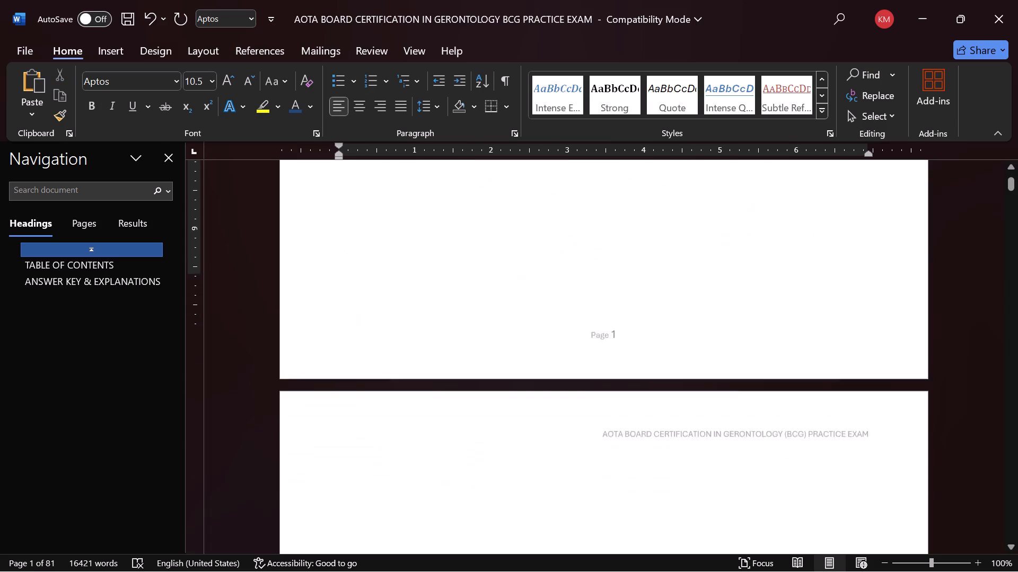
{"action": "scroll", "coordinate": [465, 380], "scroll_direction": "down", "scroll_amount": 2}
{"action": "scroll", "coordinate": [406, 471], "scroll_direction": "down", "scroll_amount": 3}
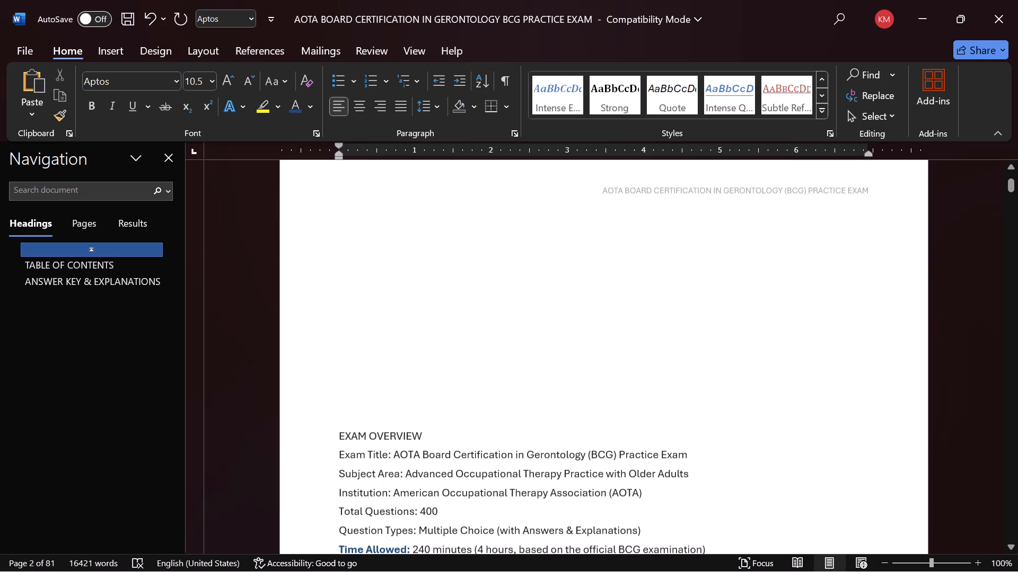
{"action": "left_click_drag", "start_coordinate": [382, 423], "coordinate": [401, 169]}
{"action": "key", "text": "BackSpace"}
{"action": "key", "text": "BackSpace"}
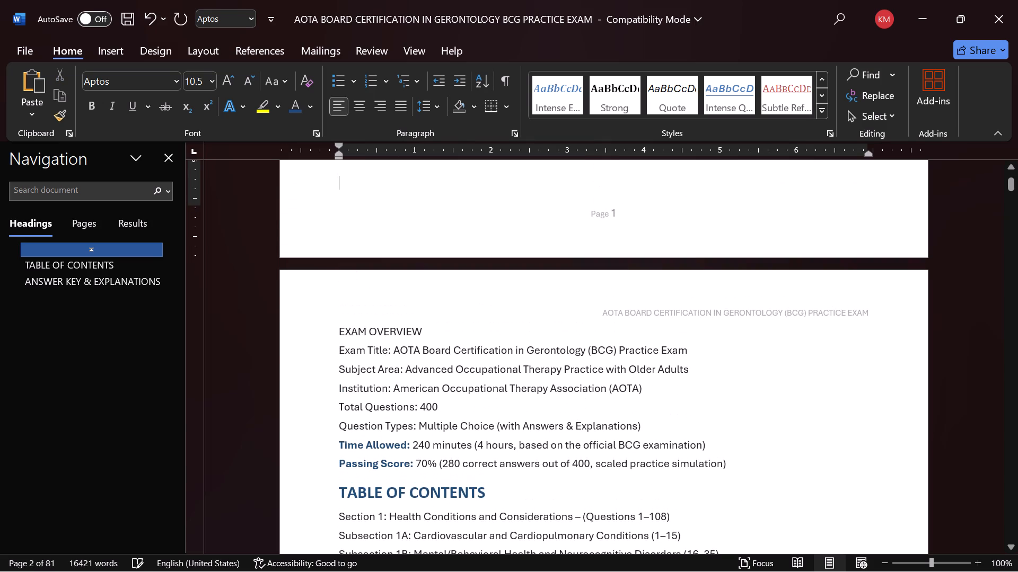
Format EXAM OVERVIEW as a centred Heading 1 with a blank line beneath it.
{"action": "left_click", "coordinate": [288, 321]}
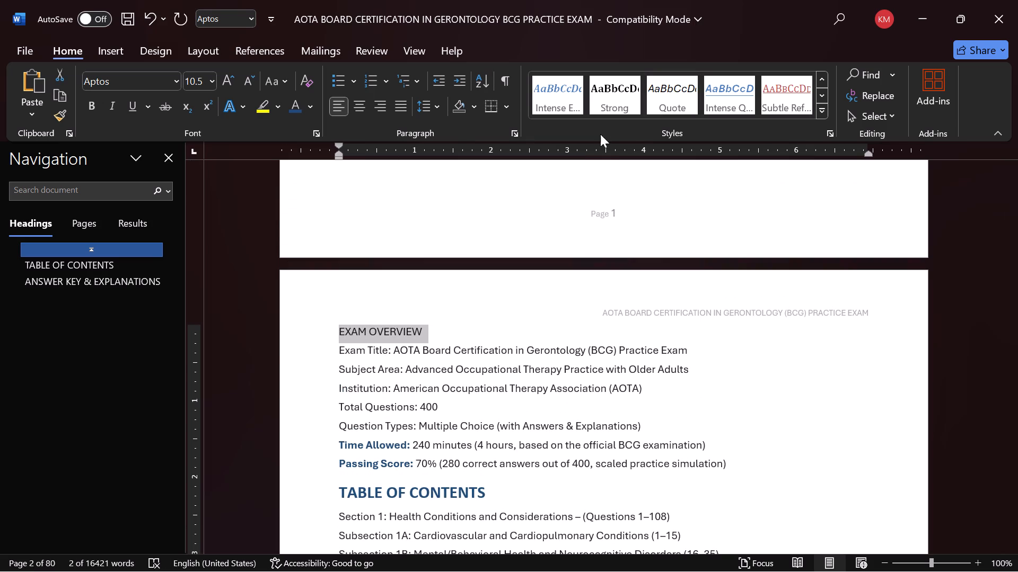
{"action": "left_click", "coordinate": [820, 113]}
{"action": "left_click", "coordinate": [662, 93]}
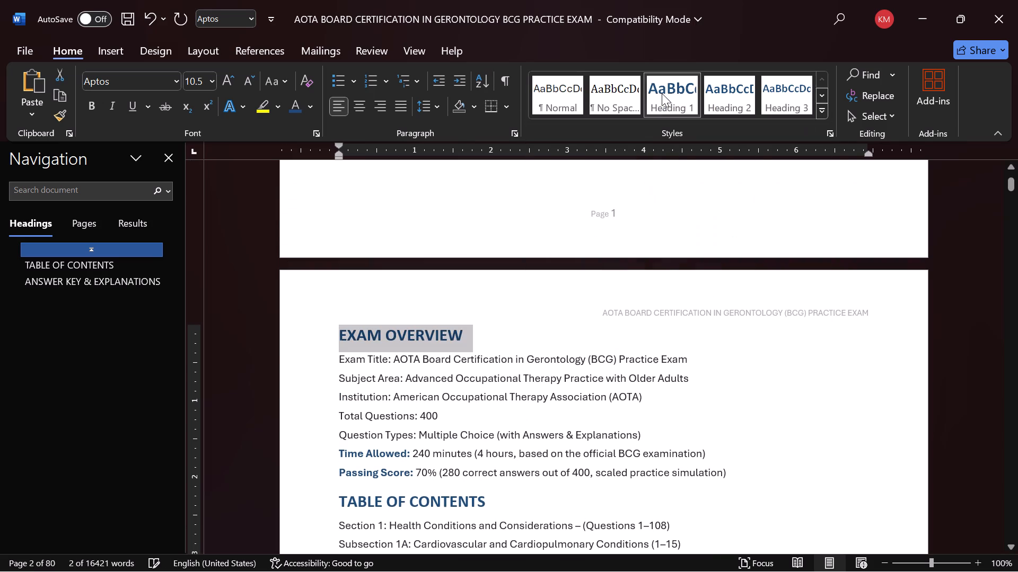
{"action": "left_click", "coordinate": [338, 359]}
{"action": "key", "text": "Return"}
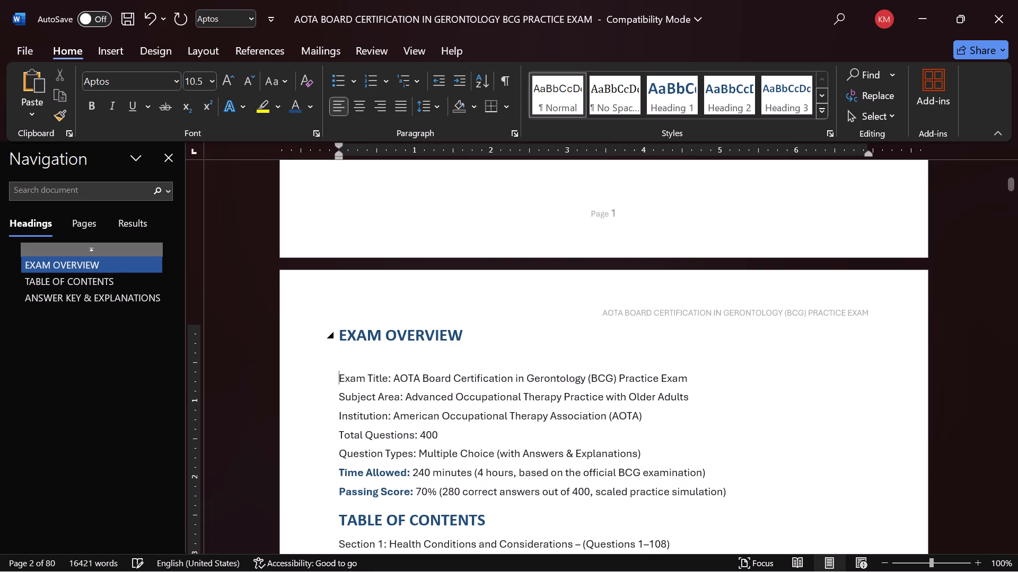
{"action": "left_click", "coordinate": [318, 333]}
{"action": "left_click", "coordinate": [595, 291]}
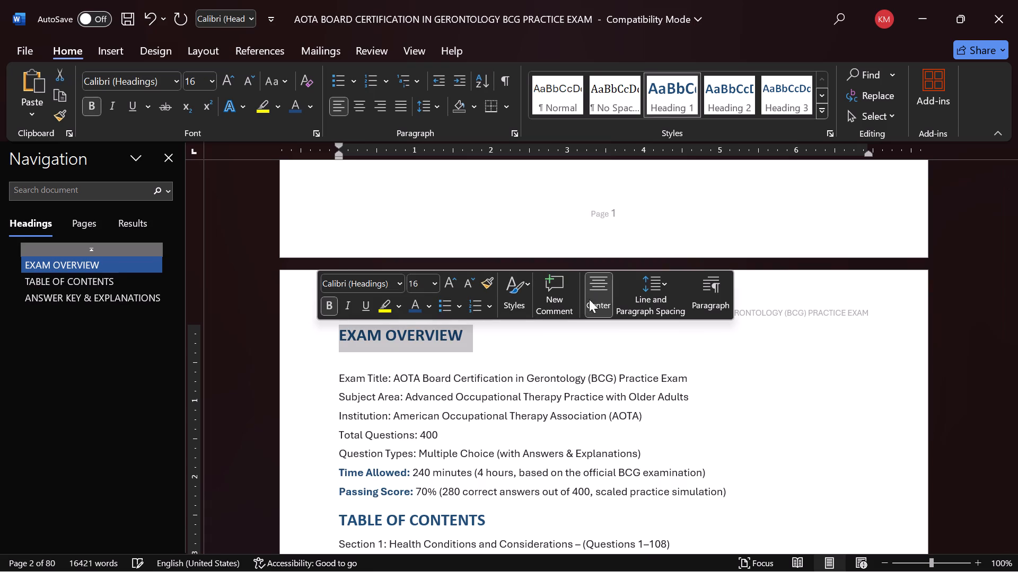
{"action": "left_click", "coordinate": [467, 402]}
Increase the exam overview lines from Exam Title to Passing Score to 11 pt.
{"action": "left_click_drag", "start_coordinate": [312, 378], "coordinate": [341, 484]}
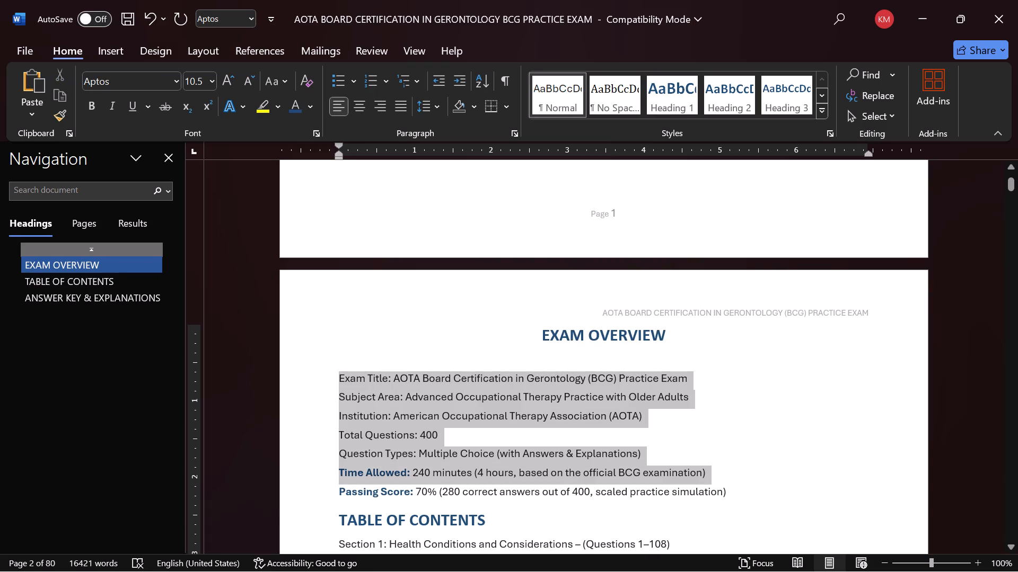
{"action": "left_click_drag", "start_coordinate": [341, 484], "coordinate": [344, 490]}
{"action": "left_click", "coordinate": [478, 440]}
Insert two blank lines between the Passing Score line and the TABLE OF CONTENTS heading.
{"action": "left_click", "coordinate": [489, 516]}
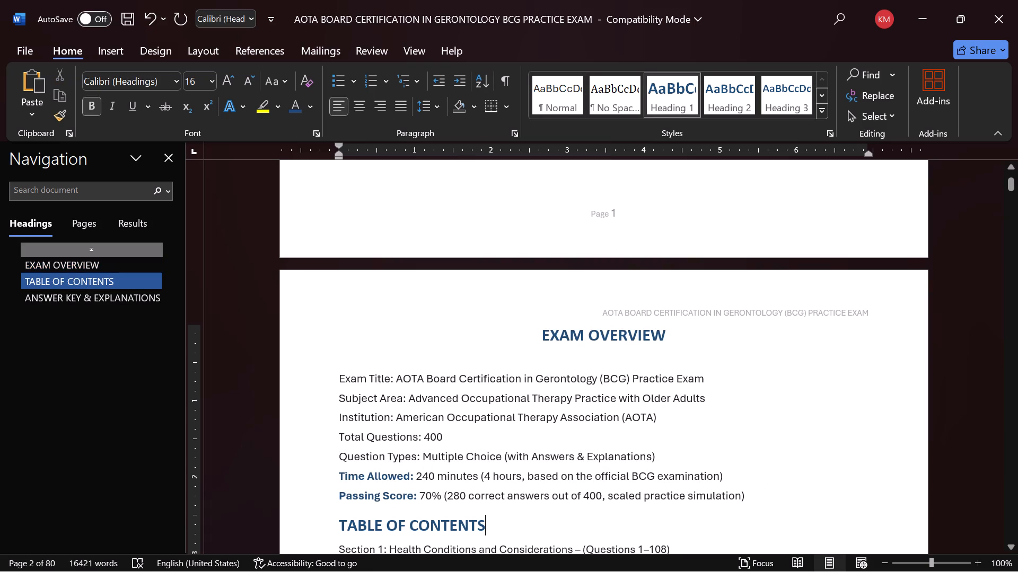
{"action": "left_click", "coordinate": [747, 496]}
{"action": "key", "text": "Return"}
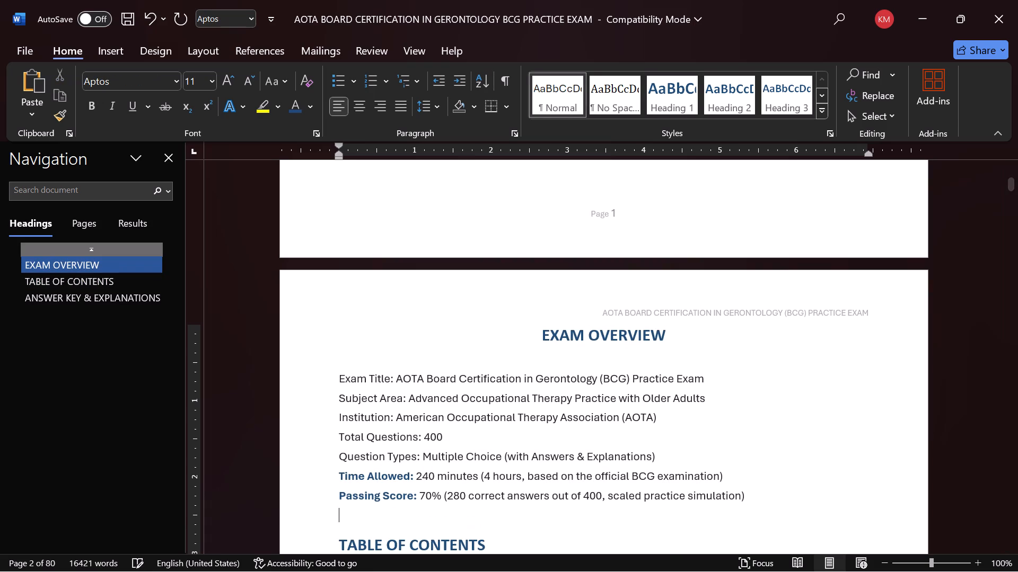
{"action": "key", "text": "Return"}
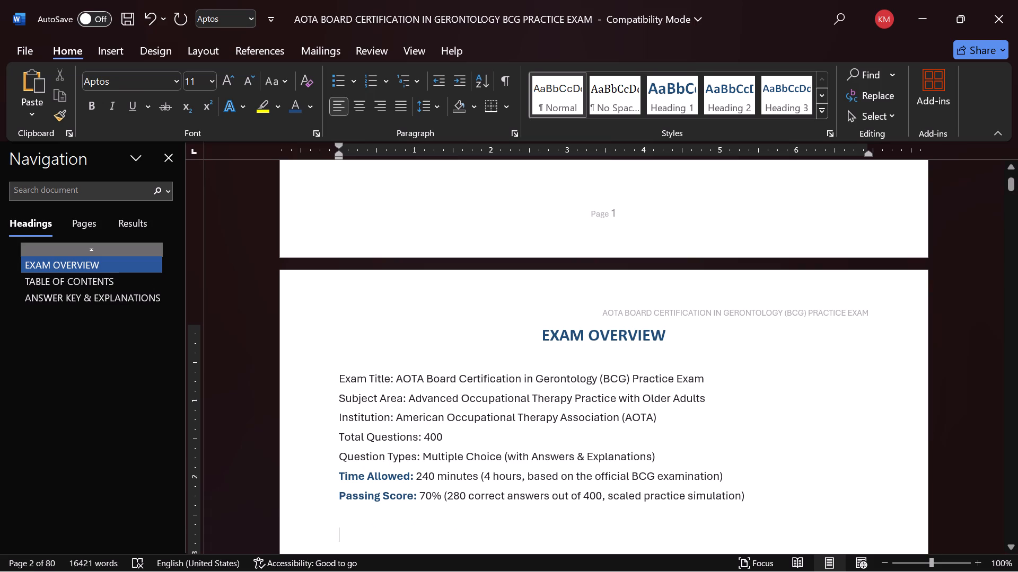
Make the Exam Title, Subject Area and Institution labels in the exam overview bold and dark blue.
{"action": "left_click_drag", "start_coordinate": [392, 379], "coordinate": [350, 381]}
{"action": "left_click", "coordinate": [369, 344]}
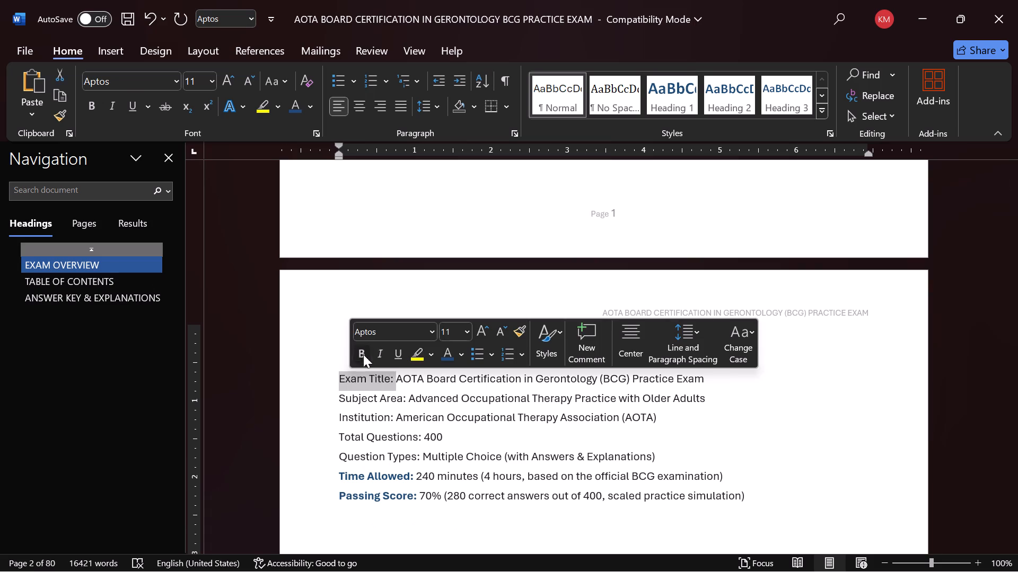
{"action": "left_click", "coordinate": [363, 354]}
{"action": "left_click", "coordinate": [442, 352]}
{"action": "left_click_drag", "start_coordinate": [407, 397], "coordinate": [362, 397]}
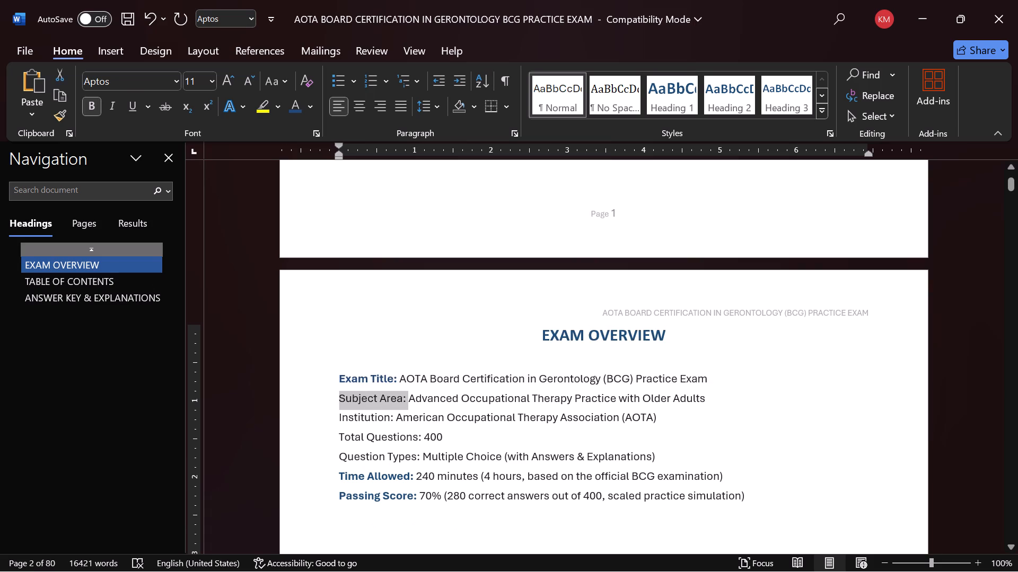
{"action": "left_click_drag", "start_coordinate": [362, 397], "coordinate": [359, 397]}
{"action": "left_click", "coordinate": [375, 367]}
{"action": "left_click", "coordinate": [458, 377]}
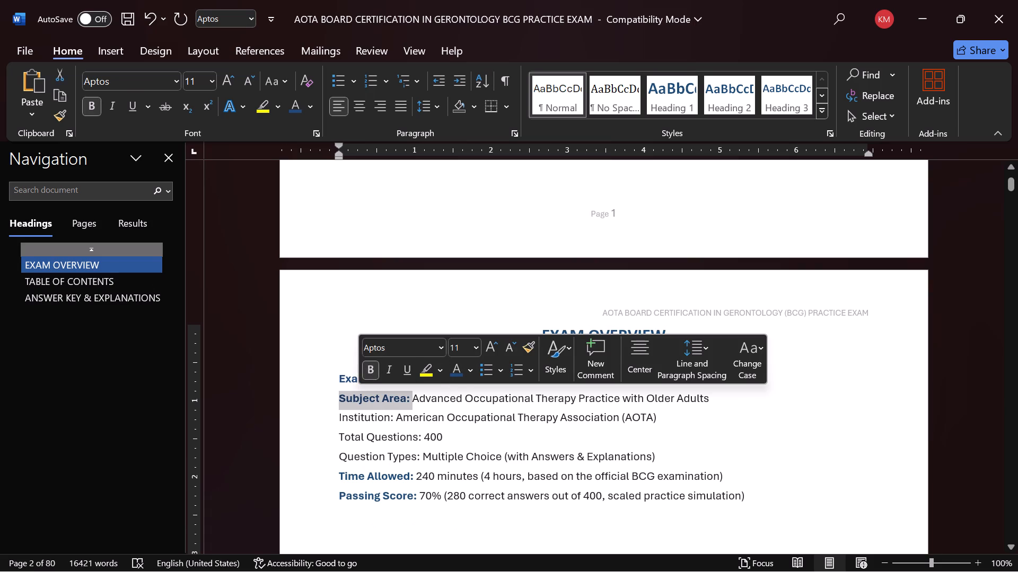
{"action": "left_click_drag", "start_coordinate": [393, 418], "coordinate": [348, 412]}
{"action": "left_click", "coordinate": [356, 392]}
{"action": "left_click", "coordinate": [450, 383]}
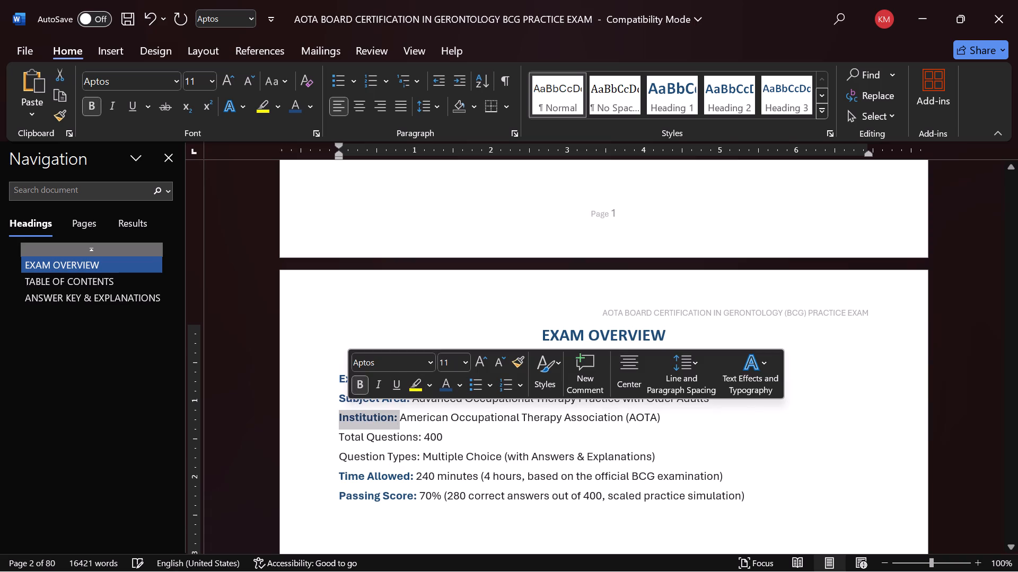
Make the Total Questions and Question Types labels in the exam overview bold and dark blue.
{"action": "left_click_drag", "start_coordinate": [420, 437], "coordinate": [350, 425]}
{"action": "left_click", "coordinate": [431, 428]}
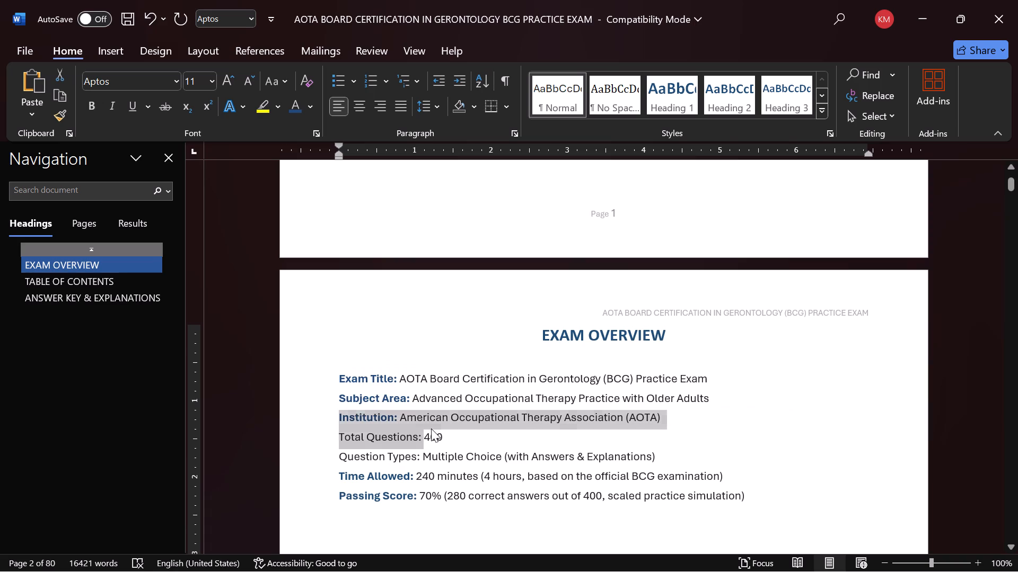
{"action": "left_click_drag", "start_coordinate": [422, 439], "coordinate": [348, 437]}
{"action": "left_click", "coordinate": [363, 413]}
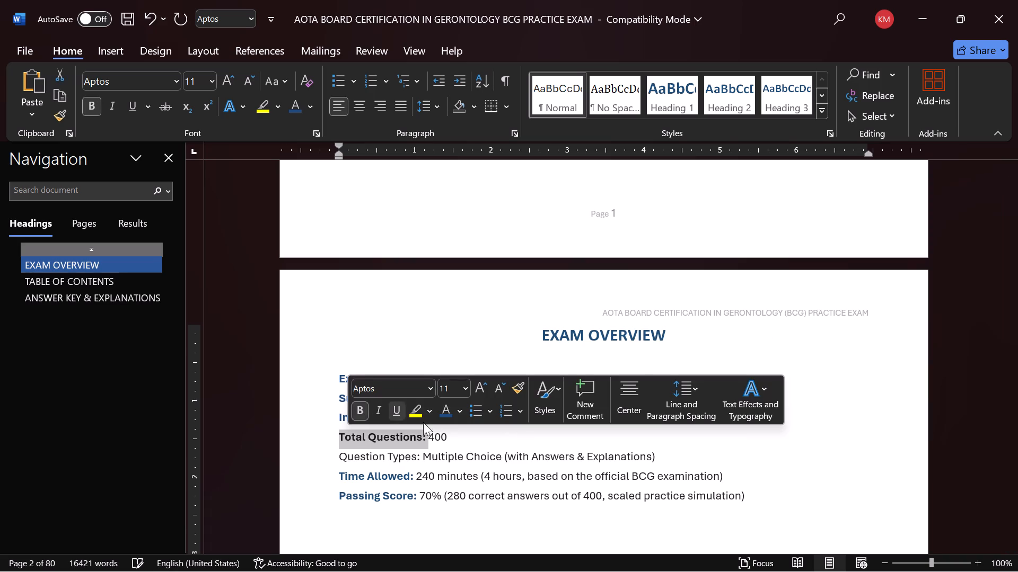
{"action": "left_click", "coordinate": [444, 415]}
{"action": "left_click_drag", "start_coordinate": [421, 457], "coordinate": [345, 446]}
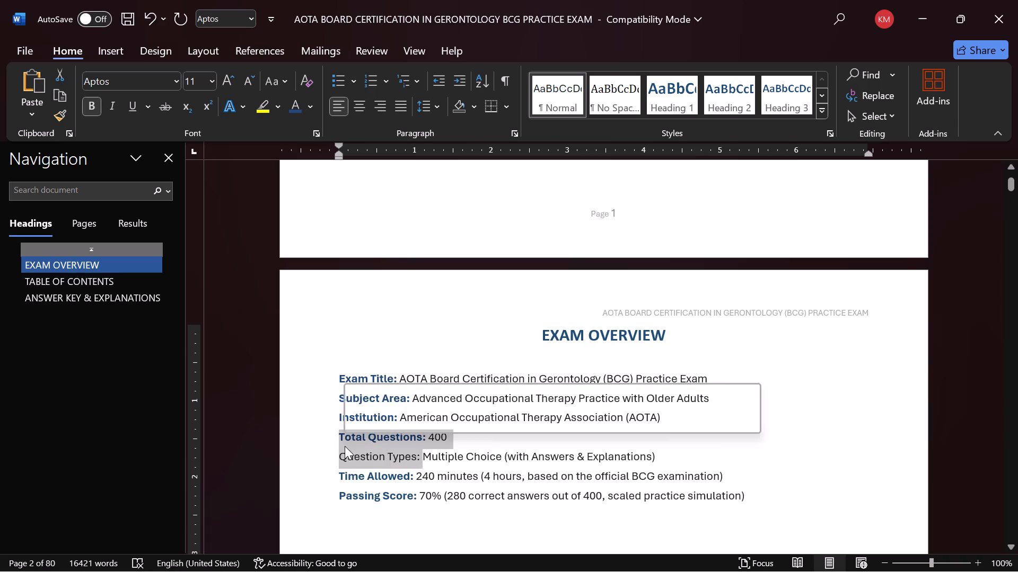
{"action": "left_click", "coordinate": [420, 458]}
{"action": "left_click_drag", "start_coordinate": [420, 458], "coordinate": [359, 454]}
{"action": "left_click", "coordinate": [371, 432]}
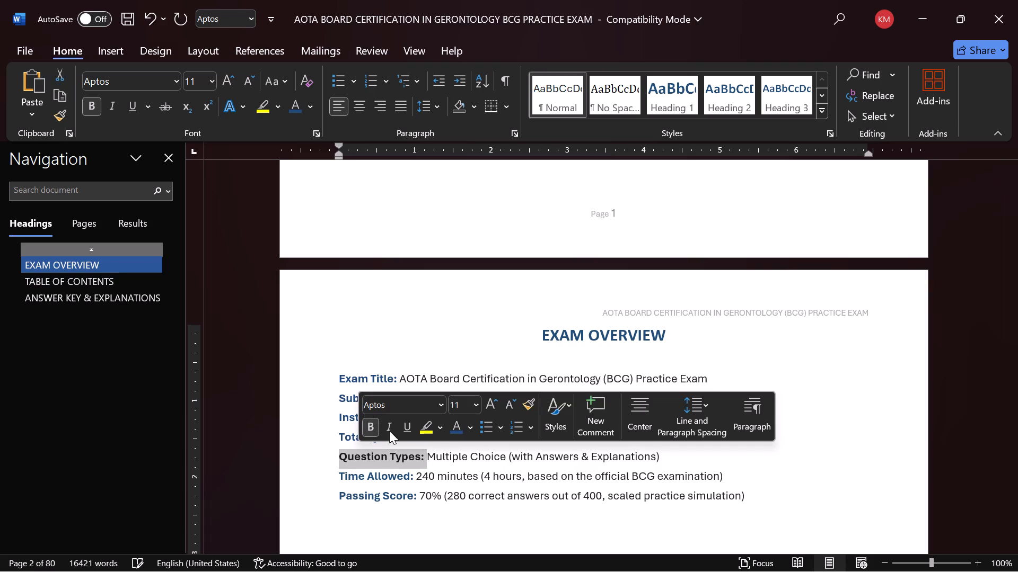
{"action": "left_click", "coordinate": [459, 429]}
{"action": "left_click", "coordinate": [473, 472]}
Insert three blank lines after the Subsection 4C line ending the table of contents, pushing the Instructions onto page 3.
{"action": "scroll", "coordinate": [475, 472], "scroll_direction": "down", "scroll_amount": 7}
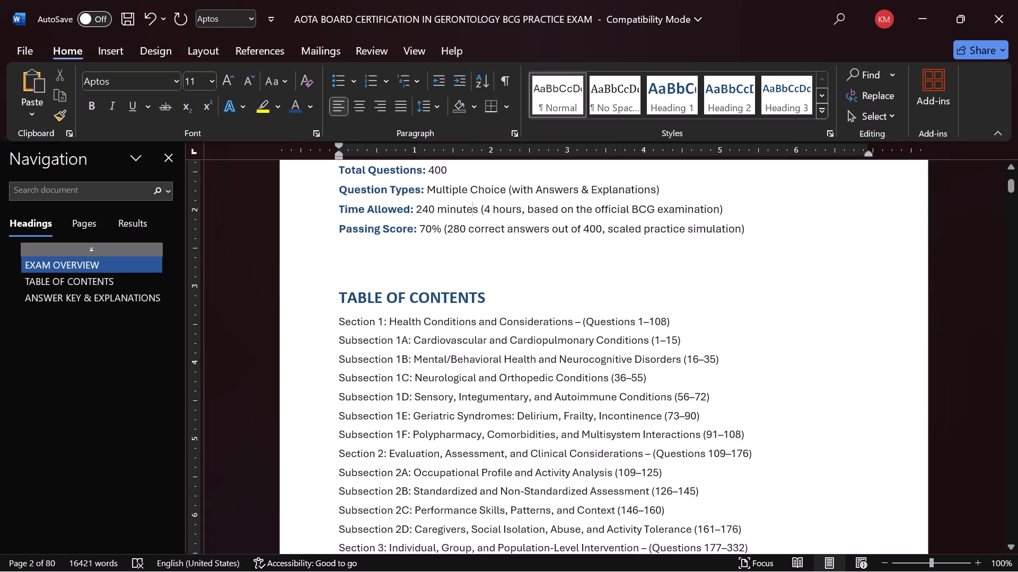
{"action": "scroll", "coordinate": [460, 367], "scroll_direction": "down", "scroll_amount": 3}
{"action": "scroll", "coordinate": [743, 442], "scroll_direction": "down", "scroll_amount": 4}
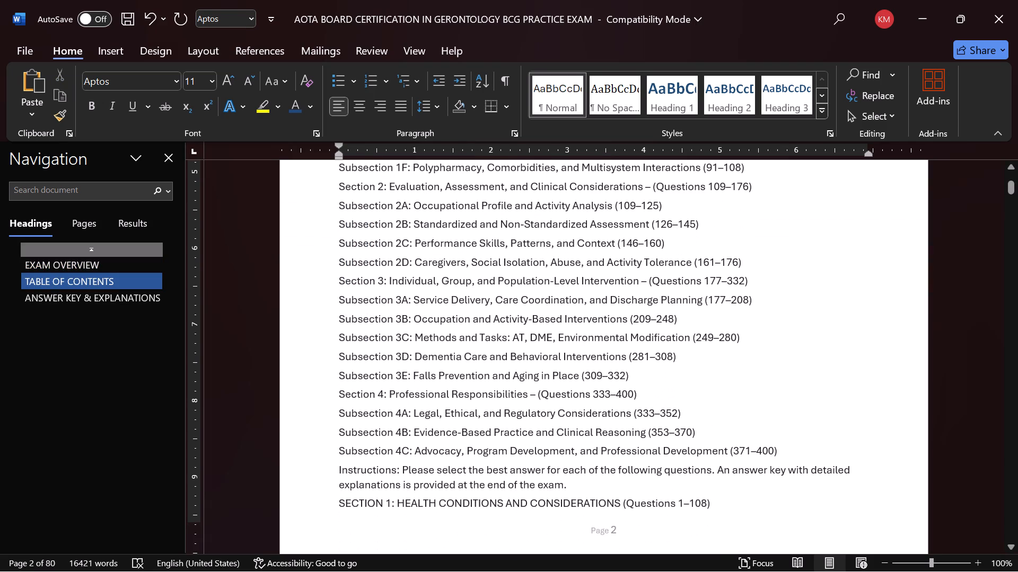
{"action": "left_click", "coordinate": [785, 452]}
{"action": "key", "text": "Return"}
{"action": "key", "text": "Return"}
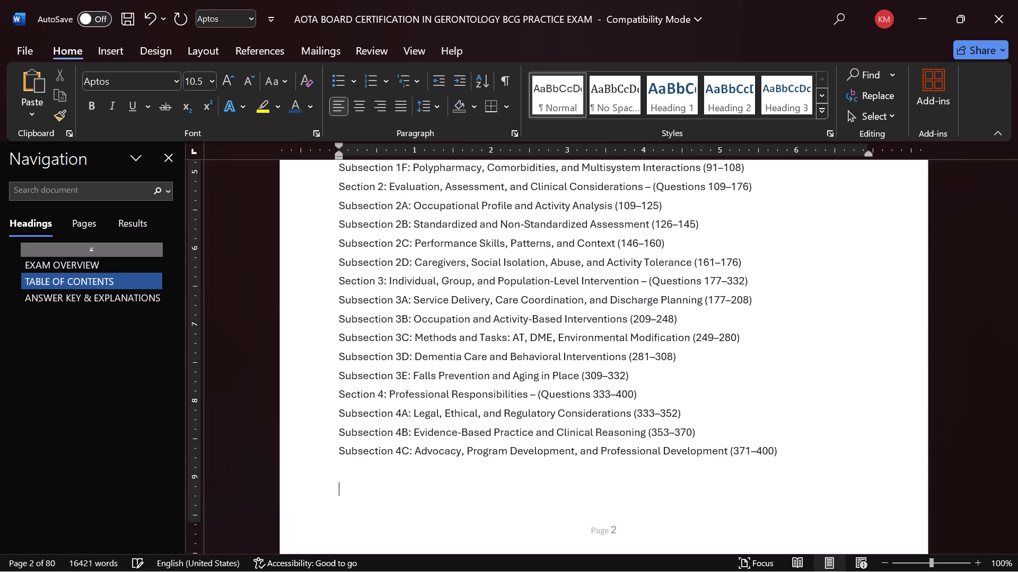
{"action": "key", "text": "Return"}
Increase the Instructions paragraph to 11 pt and make its "Instructions:" label bold and dark blue.
{"action": "scroll", "coordinate": [674, 453], "scroll_direction": "down", "scroll_amount": 6}
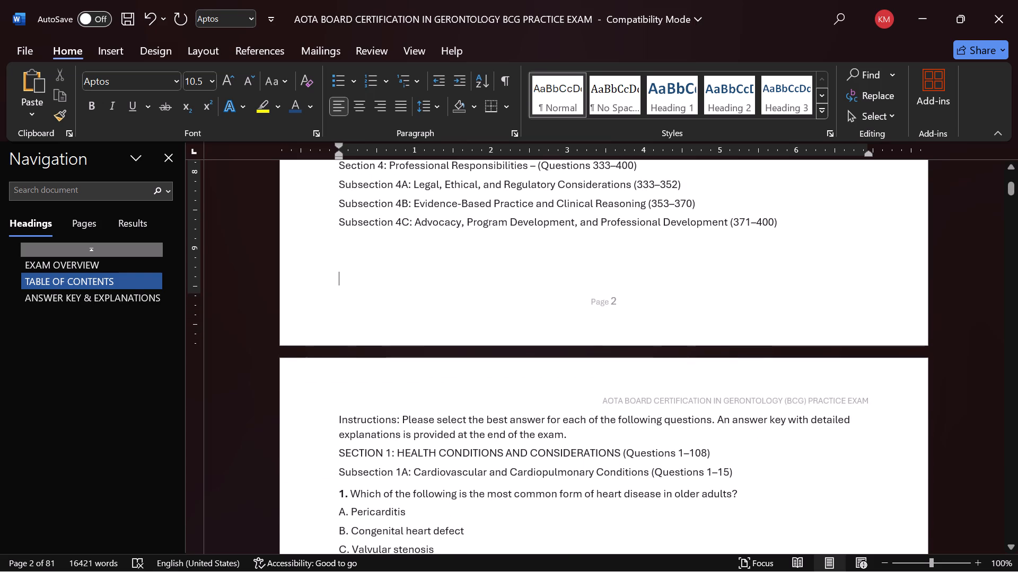
{"action": "left_click_drag", "start_coordinate": [315, 414], "coordinate": [319, 426]}
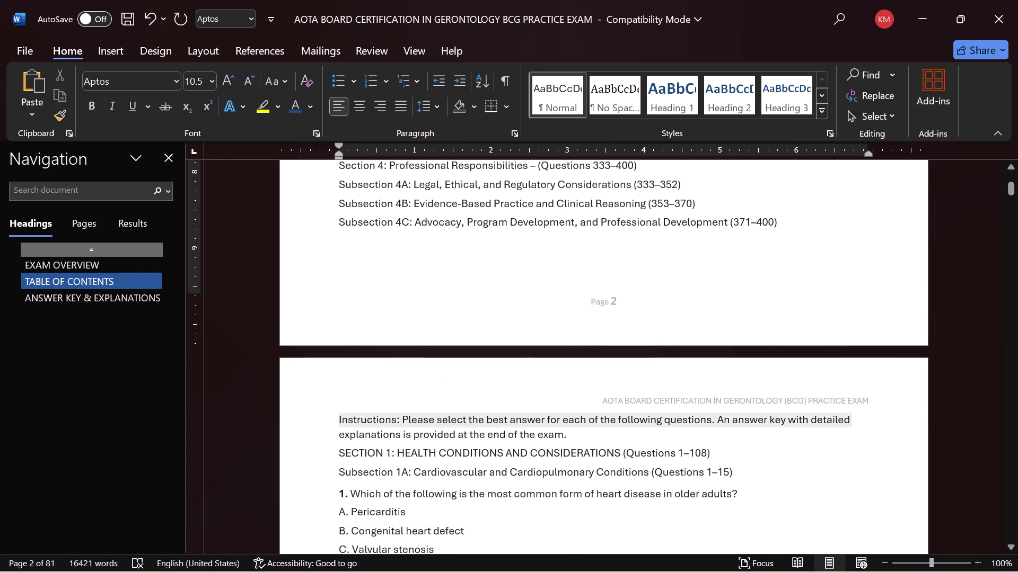
{"action": "left_click_drag", "start_coordinate": [319, 426], "coordinate": [321, 433]}
{"action": "left_click", "coordinate": [446, 385]}
{"action": "left_click", "coordinate": [479, 439]}
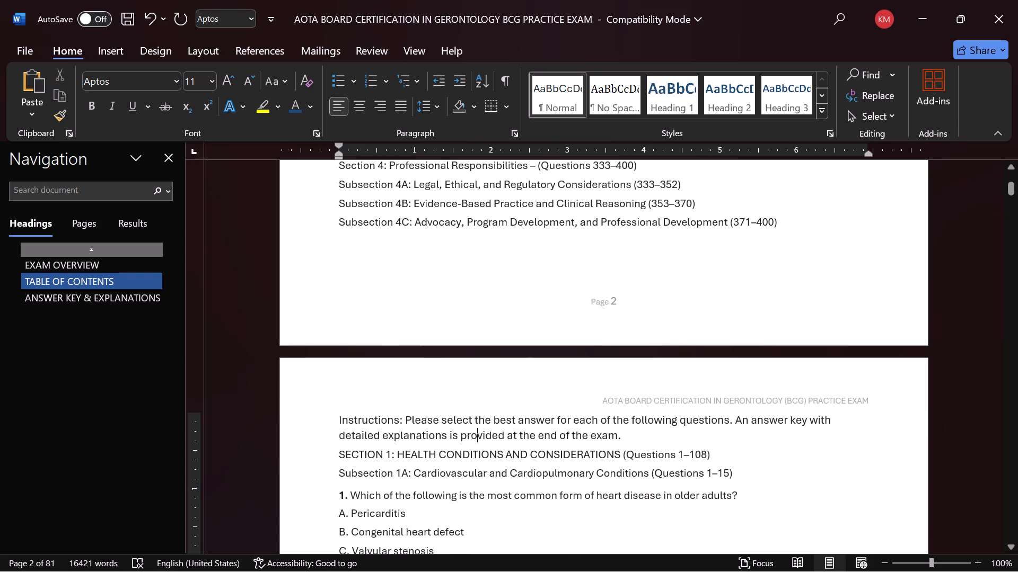
{"action": "left_click_drag", "start_coordinate": [402, 418], "coordinate": [336, 418]}
{"action": "left_click", "coordinate": [351, 394]}
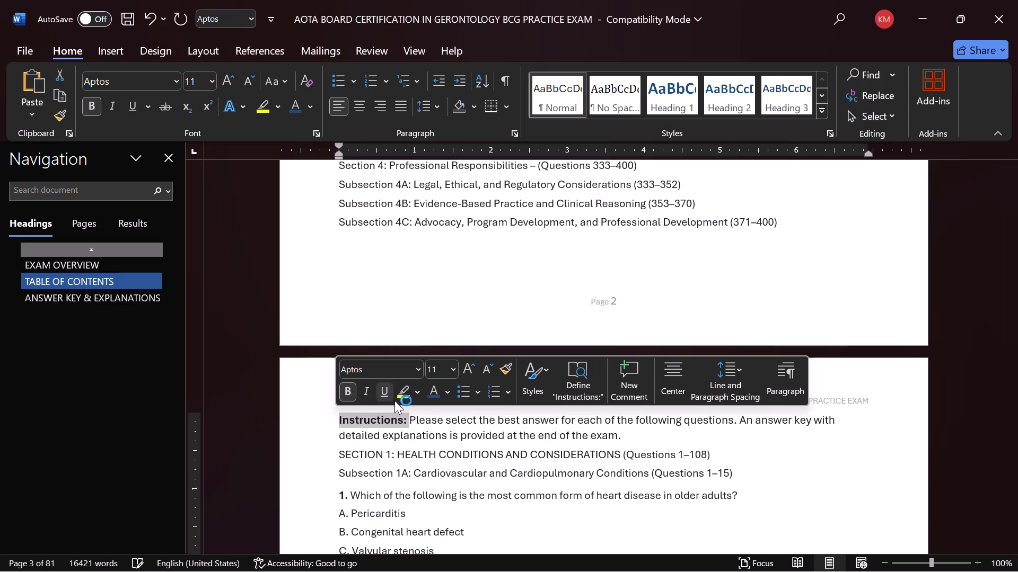
{"action": "left_click", "coordinate": [431, 391]}
{"action": "left_click", "coordinate": [493, 451]}
Insert a blank line below the Instructions paragraph and another below the Subsection 1A line.
{"action": "left_click", "coordinate": [634, 436]}
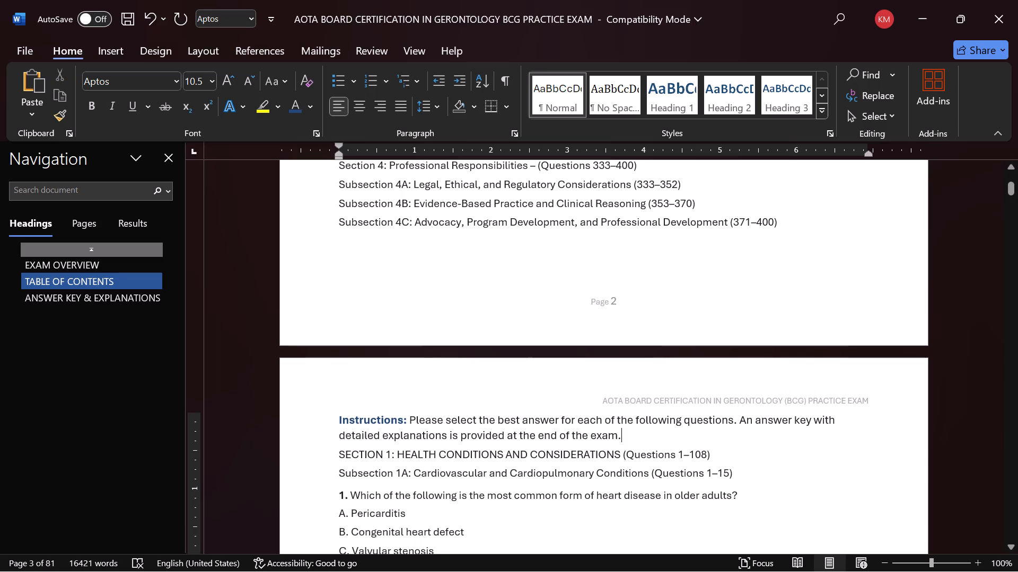
{"action": "key", "text": "Return"}
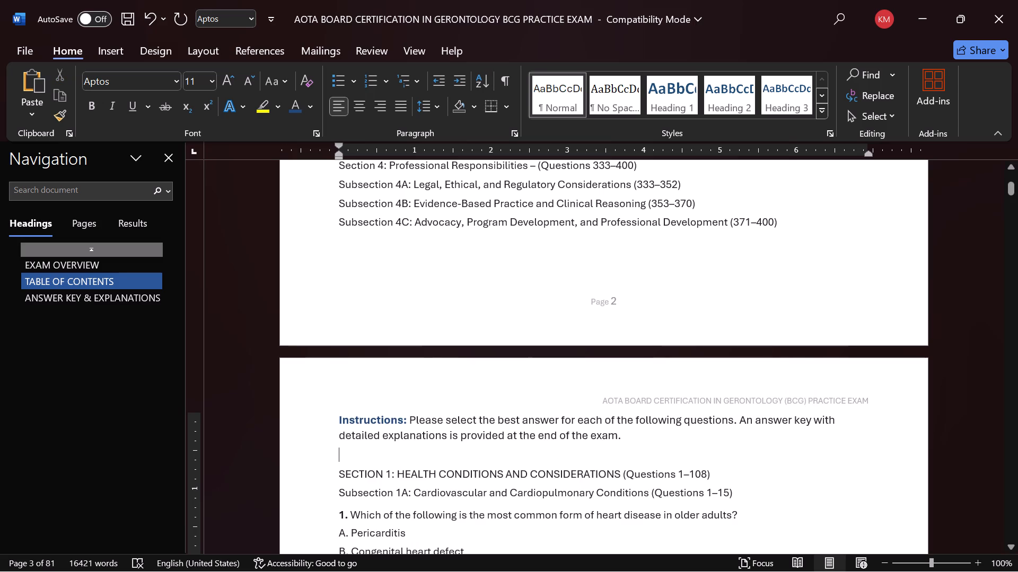
{"action": "scroll", "coordinate": [559, 460], "scroll_direction": "down", "scroll_amount": 2}
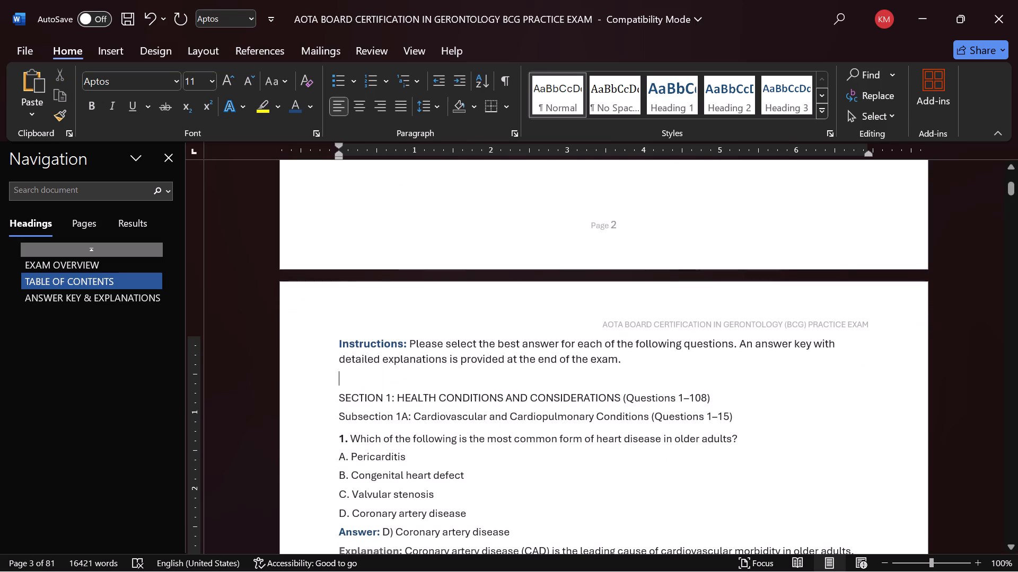
{"action": "left_click", "coordinate": [743, 423]}
{"action": "key", "text": "Return"}
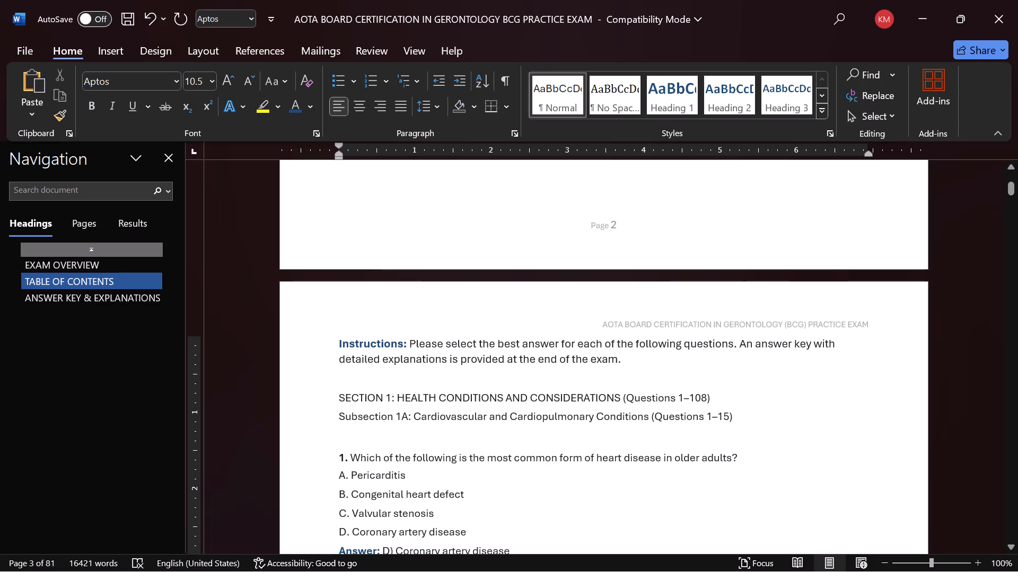
Format the SECTION 1 line as Heading 2 and the Subsection 1A line as Heading 3, both centred.
{"action": "left_click", "coordinate": [315, 401]}
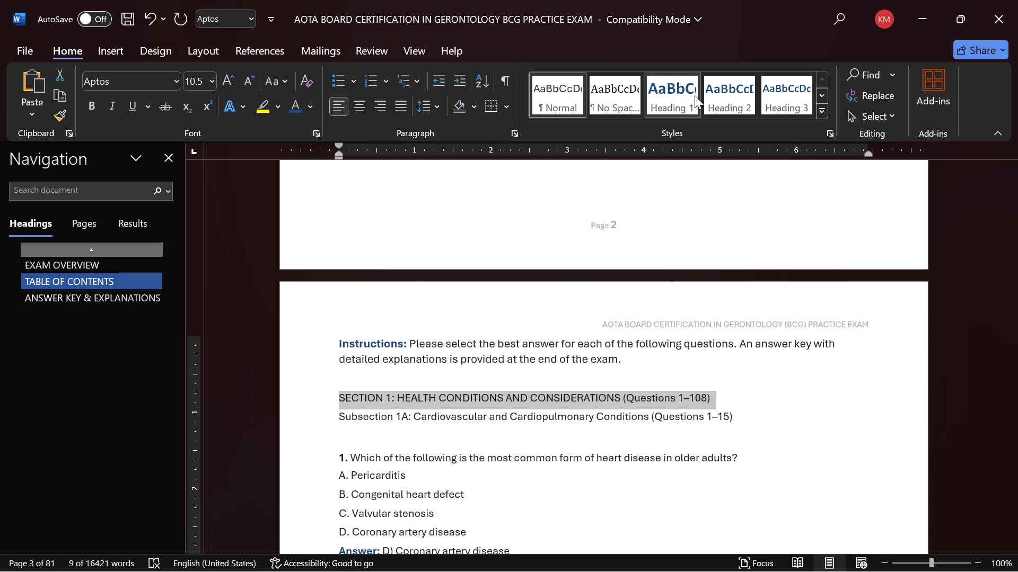
{"action": "left_click", "coordinate": [709, 92]}
{"action": "left_click", "coordinate": [308, 423]}
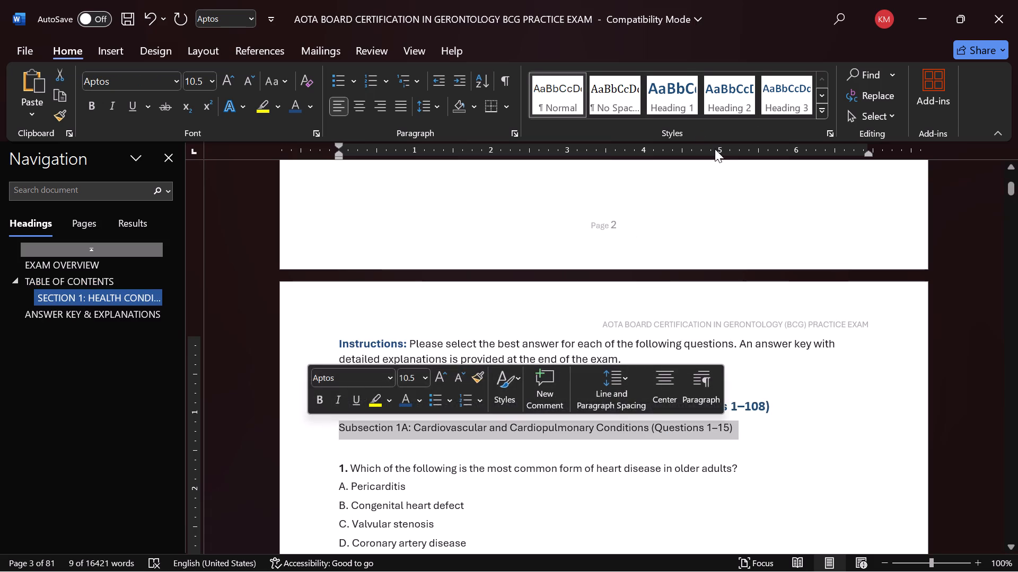
{"action": "left_click", "coordinate": [770, 106]}
{"action": "left_click", "coordinate": [405, 494]}
{"action": "left_click_drag", "start_coordinate": [306, 398], "coordinate": [310, 404]}
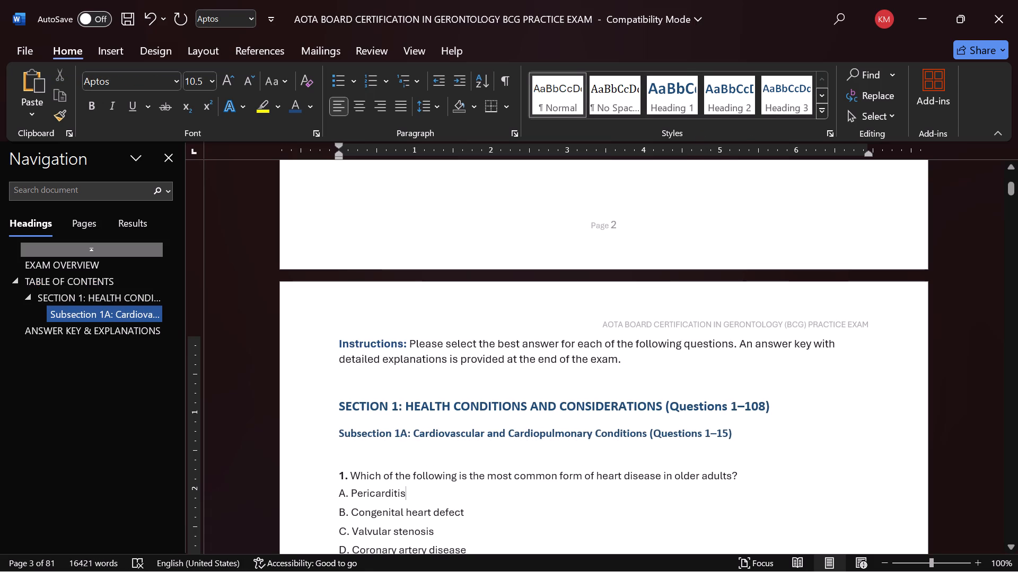
{"action": "left_click_drag", "start_coordinate": [310, 404], "coordinate": [327, 443]}
{"action": "left_click", "coordinate": [612, 411]}
{"action": "left_click", "coordinate": [593, 503]}
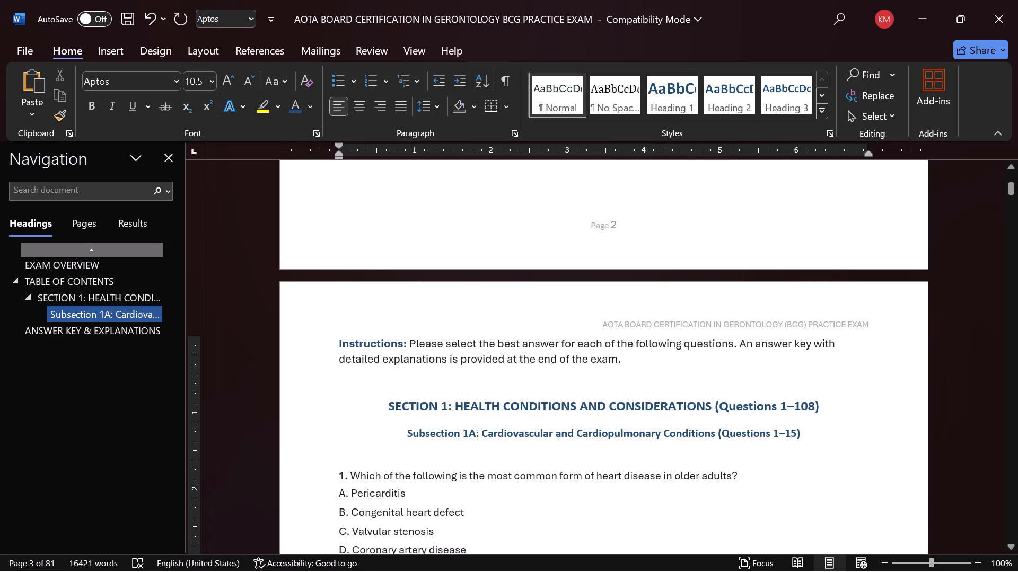
Search for "subsection" to find the Subsection 1B line above question 16 and insert a blank line above and below it.
{"action": "left_click", "coordinate": [94, 186]}
{"action": "type", "text": "subsectionm"}
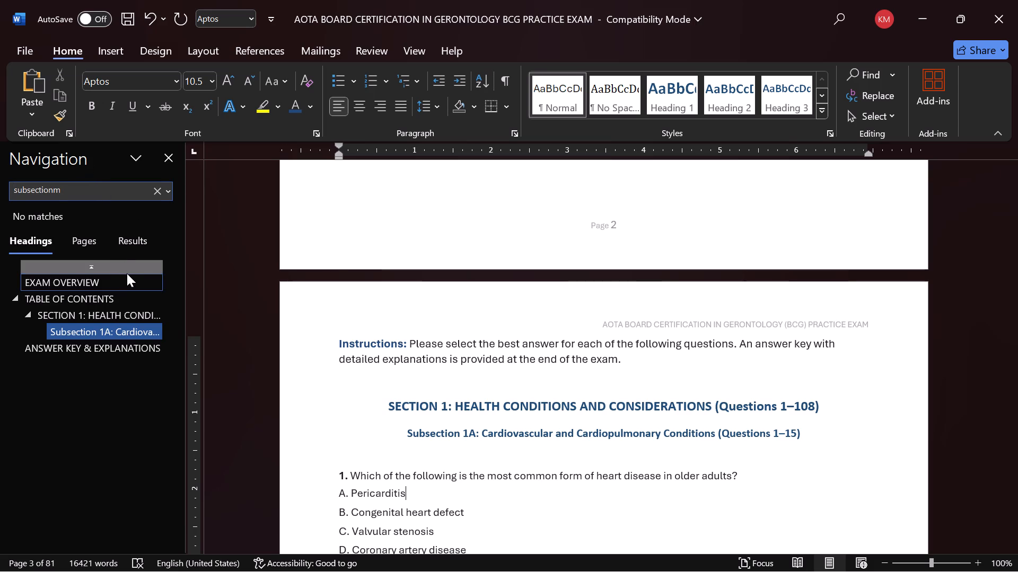
{"action": "key", "text": "BackSpace"}
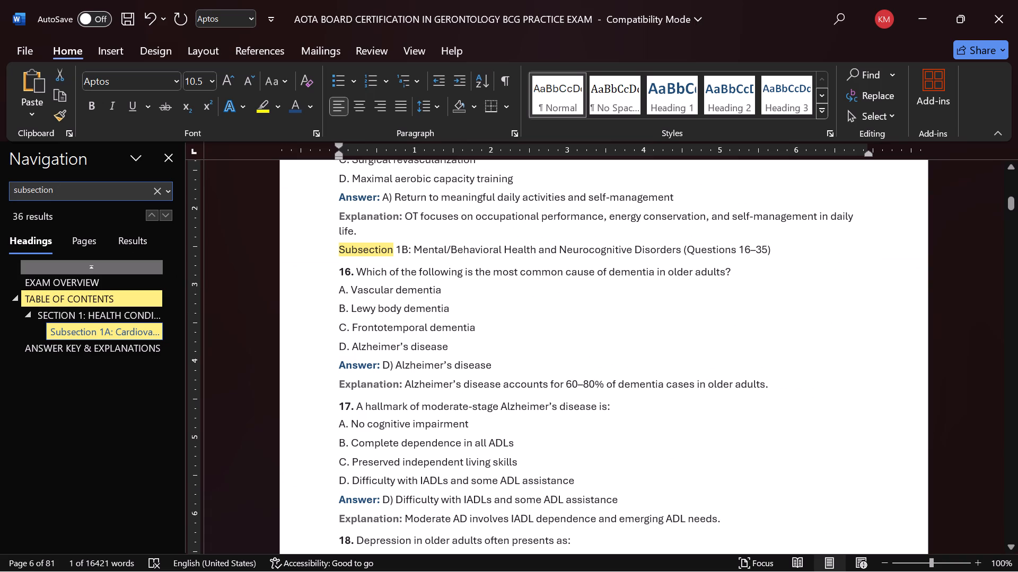
{"action": "left_click", "coordinate": [458, 235]}
{"action": "key", "text": "Return"}
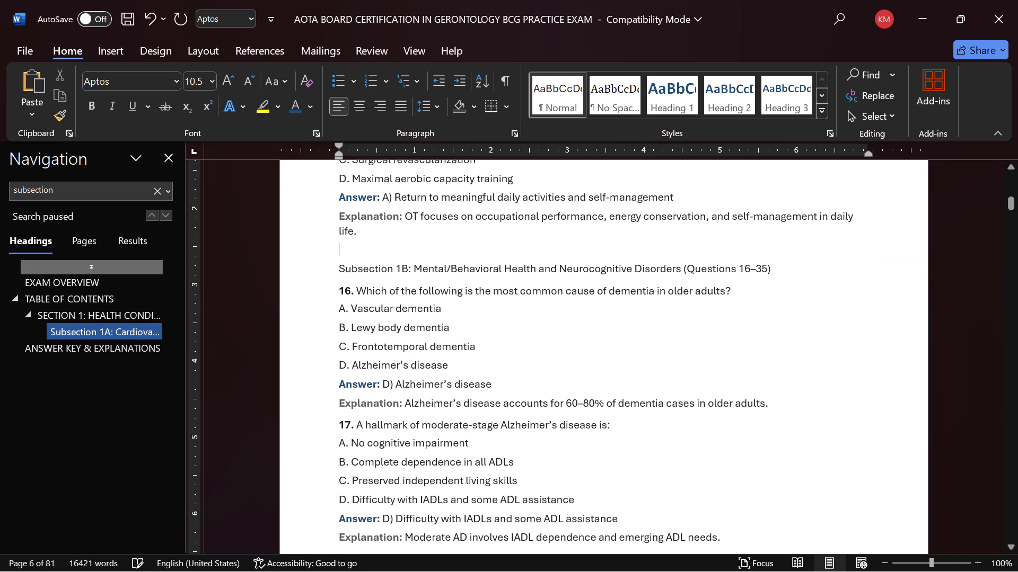
{"action": "left_click", "coordinate": [790, 267]}
{"action": "key", "text": "Return"}
{"action": "scroll", "coordinate": [532, 446], "scroll_direction": "down", "scroll_amount": 8}
{"action": "scroll", "coordinate": [532, 446], "scroll_direction": "up", "scroll_amount": 9}
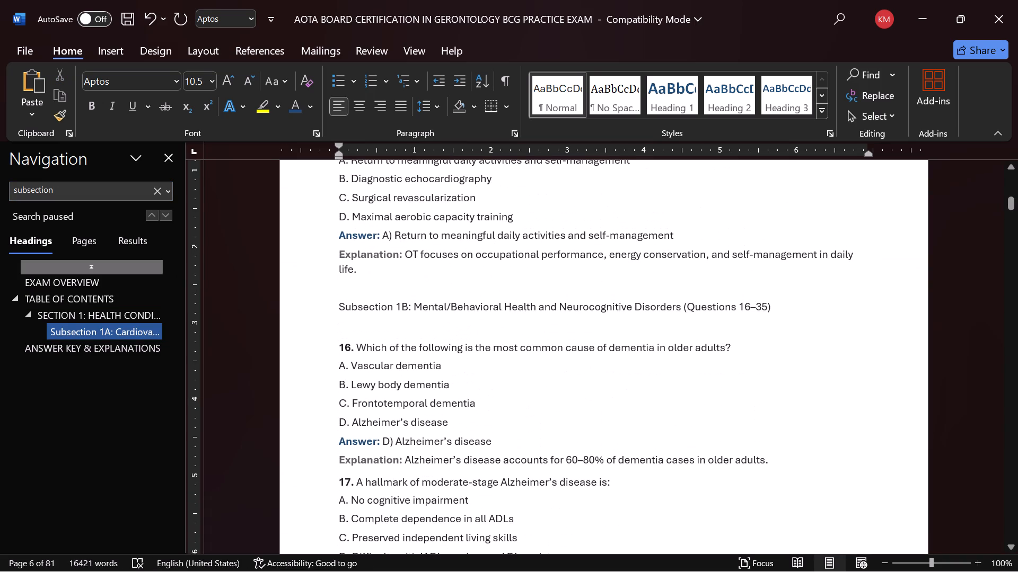
Format the Subsection 1B line as a centred Heading 3 and increase its font by one size.
{"action": "left_click", "coordinate": [289, 307]}
{"action": "left_click", "coordinate": [771, 90]}
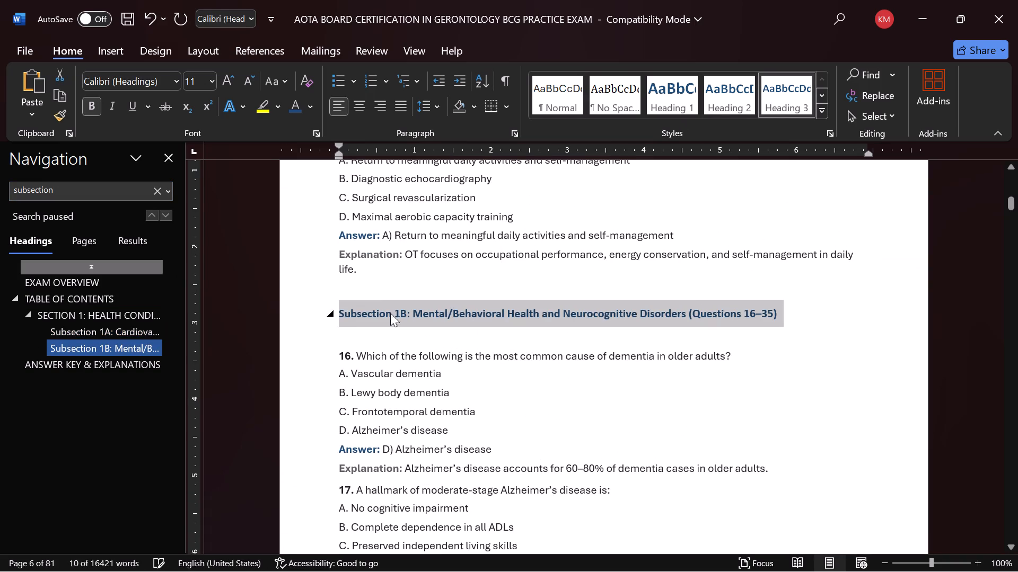
{"action": "left_click", "coordinate": [359, 107]}
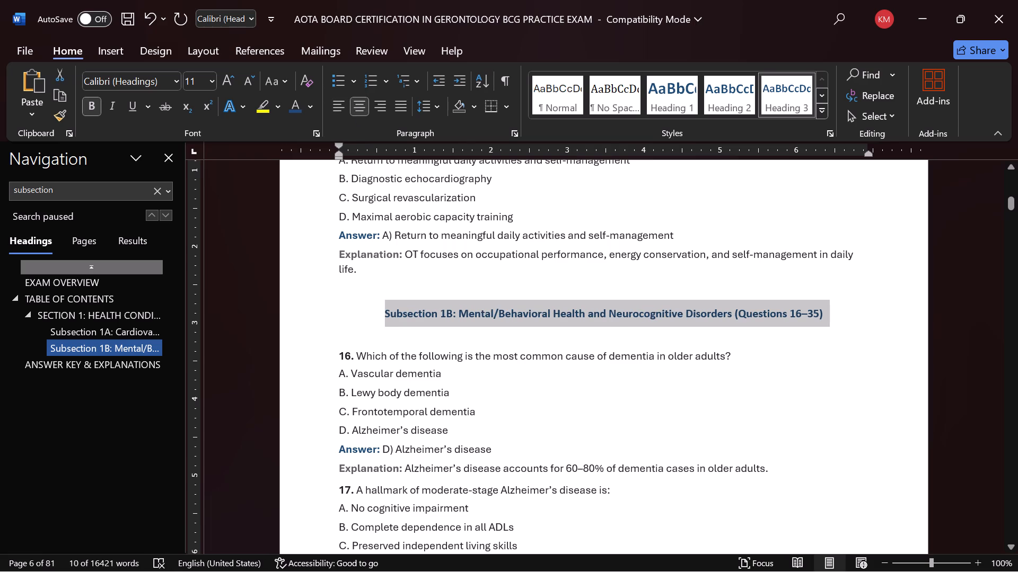
{"action": "left_click", "coordinate": [232, 77]}
{"action": "left_click", "coordinate": [311, 298]}
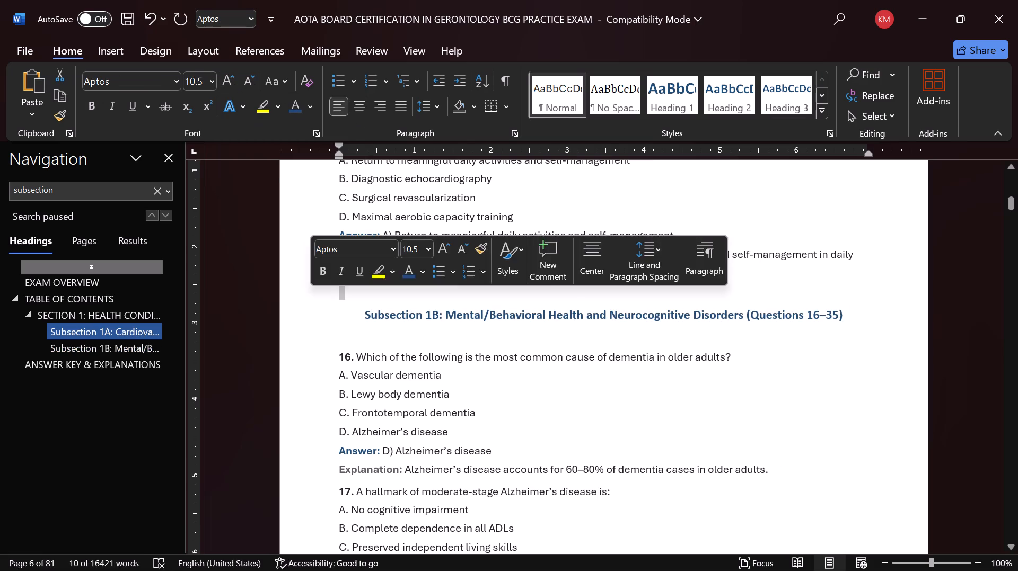
Go back to the Subsection 1A heading on page 3 and increase its font size to 12 pt.
{"action": "left_click", "coordinate": [151, 218]}
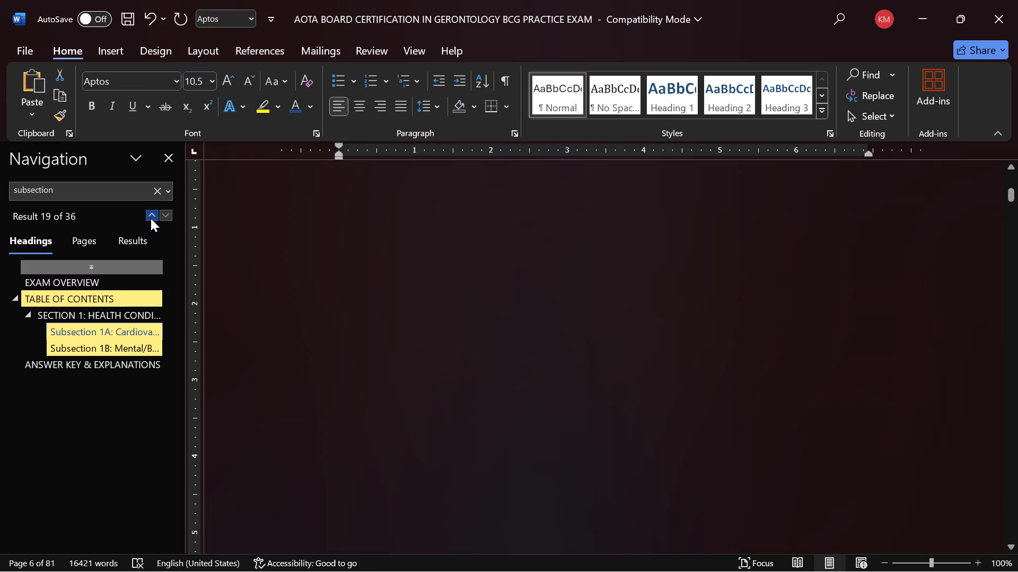
{"action": "left_click", "coordinate": [284, 266]}
{"action": "left_click", "coordinate": [420, 213]}
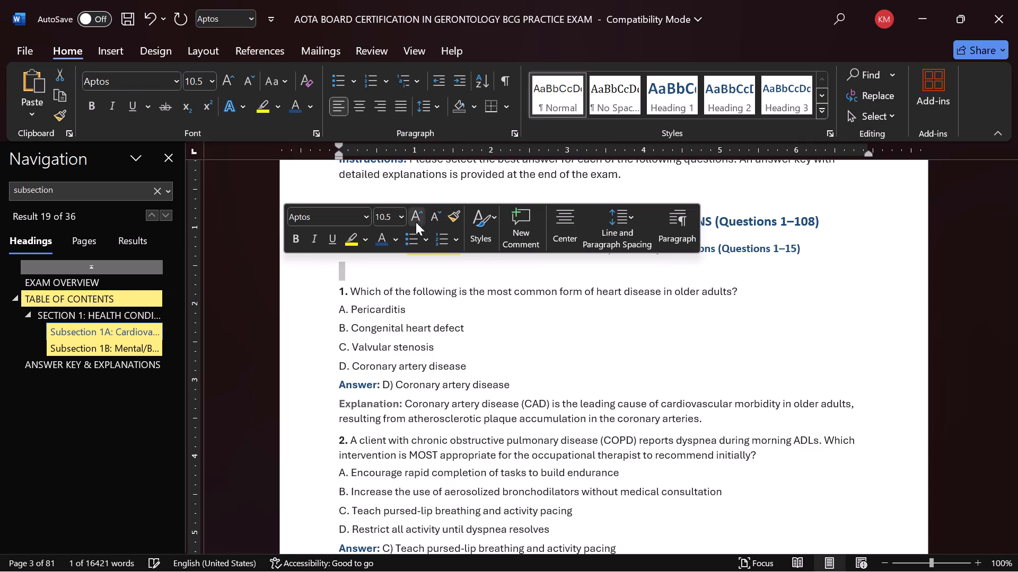
{"action": "left_click", "coordinate": [434, 331]}
{"action": "left_click", "coordinate": [297, 252]}
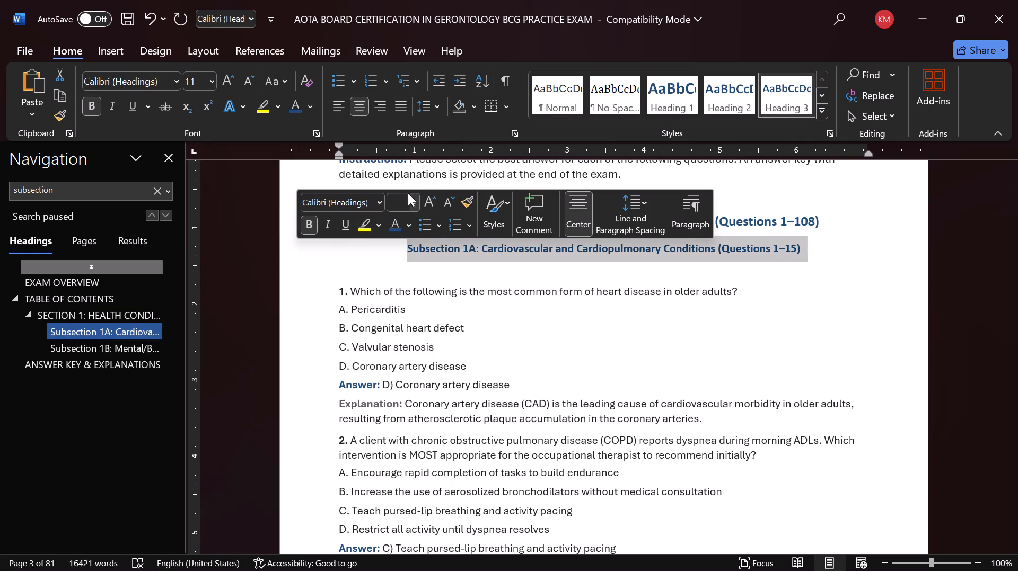
{"action": "left_click", "coordinate": [429, 196]}
{"action": "left_click", "coordinate": [409, 337]}
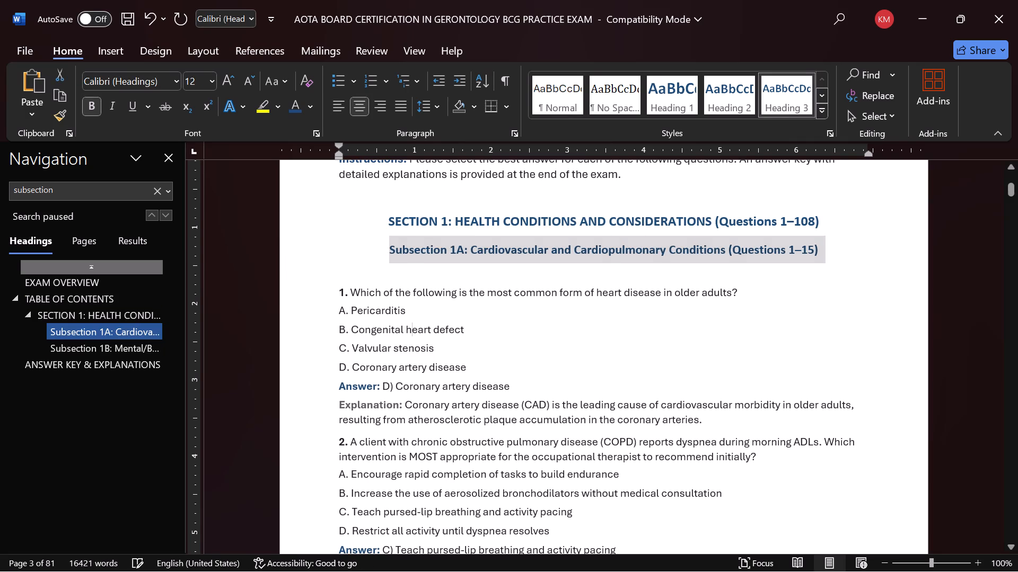
Find the Subsection 1C line above question 36 and insert a blank line above and below it.
{"action": "left_click", "coordinate": [164, 216]}
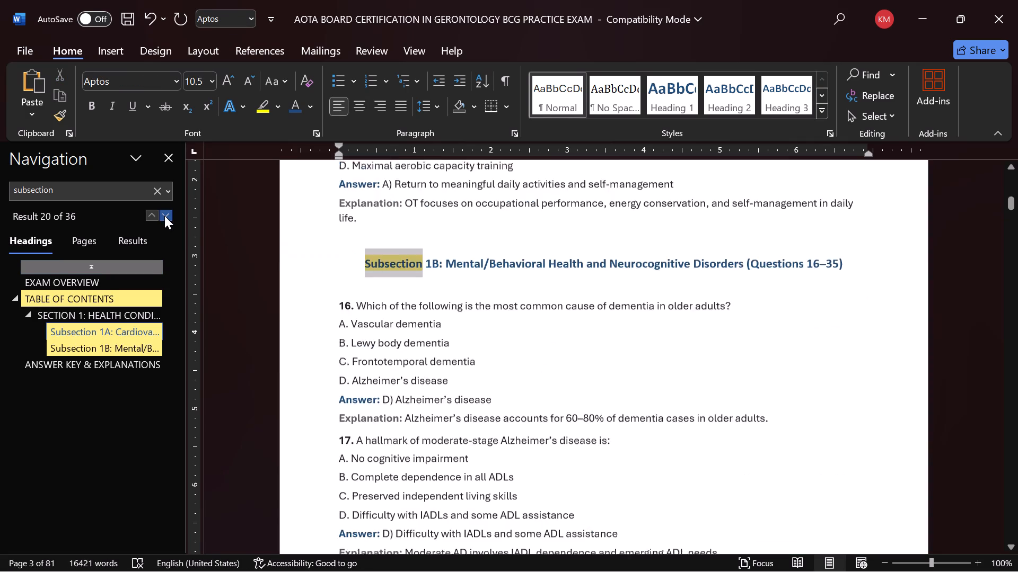
{"action": "left_click", "coordinate": [164, 216]}
{"action": "left_click", "coordinate": [732, 229]}
{"action": "key", "text": "Return"}
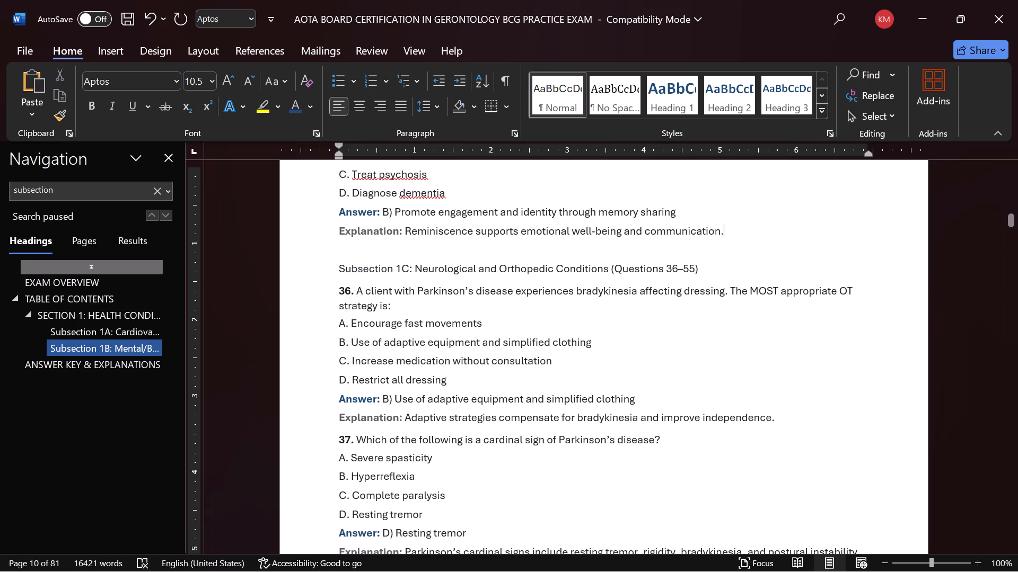
{"action": "left_click", "coordinate": [700, 270]}
{"action": "key", "text": "Return"}
{"action": "scroll", "coordinate": [585, 364], "scroll_direction": "down", "scroll_amount": 4}
{"action": "scroll", "coordinate": [585, 365], "scroll_direction": "up", "scroll_amount": 5}
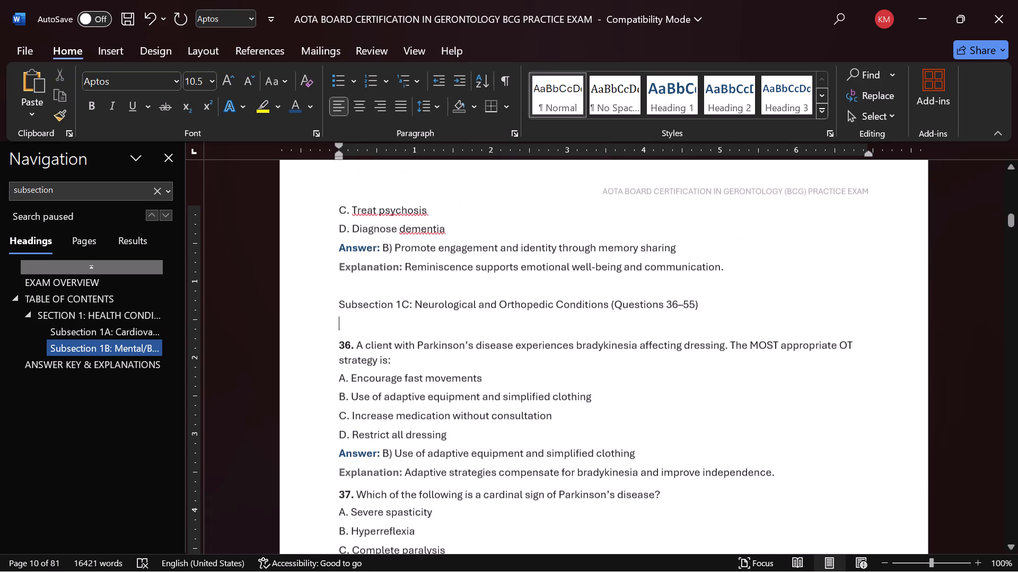
Format the Subsection 1C line as a centred Heading 3 at 12 pt.
{"action": "left_click", "coordinate": [284, 307]}
{"action": "left_click", "coordinate": [784, 94]}
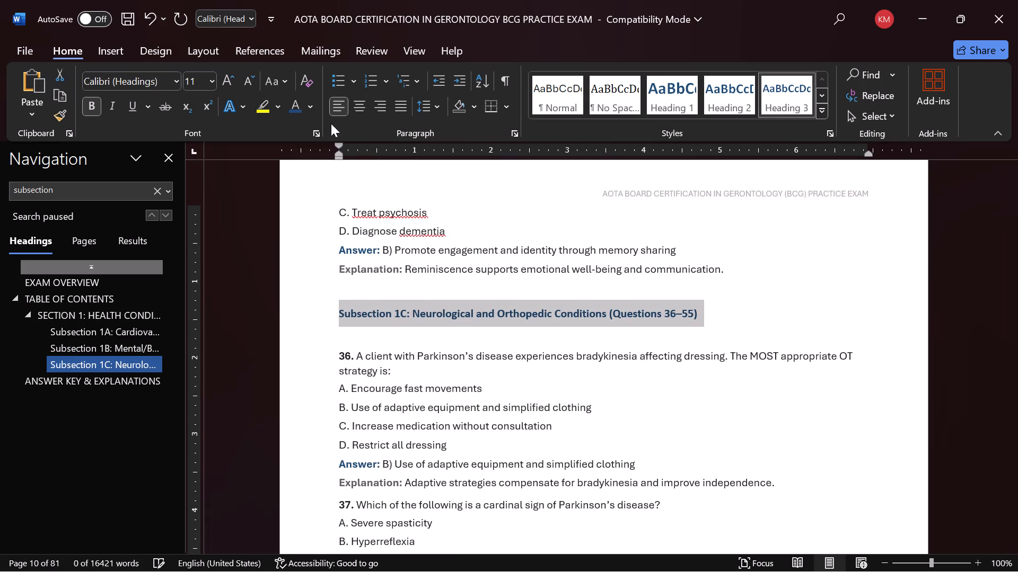
{"action": "left_click", "coordinate": [236, 85]}
{"action": "left_click", "coordinate": [356, 109]}
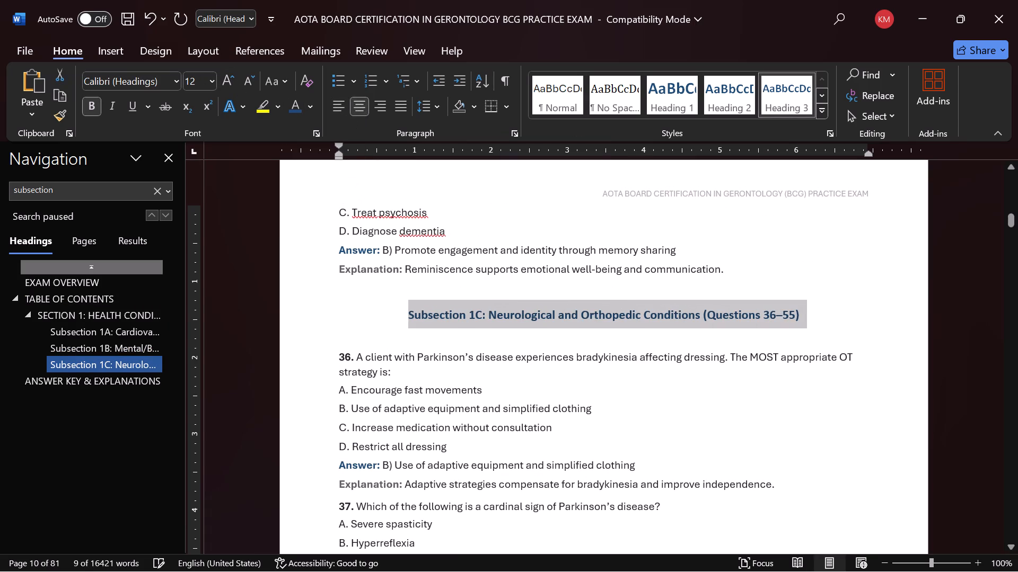
Find the Subsection 1D line above question 56, add a blank line below it and enough above to push it onto the next page.
{"action": "left_click", "coordinate": [165, 216]}
{"action": "left_click", "coordinate": [165, 216]}
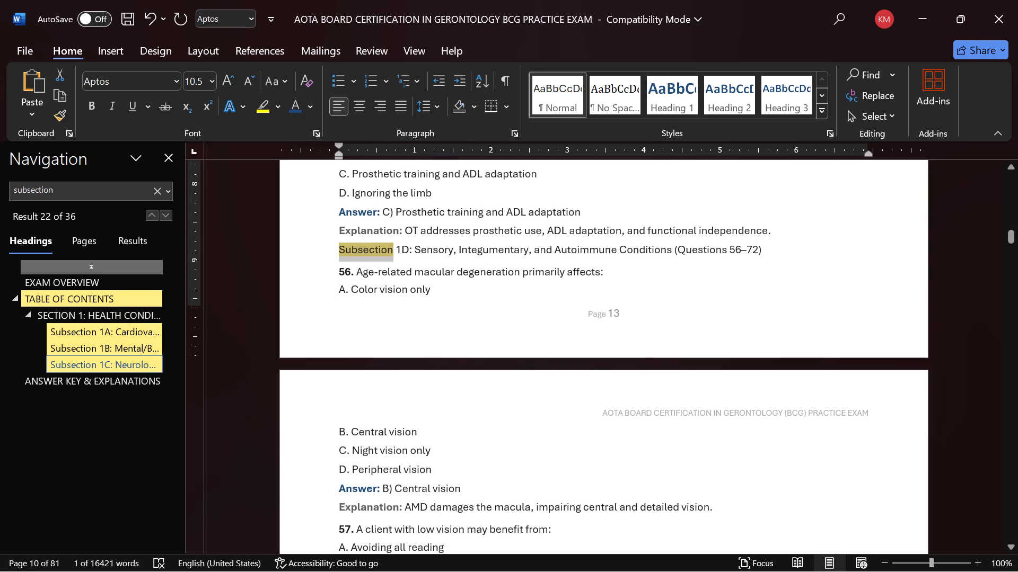
{"action": "left_click", "coordinate": [773, 229]}
{"action": "key", "text": "Return"}
{"action": "left_click", "coordinate": [763, 271]}
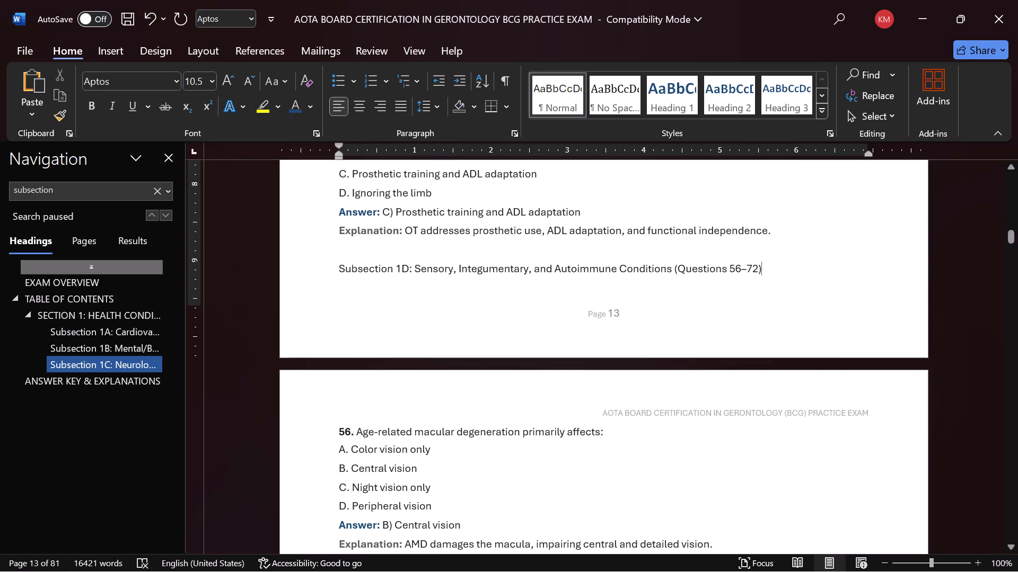
{"action": "key", "text": "Return"}
{"action": "left_click", "coordinate": [529, 252]}
{"action": "key", "text": "Return"}
{"action": "key", "text": "Return"}
{"action": "scroll", "coordinate": [522, 415], "scroll_direction": "down", "scroll_amount": 2}
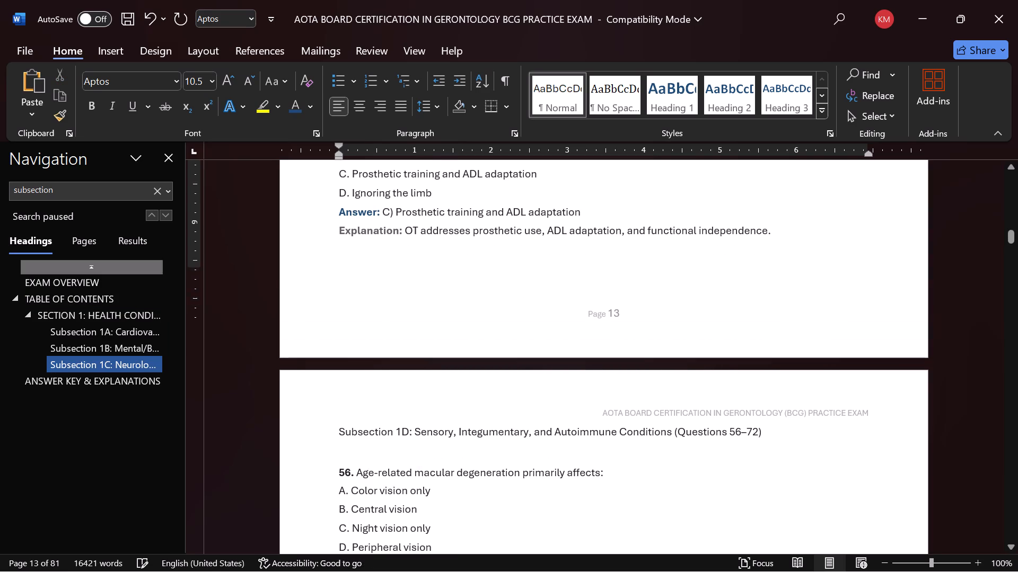
Format the Subsection 1D line as a centred Heading 3 and increase its font by one size.
{"action": "scroll", "coordinate": [522, 415], "scroll_direction": "down", "scroll_amount": 2}
{"action": "left_click", "coordinate": [299, 278]}
{"action": "left_click", "coordinate": [785, 114]}
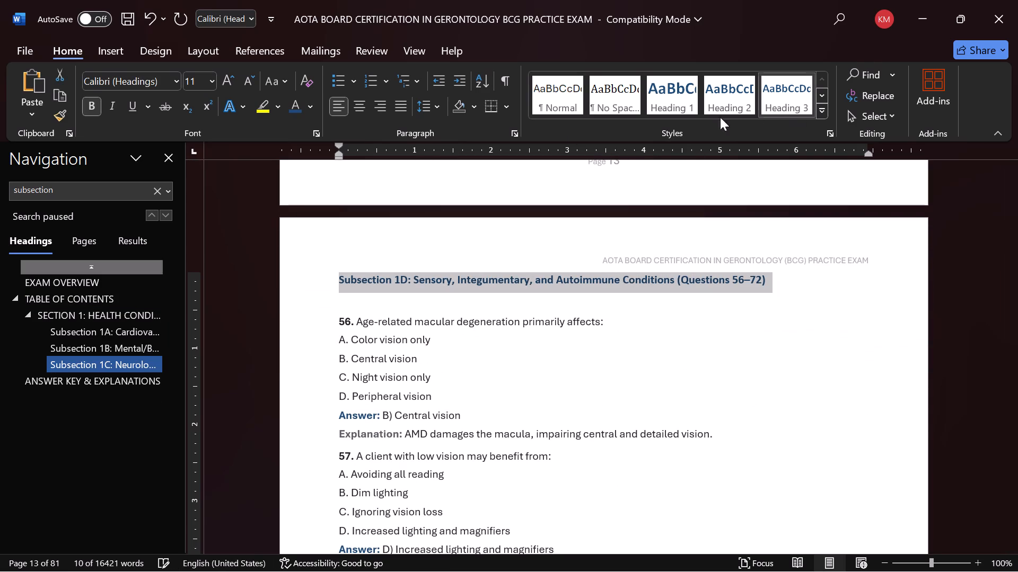
{"action": "left_click", "coordinate": [362, 98]}
{"action": "left_click", "coordinate": [230, 84]}
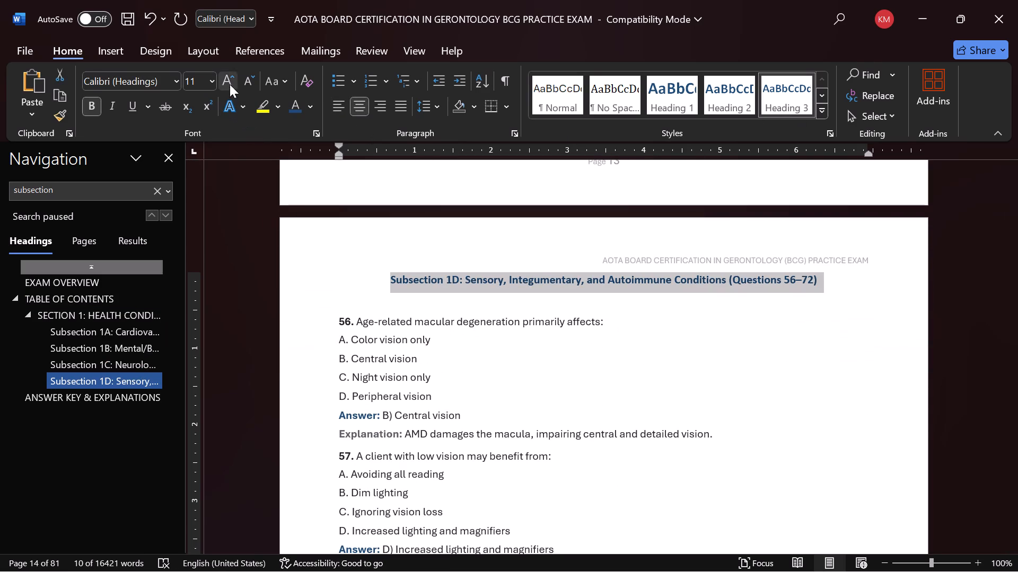
Find the Subsection 1E line above question 73 and insert a blank line above and below it.
{"action": "double_click", "coordinate": [164, 218]}
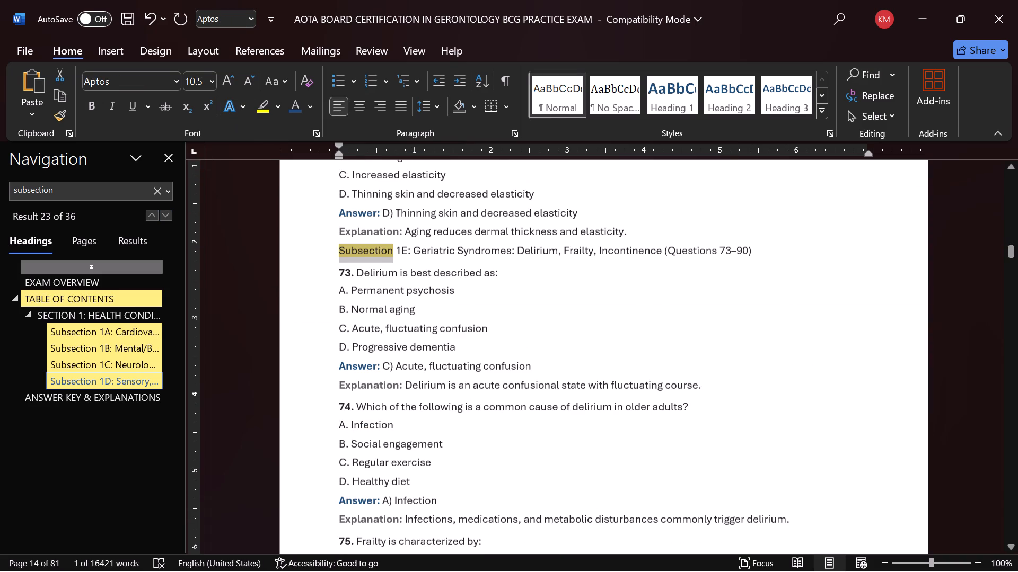
{"action": "left_click", "coordinate": [629, 231]}
{"action": "key", "text": "Return"}
{"action": "left_click", "coordinate": [753, 272]}
{"action": "key", "text": "Return"}
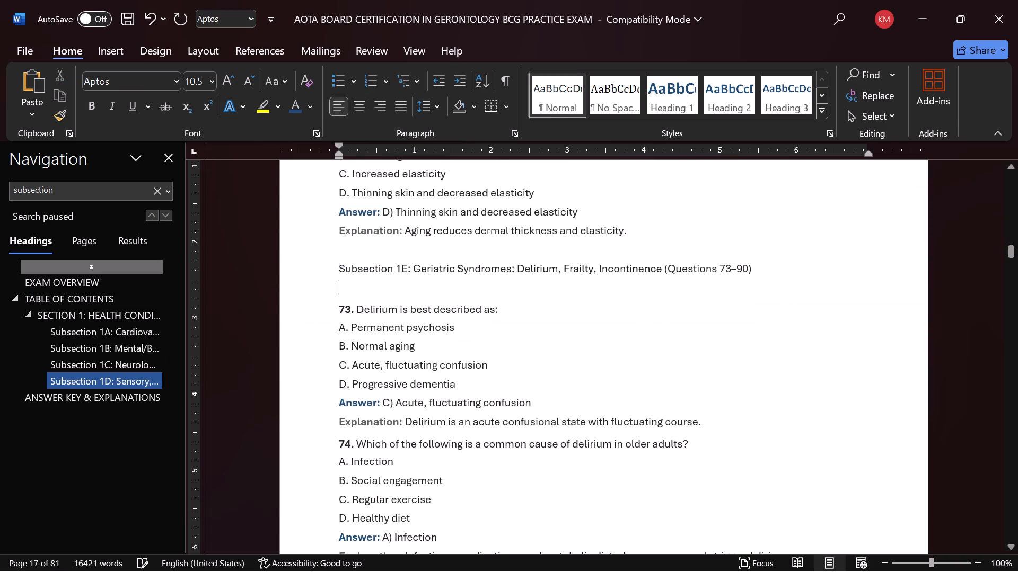
Format the Subsection 1E line as a centred Heading 3 and increase its font by one size.
{"action": "left_click", "coordinate": [304, 278]}
{"action": "left_click", "coordinate": [779, 91]}
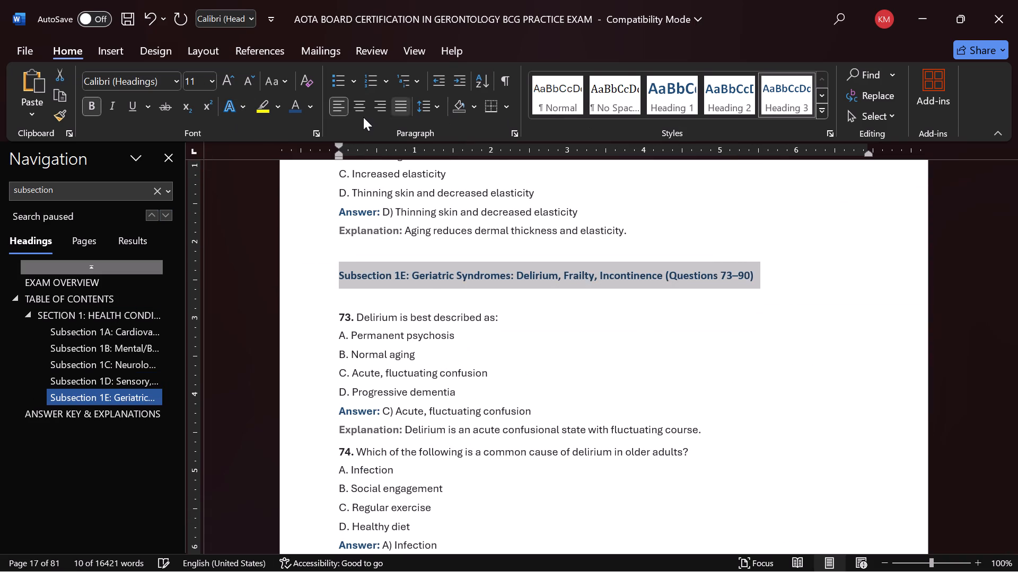
{"action": "left_click", "coordinate": [363, 110]}
{"action": "left_click", "coordinate": [463, 318]}
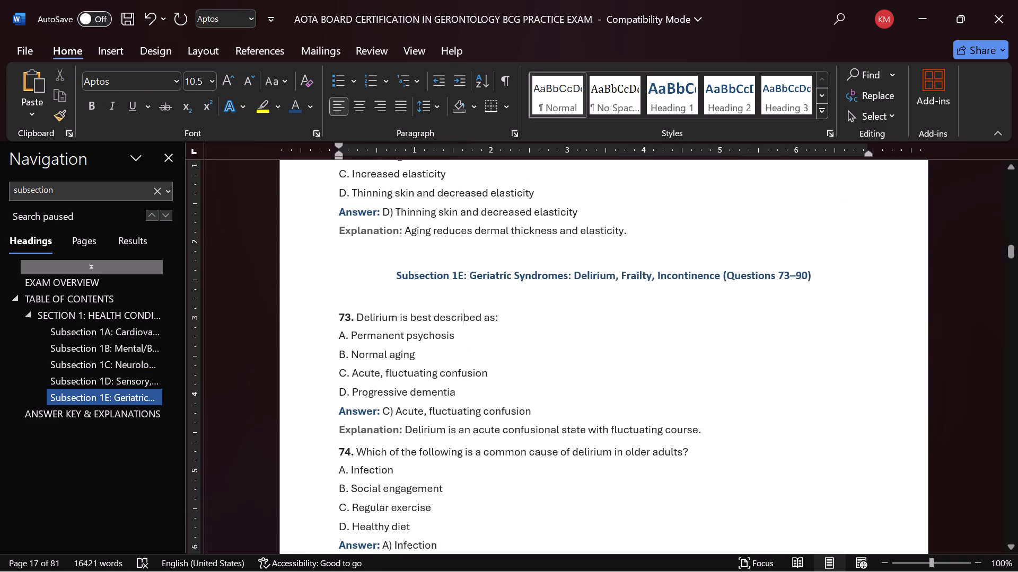
{"action": "left_click", "coordinate": [305, 280]}
{"action": "left_click", "coordinate": [437, 228]}
{"action": "left_click", "coordinate": [501, 370]}
{"action": "scroll", "coordinate": [493, 358], "scroll_direction": "down", "scroll_amount": 6}
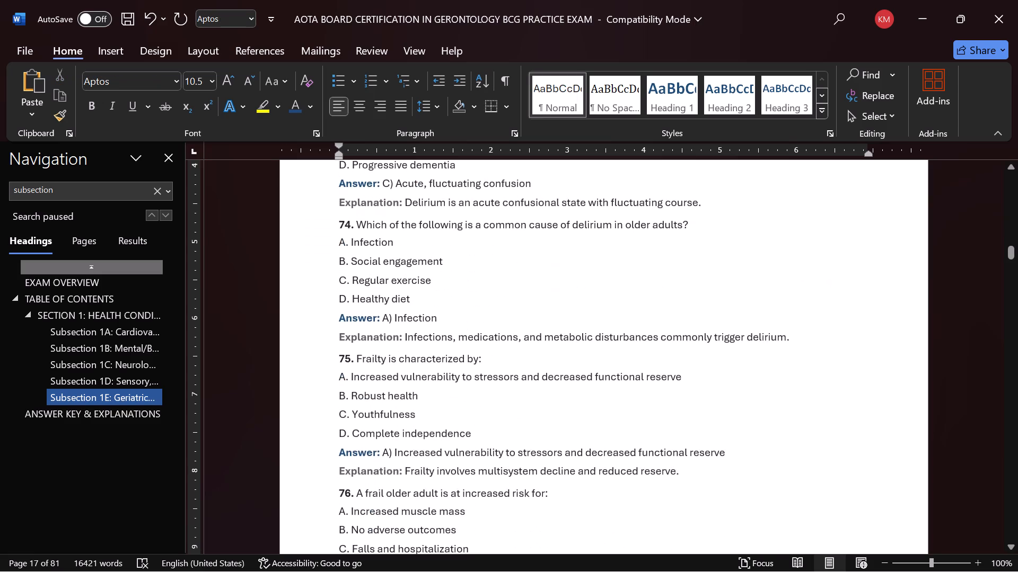
{"action": "scroll", "coordinate": [493, 359], "scroll_direction": "up", "scroll_amount": 1}
Find the Subsection 1F line above question 91 and insert a blank line above and below it.
{"action": "left_click", "coordinate": [166, 215]}
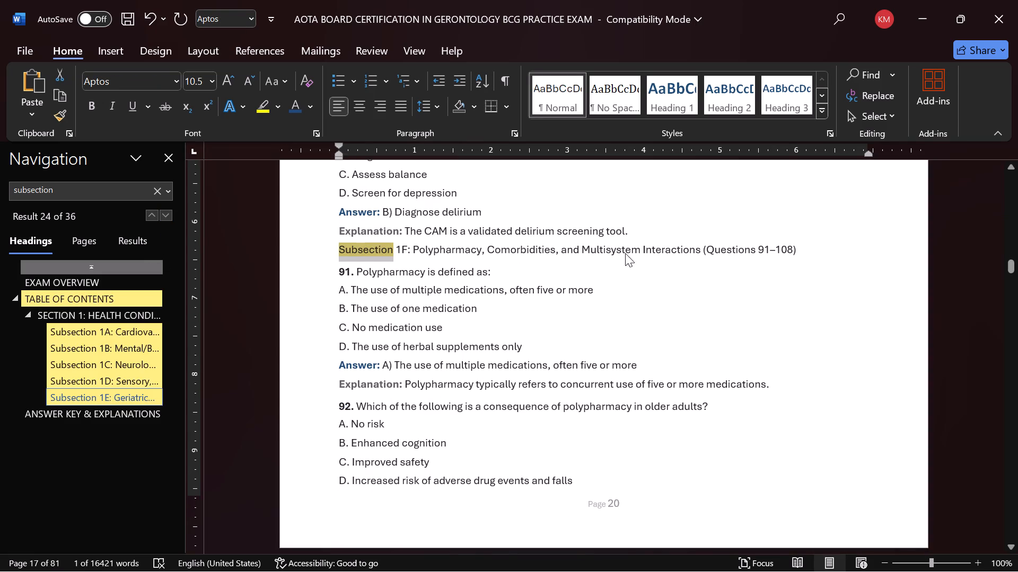
{"action": "left_click", "coordinate": [631, 224]}
{"action": "left_click", "coordinate": [640, 240]}
{"action": "key", "text": "Return"}
{"action": "left_click", "coordinate": [798, 272]}
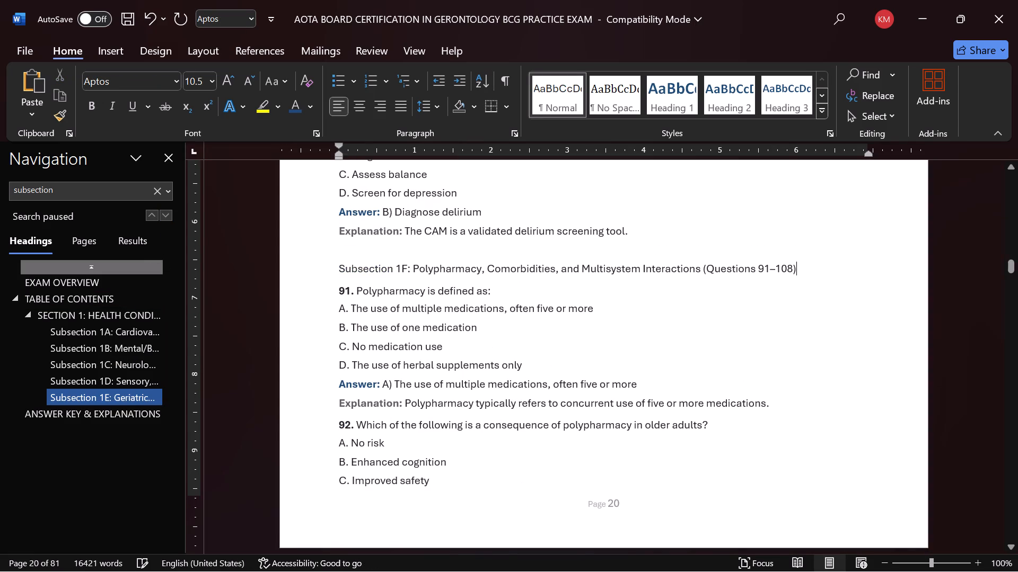
{"action": "key", "text": "Return"}
Add blank lines above the Subsection 1F line until it moves to the top of page 21.
{"action": "left_click", "coordinate": [395, 255]}
{"action": "key", "text": "Return"}
{"action": "key", "text": "Return"}
{"action": "key", "text": "Return"}
{"action": "key", "text": "Return"}
{"action": "key", "text": "Return"}
{"action": "key", "text": "Return"}
{"action": "key", "text": "Return"}
{"action": "key", "text": "Return"}
{"action": "key", "text": "Return"}
{"action": "key", "text": "Return"}
{"action": "key", "text": "Return"}
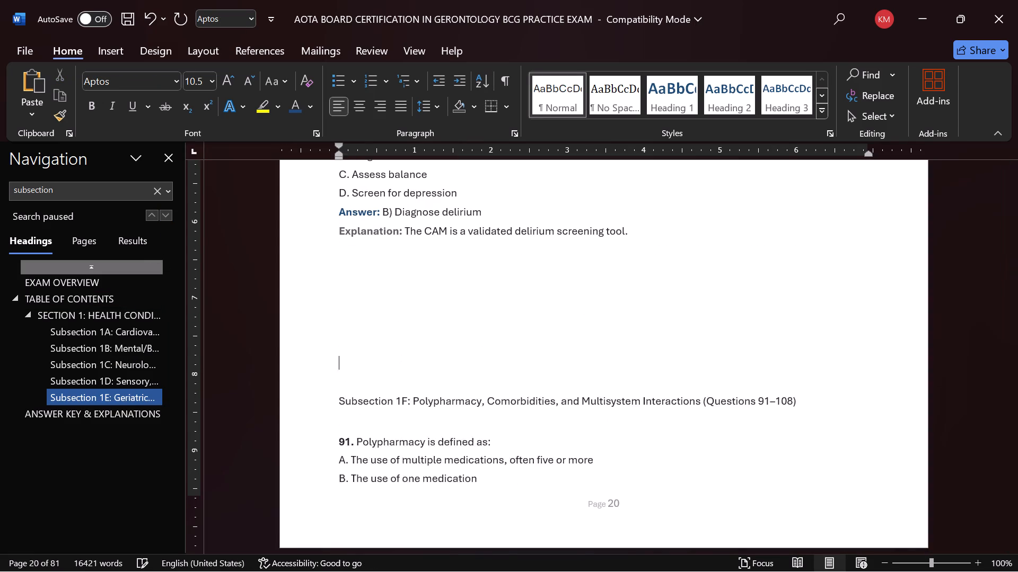
{"action": "key", "text": "Return"}
{"action": "scroll", "coordinate": [474, 346], "scroll_direction": "down", "scroll_amount": 7}
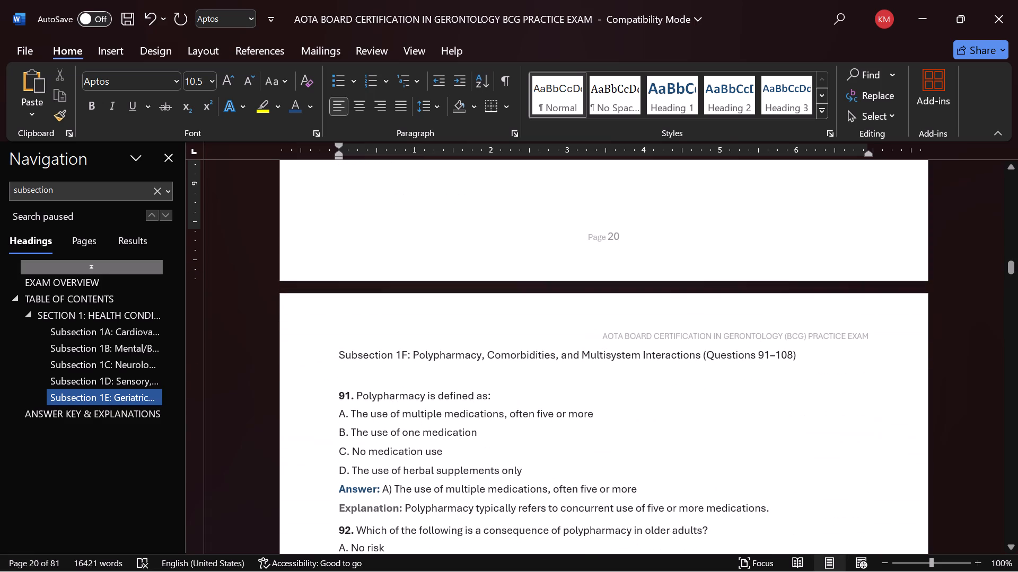
Format the Subsection 1F line as a centred Heading 3 at 12 pt.
{"action": "left_click", "coordinate": [310, 364]}
{"action": "left_click", "coordinate": [774, 86]}
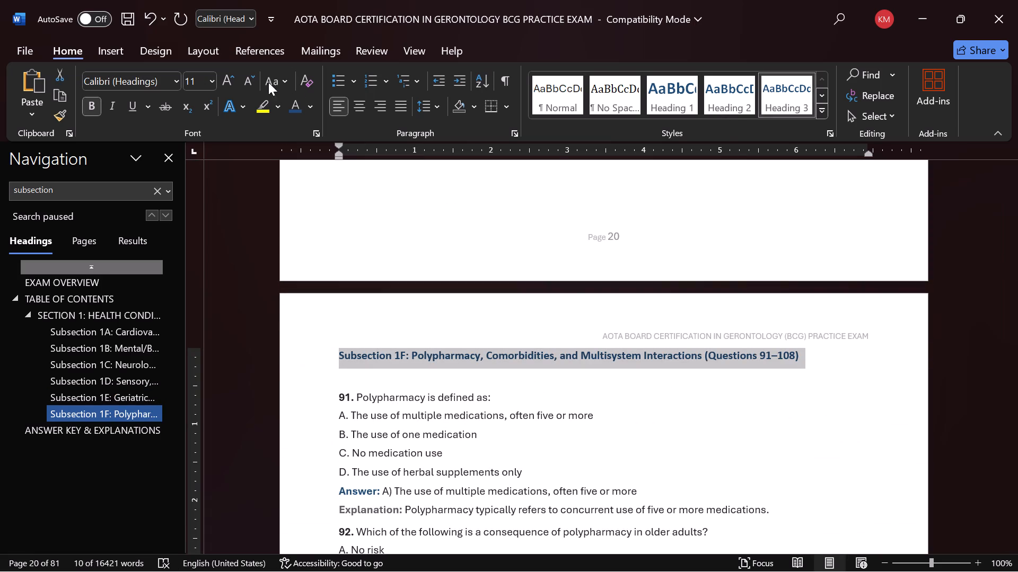
{"action": "left_click", "coordinate": [230, 76]}
{"action": "left_click", "coordinate": [362, 112]}
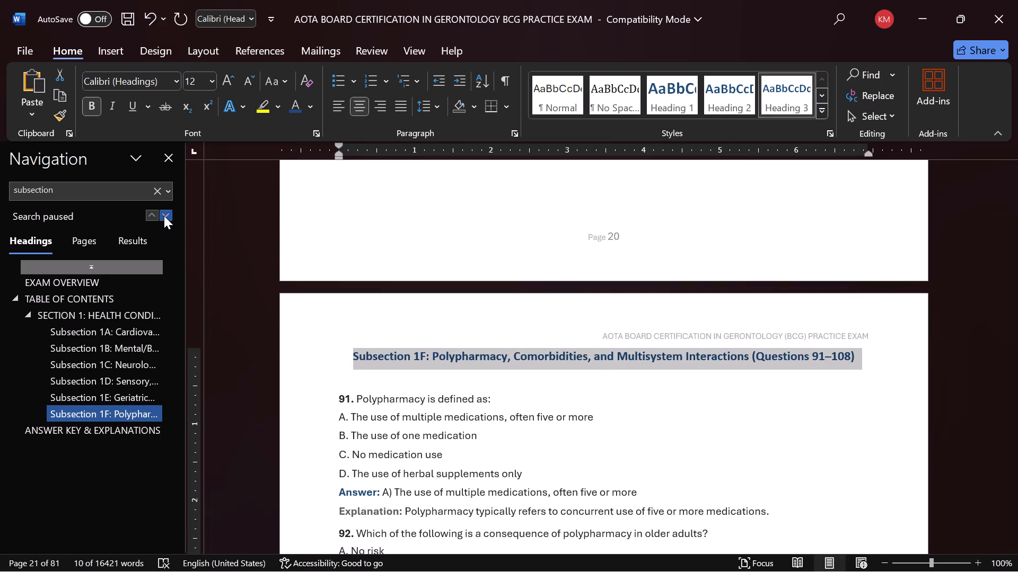
Find Subsection 2A above question 109 and insert blank lines above the SECTION 2 line and below the Subsection 2A line.
{"action": "double_click", "coordinate": [164, 216]}
{"action": "left_click", "coordinate": [654, 220]}
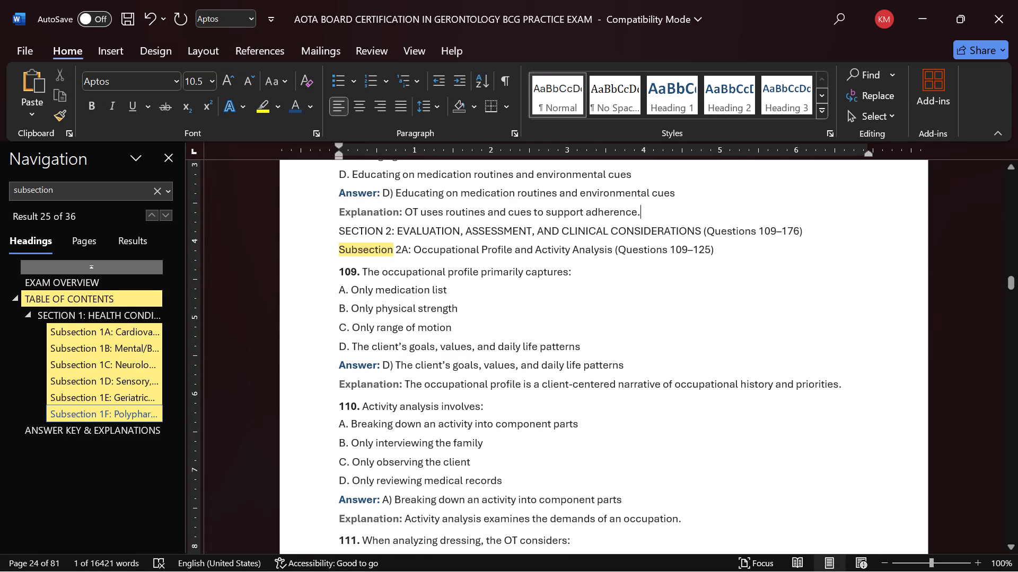
{"action": "key", "text": "Return"}
{"action": "left_click", "coordinate": [714, 272]}
{"action": "key", "text": "Return"}
{"action": "scroll", "coordinate": [544, 327], "scroll_direction": "down", "scroll_amount": 5}
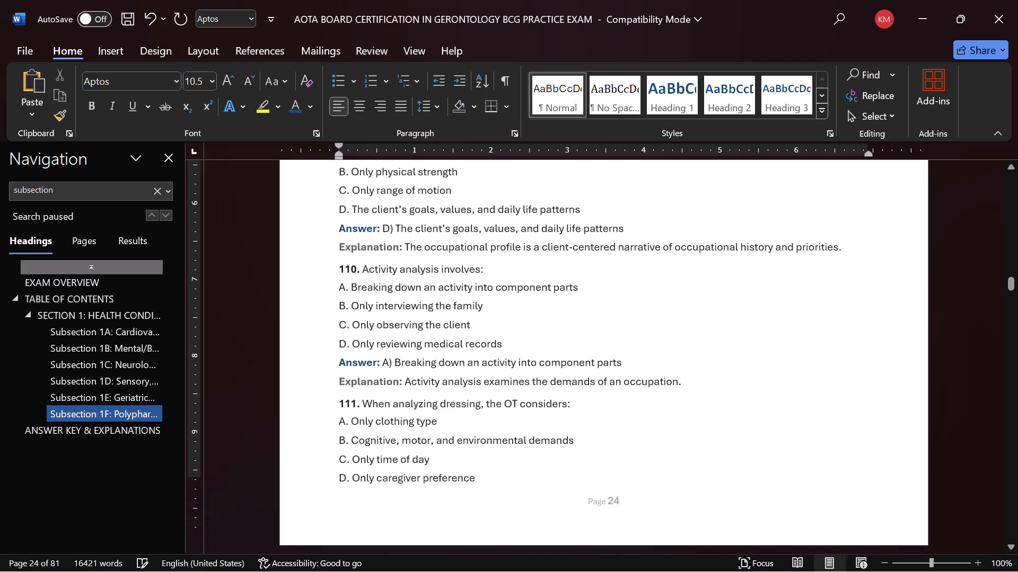
{"action": "scroll", "coordinate": [544, 328], "scroll_direction": "up", "scroll_amount": 5}
Format the SECTION 2 line as Heading 2 and the Subsection 2A line as Heading 3 one font size larger, both centred.
{"action": "left_click_drag", "start_coordinate": [317, 248], "coordinate": [322, 255]}
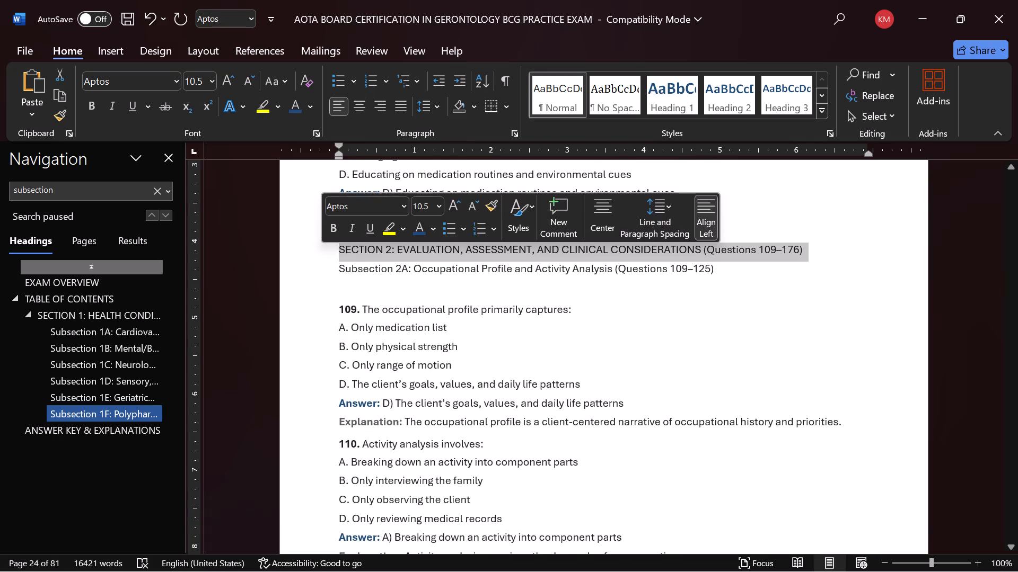
{"action": "left_click", "coordinate": [741, 73]}
{"action": "left_click", "coordinate": [304, 305]}
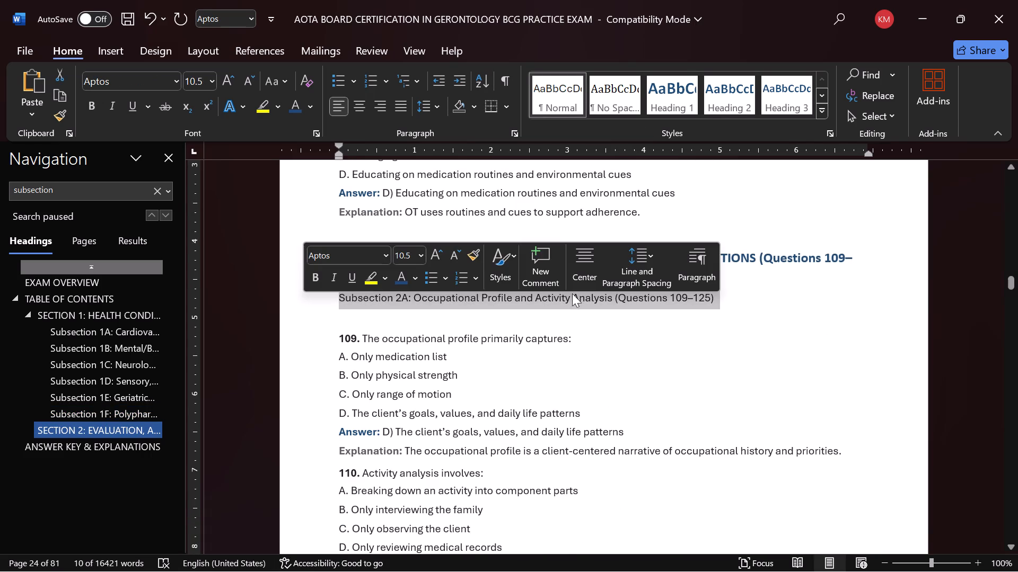
{"action": "left_click", "coordinate": [791, 100]}
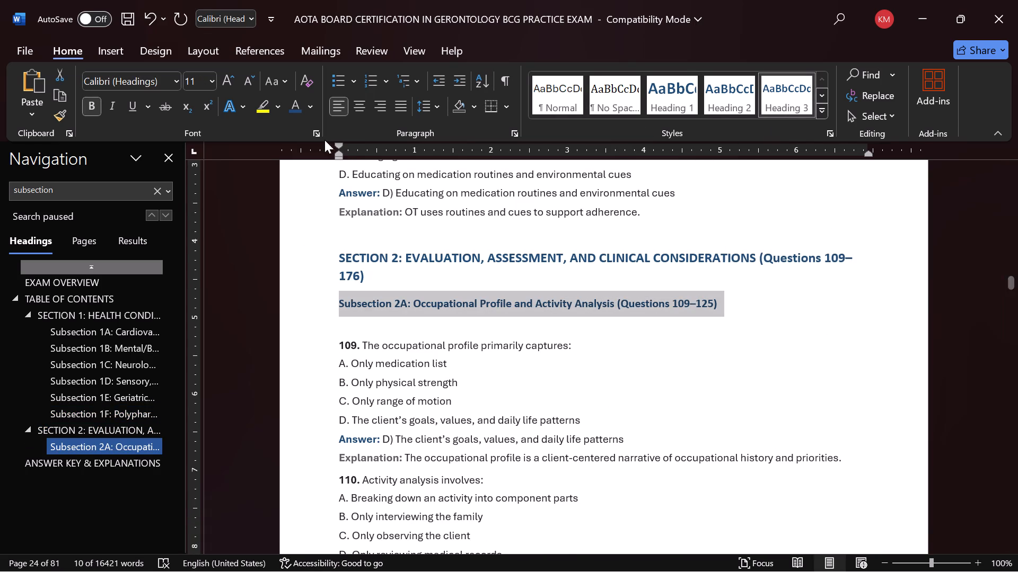
{"action": "left_click", "coordinate": [233, 77]}
{"action": "left_click_drag", "start_coordinate": [308, 258], "coordinate": [323, 308]}
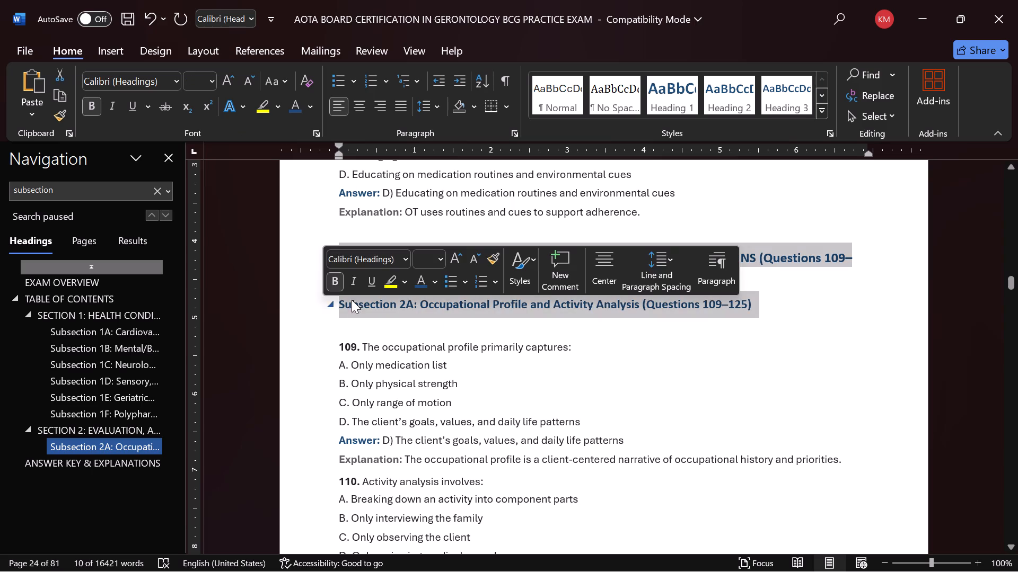
{"action": "left_click", "coordinate": [599, 275]}
{"action": "left_click", "coordinate": [397, 386]}
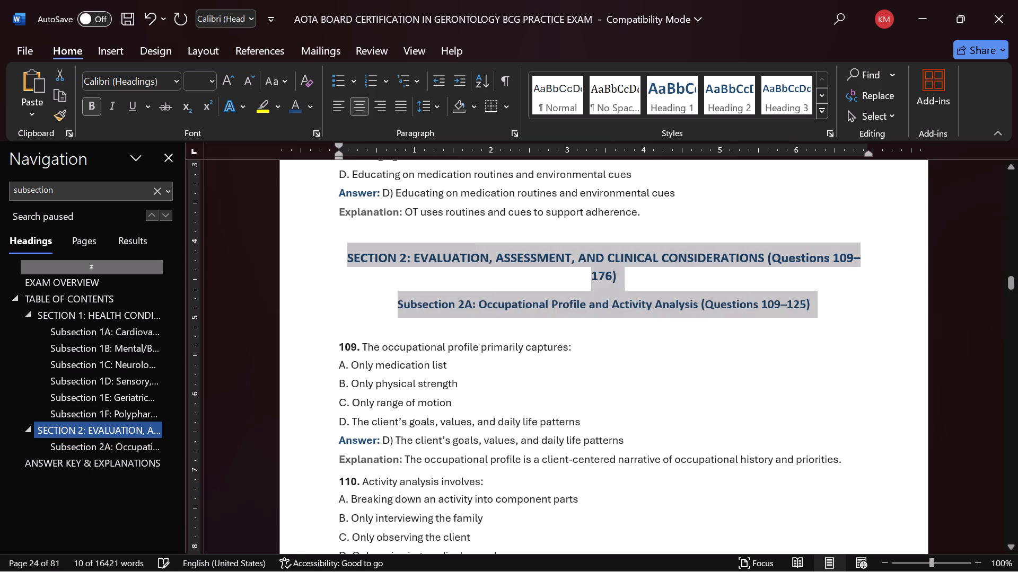
Find the Subsection 2B line above question 126 and insert a blank line above and below it.
{"action": "left_click", "coordinate": [163, 218]}
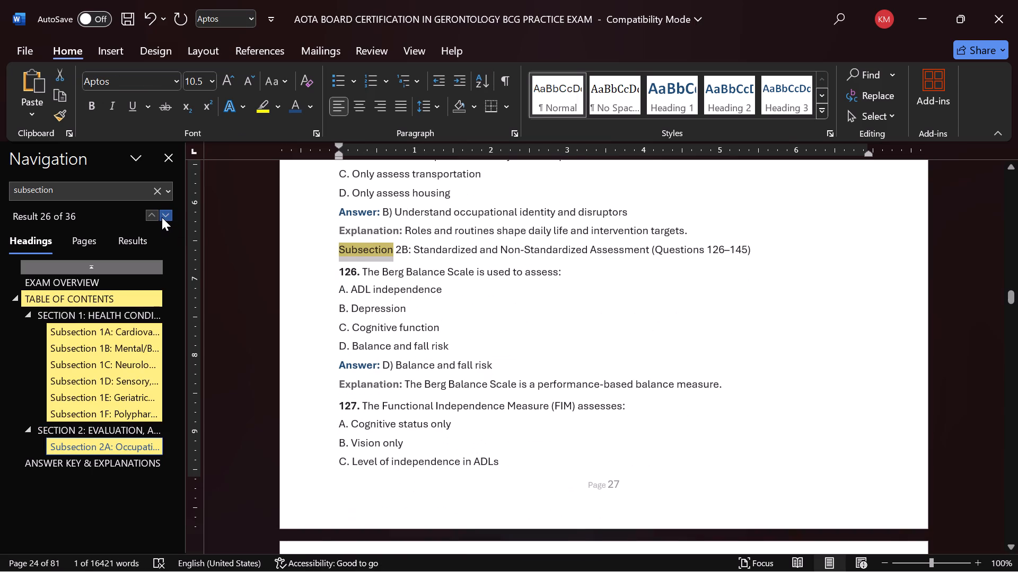
{"action": "left_click", "coordinate": [696, 229]}
{"action": "key", "text": "Return"}
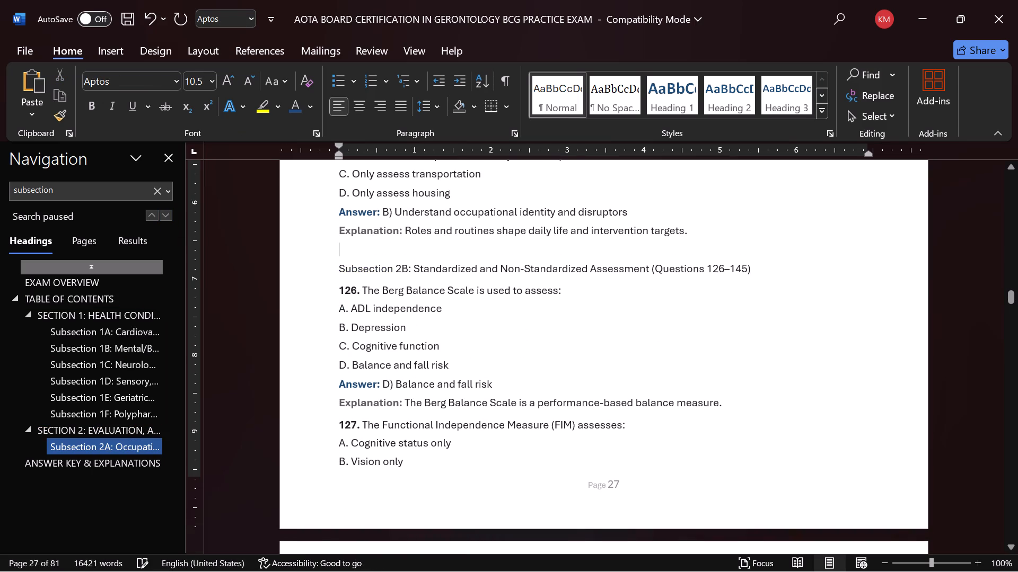
{"action": "left_click", "coordinate": [771, 274]}
{"action": "key", "text": "Return"}
Format the Subsection 2B line as a centred Heading 3 at 12 pt.
{"action": "left_click", "coordinate": [305, 266]}
{"action": "left_click", "coordinate": [766, 96]}
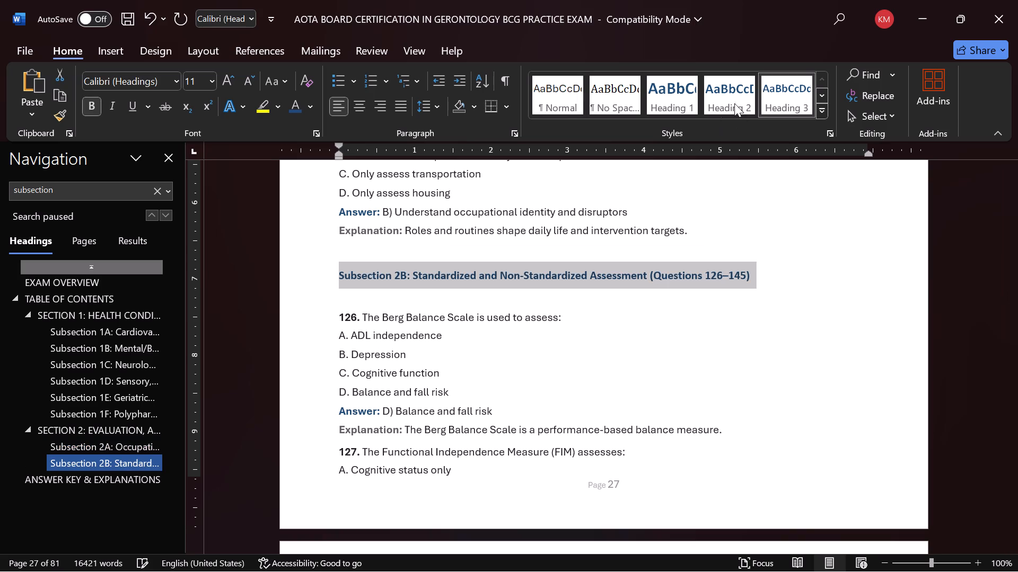
{"action": "left_click", "coordinate": [360, 103]}
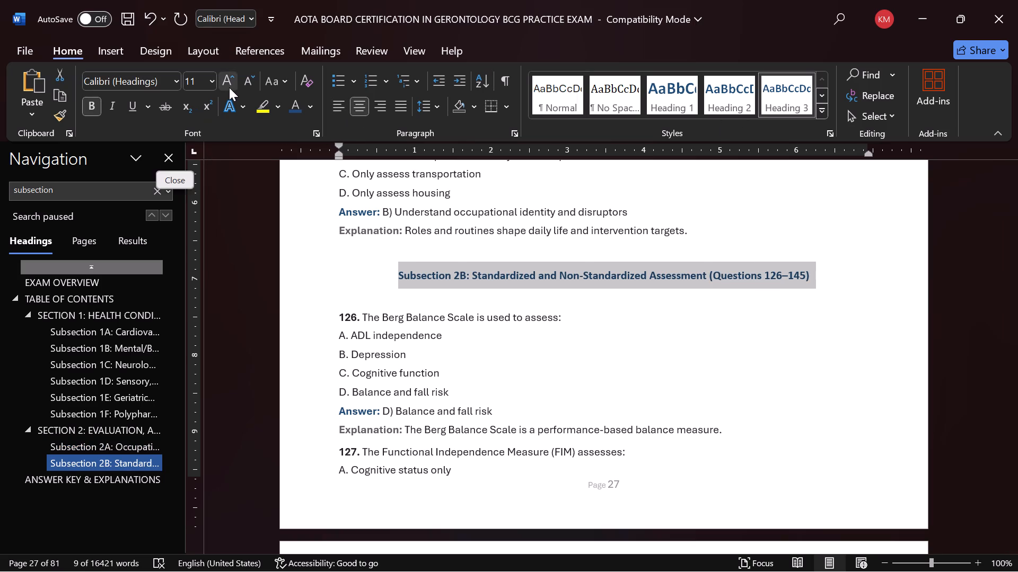
{"action": "left_click", "coordinate": [229, 87]}
Return to the Subsection 2B heading above question 126 and push it to the top of the next page with blank lines above it.
{"action": "left_click", "coordinate": [166, 212]}
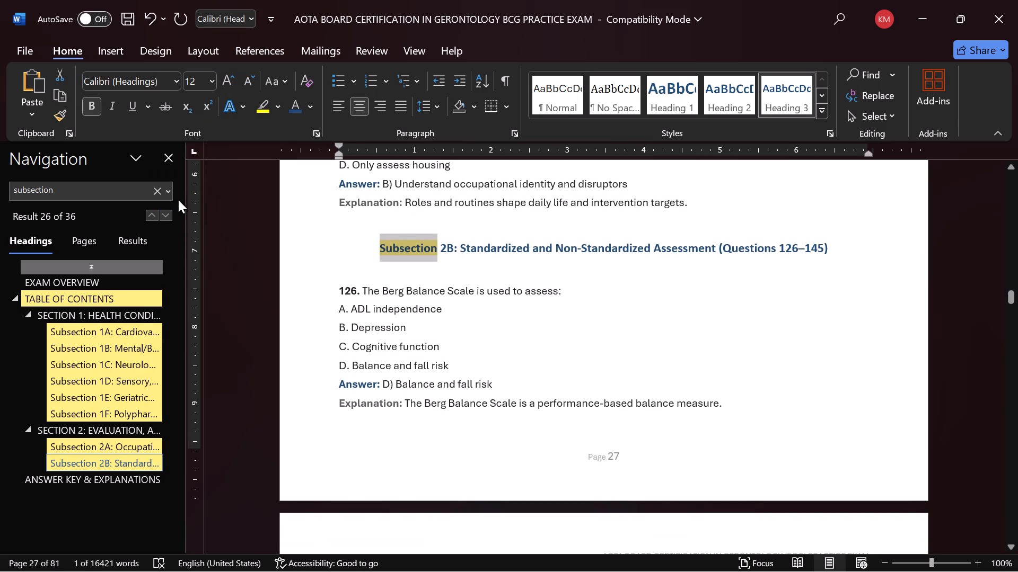
{"action": "left_click", "coordinate": [165, 215]}
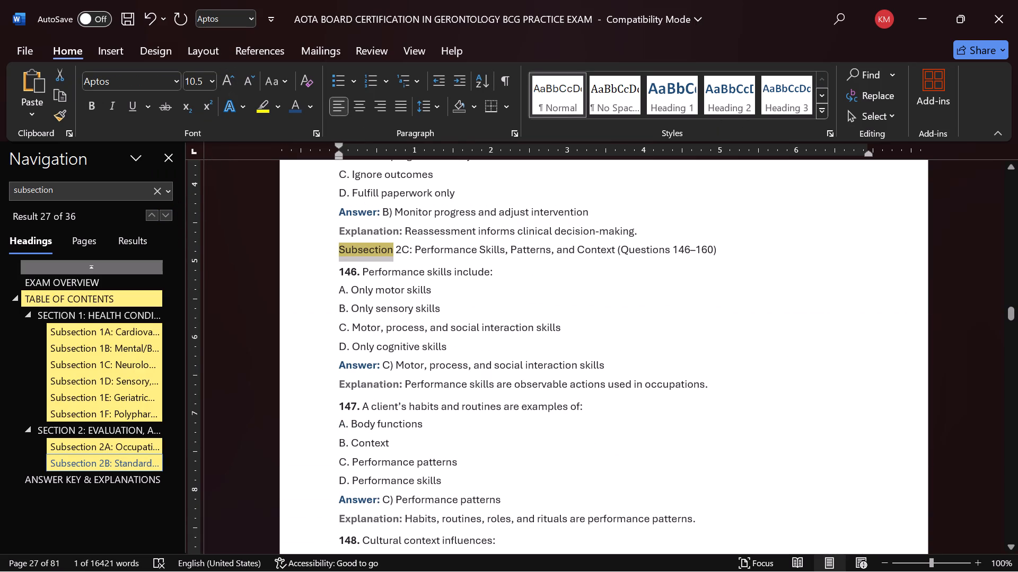
{"action": "scroll", "coordinate": [466, 280], "scroll_direction": "up", "scroll_amount": 18}
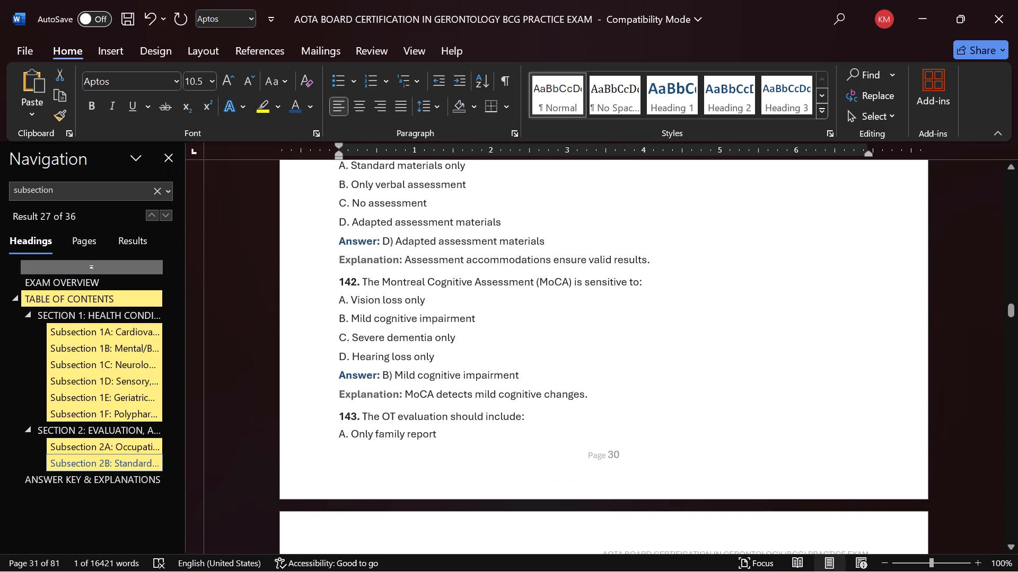
{"action": "scroll", "coordinate": [452, 276], "scroll_direction": "up", "scroll_amount": 8}
{"action": "left_click", "coordinate": [151, 217]}
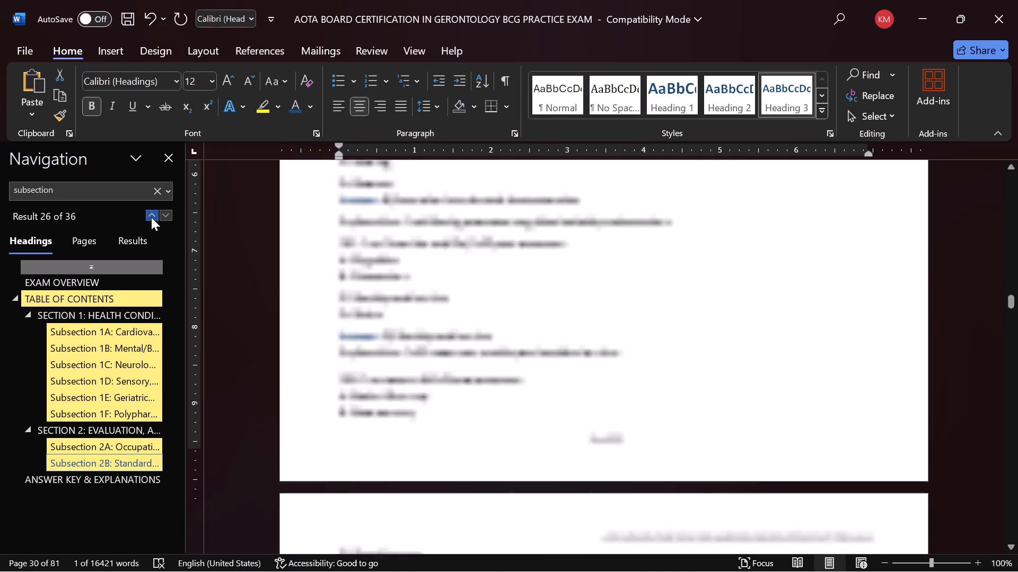
{"action": "left_click", "coordinate": [442, 217]}
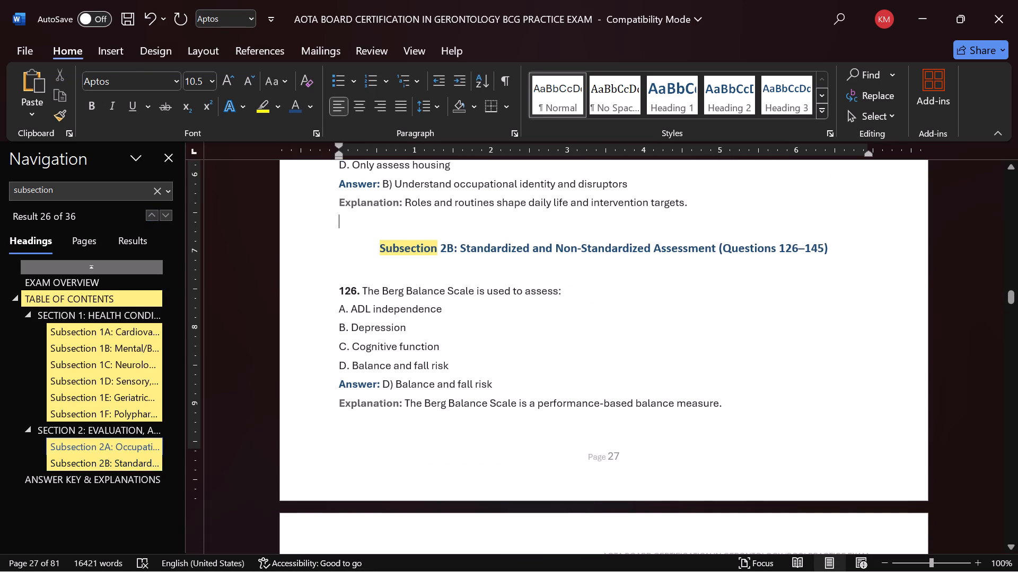
{"action": "key", "text": "Return"}
{"action": "key", "text": "Return"}
{"action": "key", "text": "Return"}
{"action": "key", "text": "Return"}
{"action": "key", "text": "Return"}
{"action": "key", "text": "Return"}
{"action": "key", "text": "Return"}
{"action": "key", "text": "Return"}
{"action": "key", "text": "Return"}
{"action": "key", "text": "Return"}
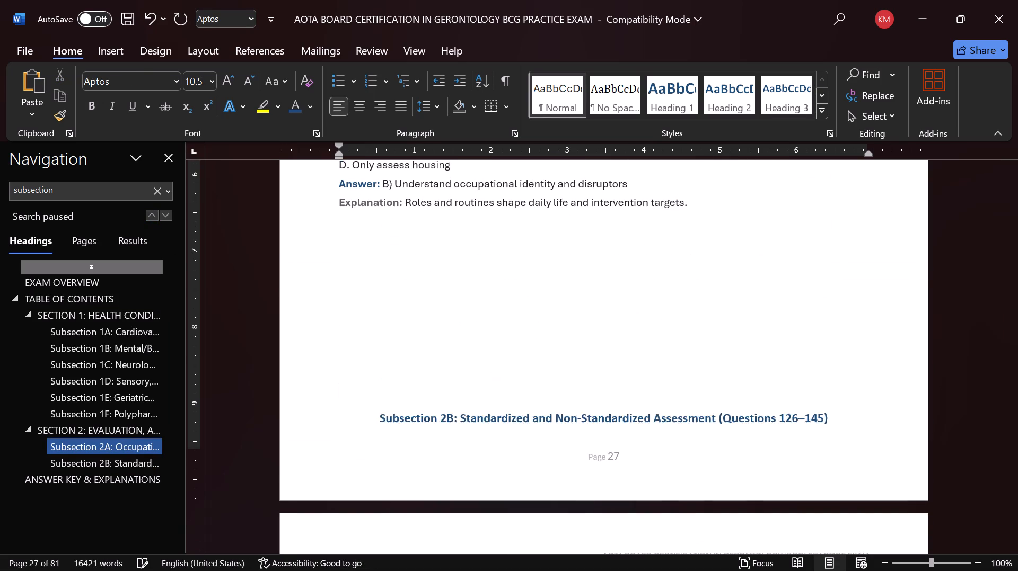
{"action": "scroll", "coordinate": [435, 235], "scroll_direction": "down", "scroll_amount": 9}
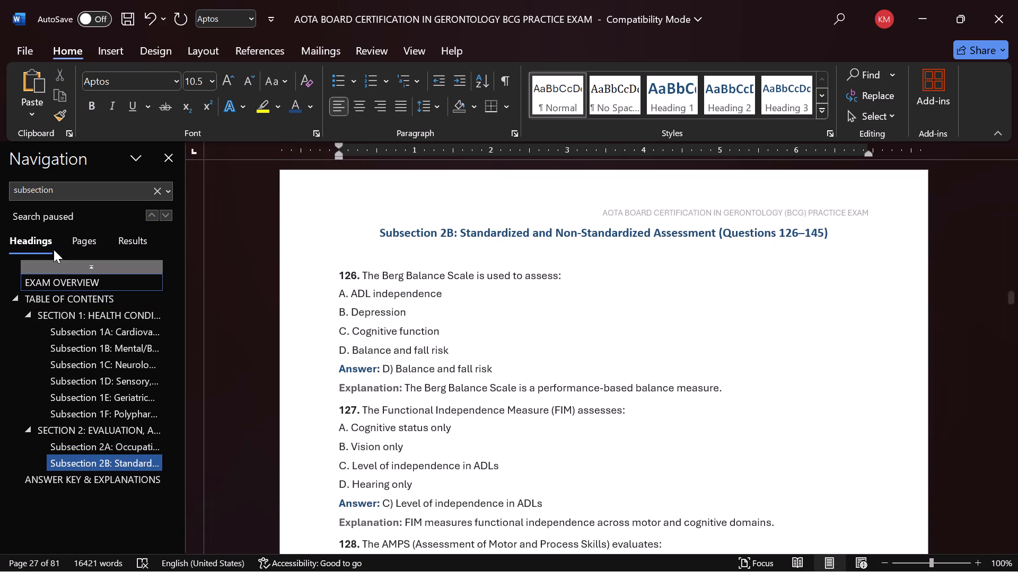
Find the Subsection 2C line above question 146 and insert a blank line above and below it.
{"action": "left_click", "coordinate": [166, 216]}
{"action": "left_click", "coordinate": [166, 216]}
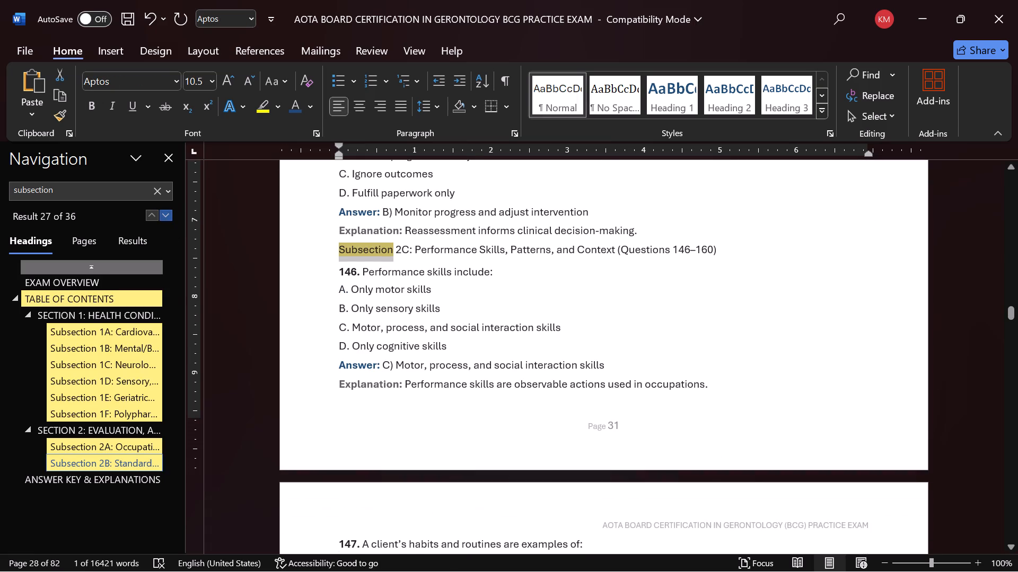
{"action": "left_click", "coordinate": [655, 235]}
{"action": "key", "text": "Return"}
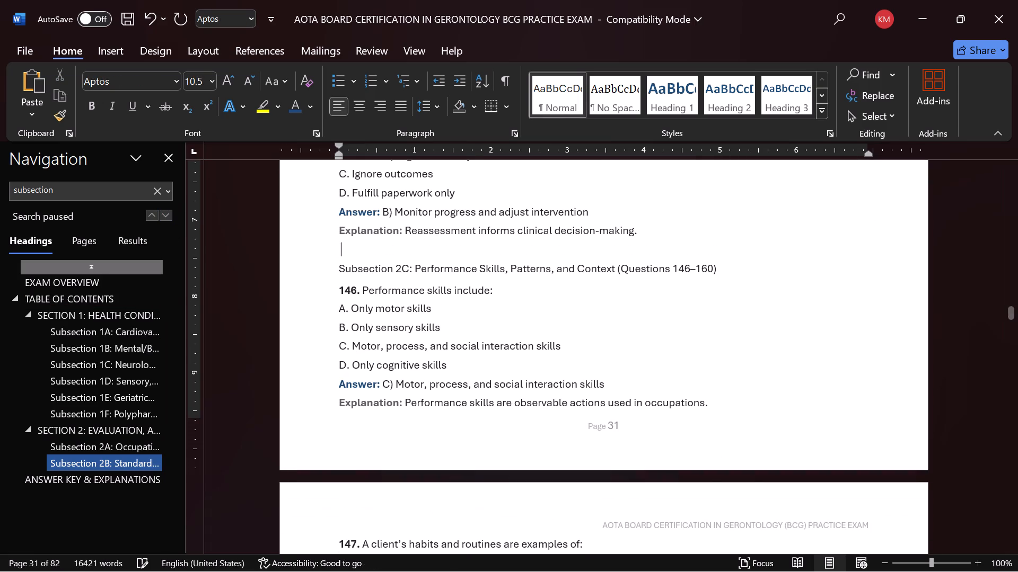
{"action": "left_click", "coordinate": [731, 269]}
{"action": "key", "text": "Return"}
Add blank lines above the Subsection 2C line until it starts at the top of the next page.
{"action": "left_click", "coordinate": [353, 258]}
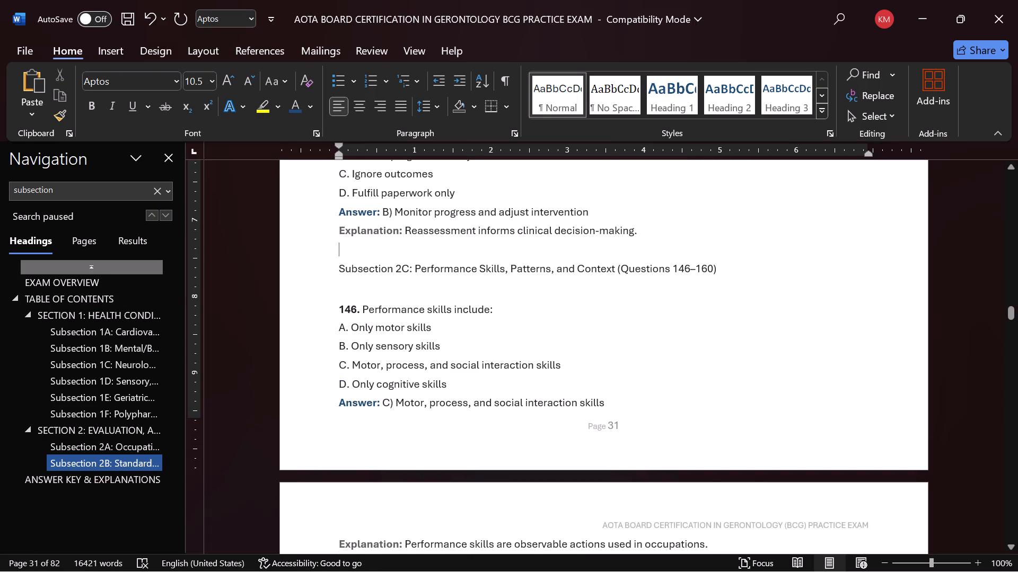
{"action": "key", "text": "Return"}
{"action": "key", "text": "Return"}
{"action": "key", "text": "Return"}
{"action": "key", "text": "Return"}
{"action": "key", "text": "Return"}
{"action": "key", "text": "Return"}
{"action": "key", "text": "Return"}
{"action": "key", "text": "Return"}
{"action": "scroll", "coordinate": [403, 306], "scroll_direction": "down", "scroll_amount": 5}
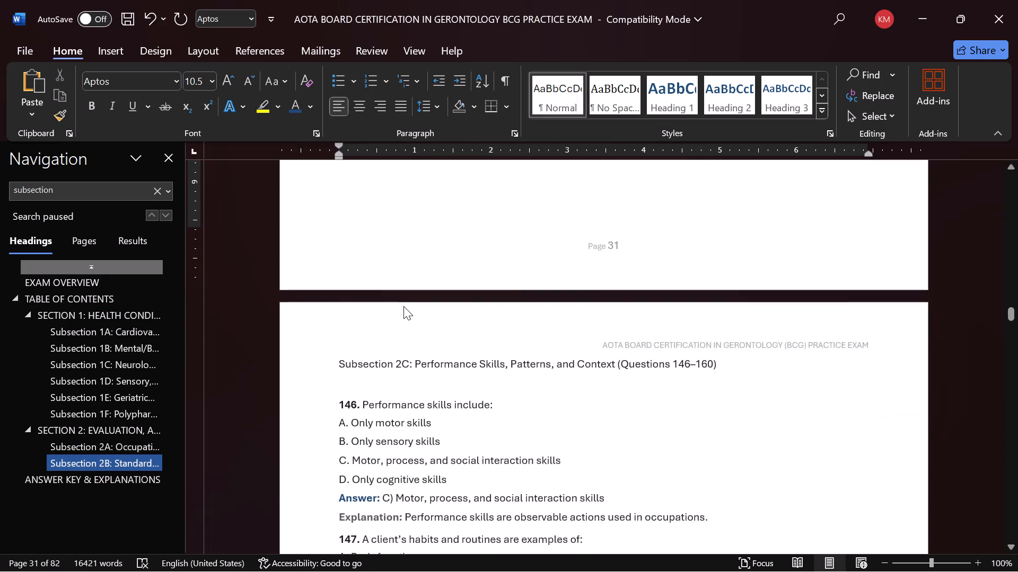
Format the Subsection 2C line as a centred Heading 3, one font size larger.
{"action": "left_click", "coordinate": [306, 374]}
{"action": "left_click", "coordinate": [292, 353]}
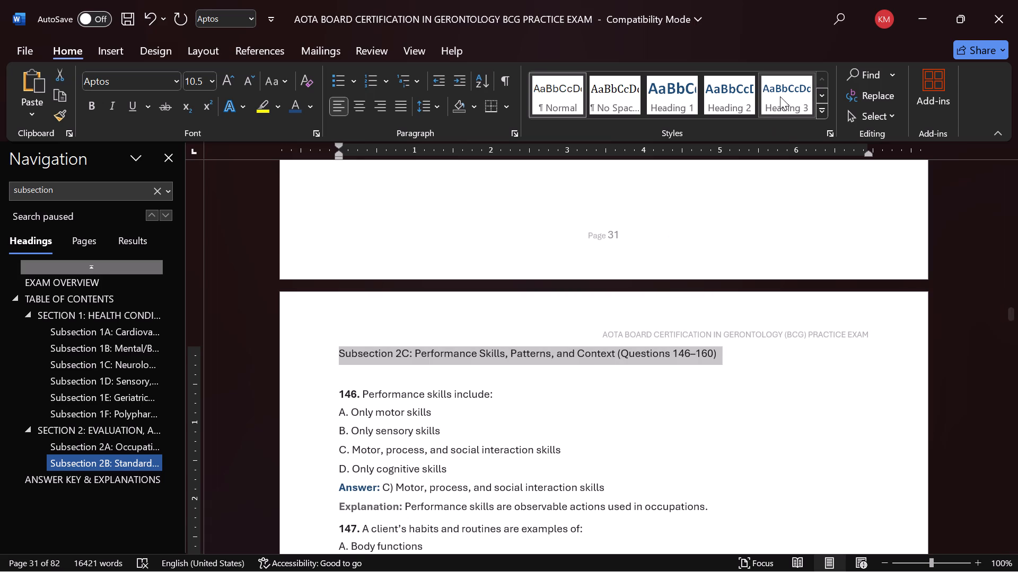
{"action": "left_click", "coordinate": [781, 95]}
{"action": "left_click", "coordinate": [355, 106]}
{"action": "left_click", "coordinate": [231, 82]}
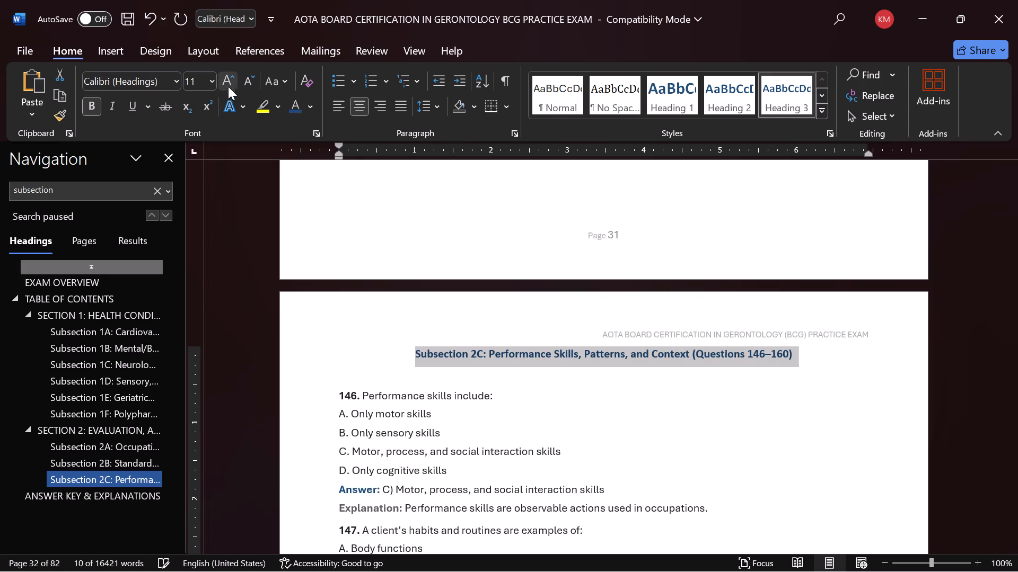
Find the Subsection 2D line above question 161 and insert a blank line above and below it.
{"action": "left_click", "coordinate": [165, 219]}
{"action": "left_click", "coordinate": [166, 219]}
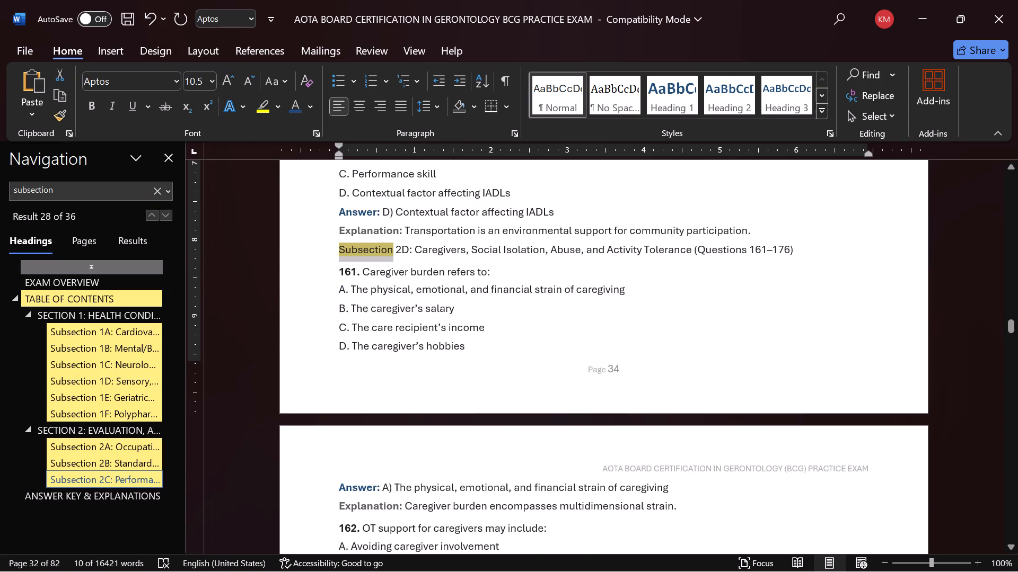
{"action": "left_click", "coordinate": [759, 230]}
{"action": "key", "text": "Return"}
{"action": "left_click", "coordinate": [797, 262]}
{"action": "key", "text": "Return"}
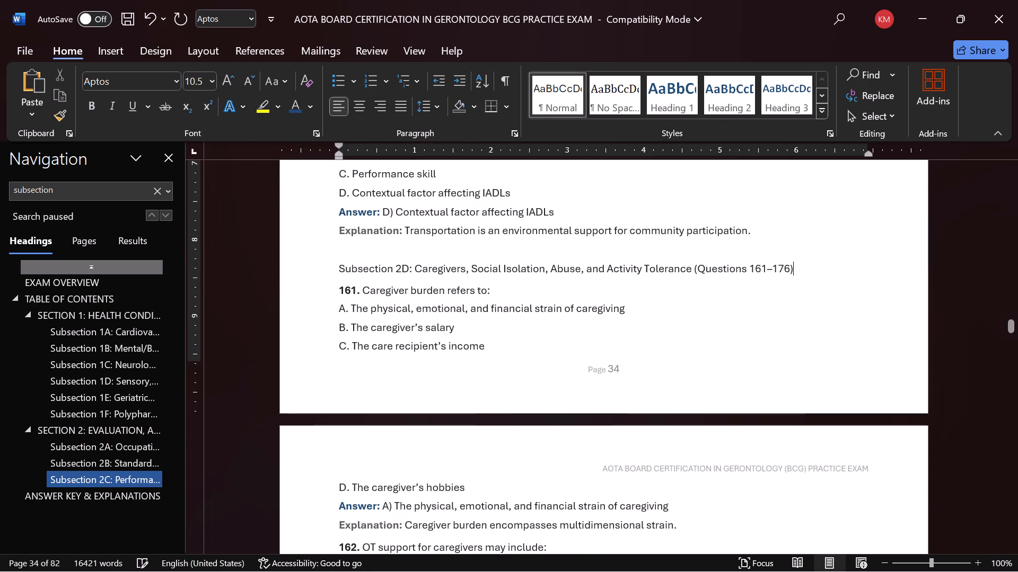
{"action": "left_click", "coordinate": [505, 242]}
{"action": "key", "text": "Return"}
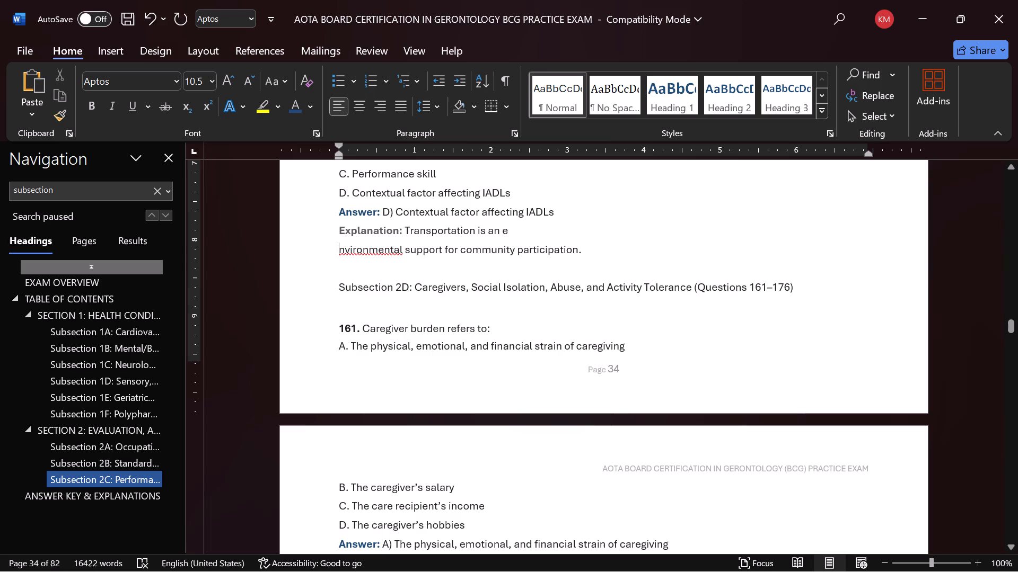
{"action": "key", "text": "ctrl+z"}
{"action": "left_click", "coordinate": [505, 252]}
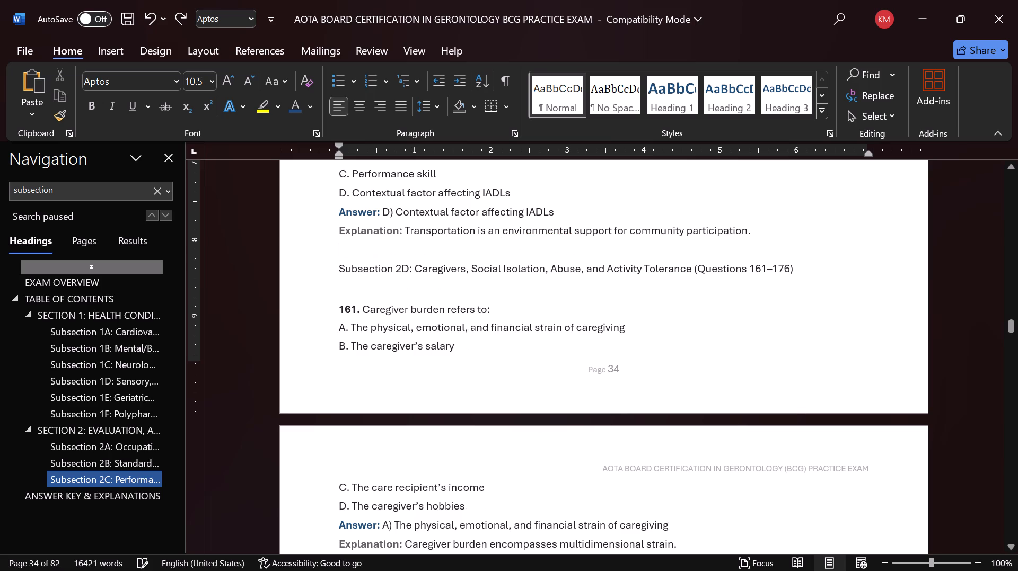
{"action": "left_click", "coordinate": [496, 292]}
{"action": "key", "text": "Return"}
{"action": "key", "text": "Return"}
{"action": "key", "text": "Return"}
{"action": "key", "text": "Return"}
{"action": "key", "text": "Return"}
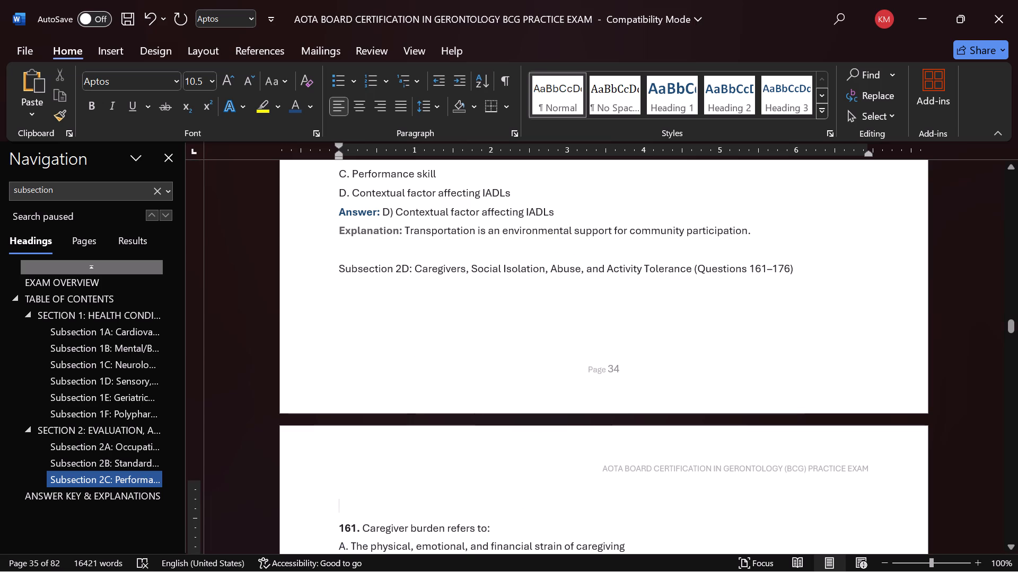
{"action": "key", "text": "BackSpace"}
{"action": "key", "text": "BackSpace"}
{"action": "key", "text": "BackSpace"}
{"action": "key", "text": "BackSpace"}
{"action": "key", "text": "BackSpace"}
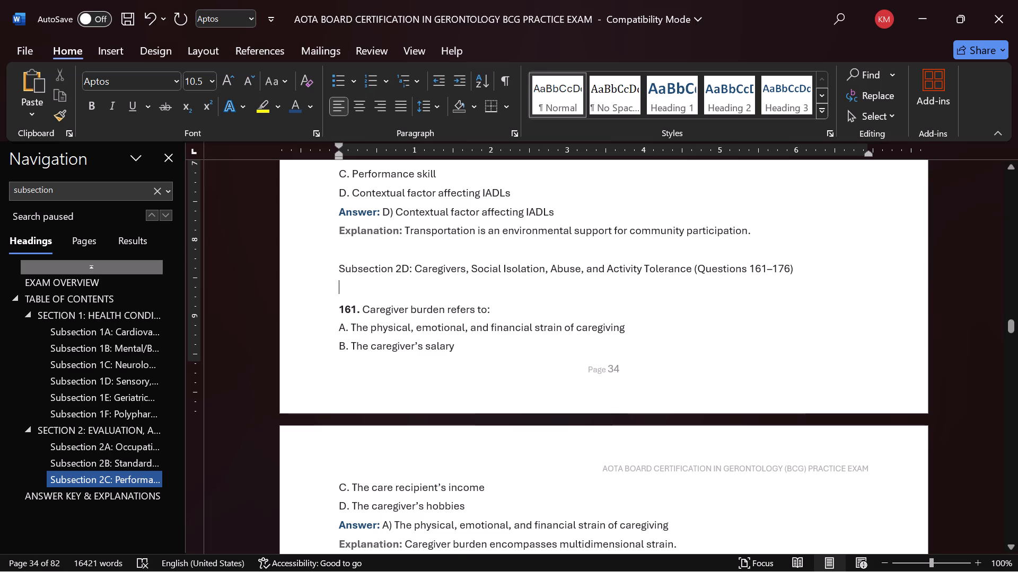
Add blank lines above the Subsection 2D line until it starts at the top of the next page.
{"action": "left_click", "coordinate": [456, 248]}
{"action": "key", "text": "BackSpace"}
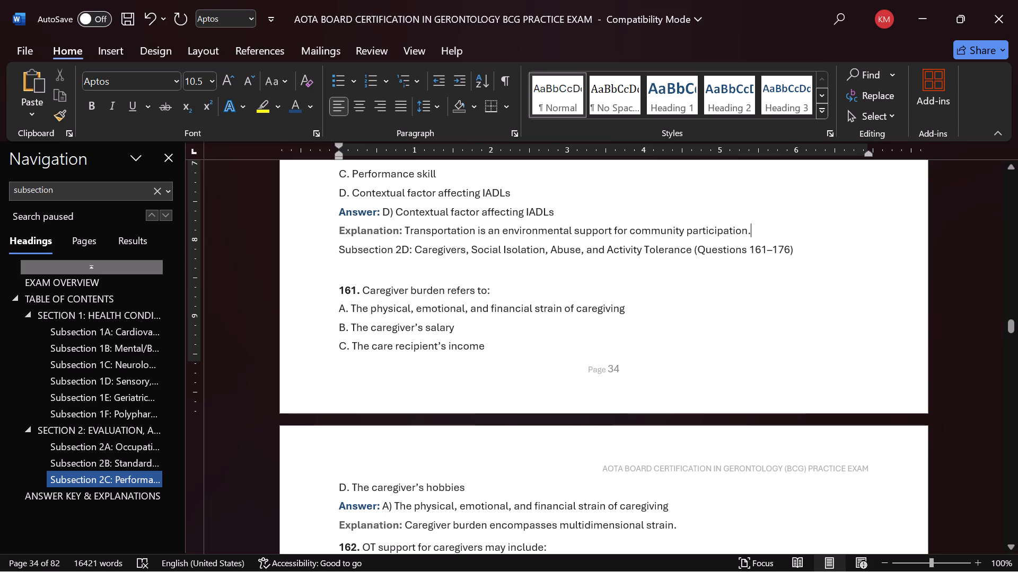
{"action": "key", "text": "ctrl+z"}
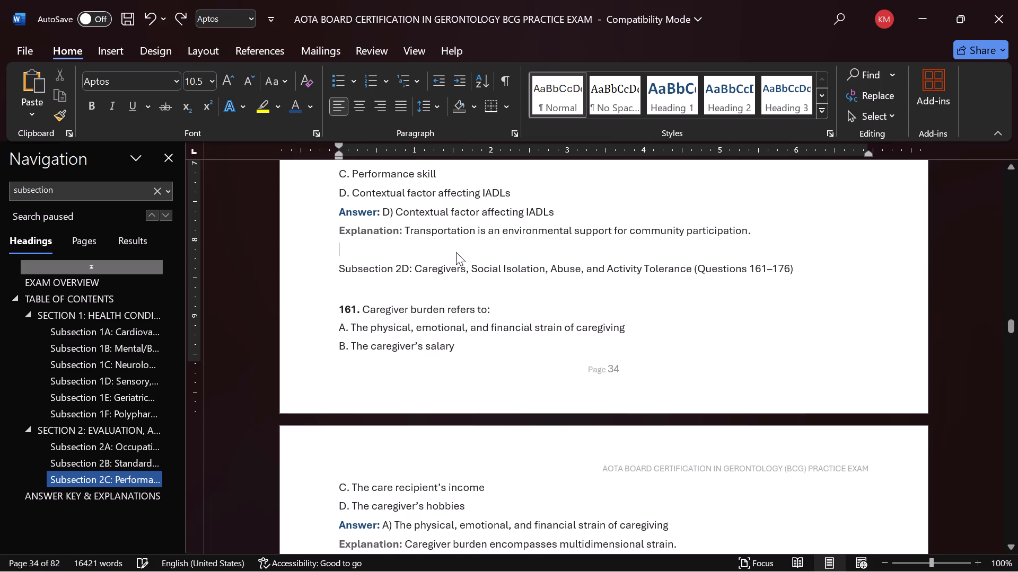
{"action": "key", "text": "Return"}
{"action": "key", "text": "Return"}
{"action": "key", "text": "Return"}
{"action": "key", "text": "Return"}
{"action": "key", "text": "Return"}
{"action": "key", "text": "Return"}
{"action": "scroll", "coordinate": [458, 253], "scroll_direction": "down", "scroll_amount": 3}
{"action": "key", "text": "BackSpace"}
Format the Subsection 2D line as a centred Heading 3, one font size larger.
{"action": "left_click", "coordinate": [312, 374]}
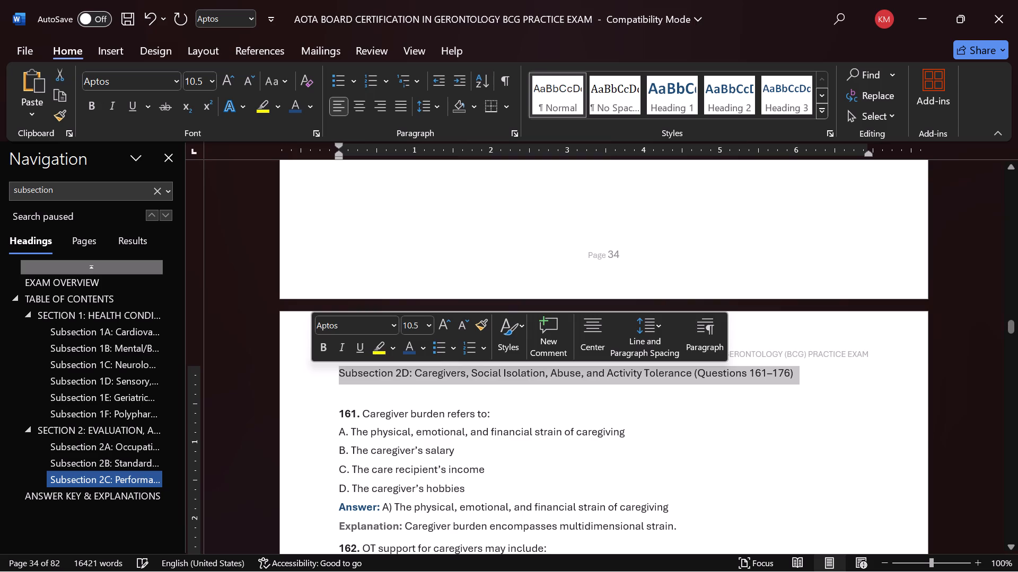
{"action": "left_click", "coordinate": [793, 101]}
{"action": "left_click", "coordinate": [349, 112]}
{"action": "left_click", "coordinate": [360, 107]}
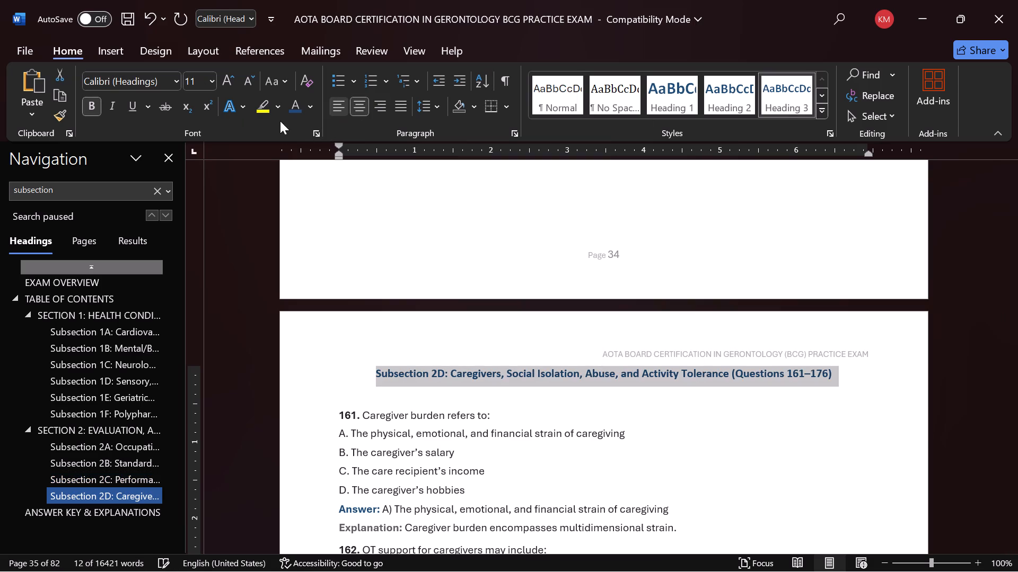
{"action": "left_click", "coordinate": [232, 82]}
Find Subsection 3A above question 177 and insert a blank line above the SECTION 3 line and below the Subsection 3A line.
{"action": "left_click", "coordinate": [168, 215]}
{"action": "left_click", "coordinate": [168, 215]}
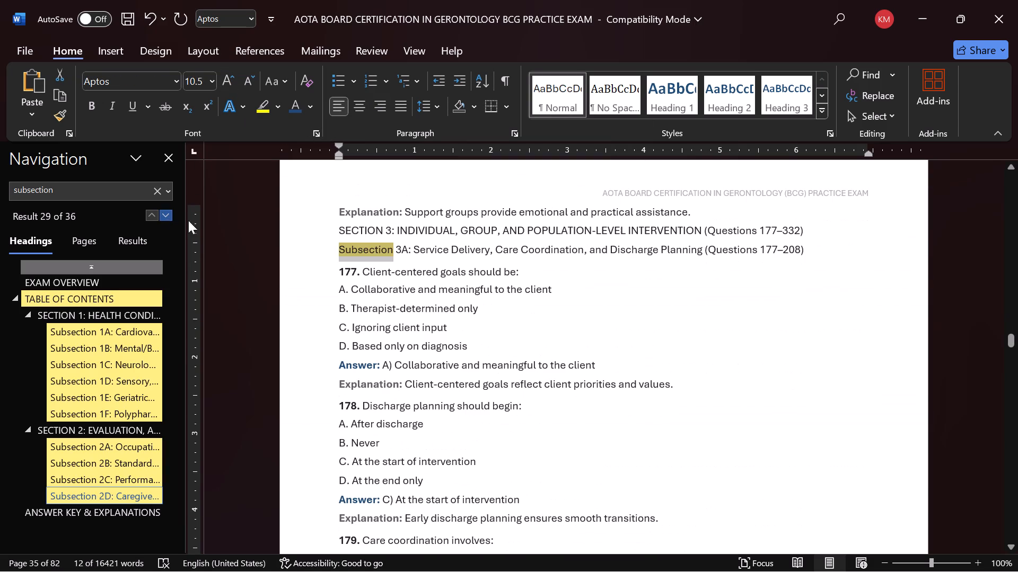
{"action": "left_click", "coordinate": [714, 211]}
{"action": "key", "text": "Return"}
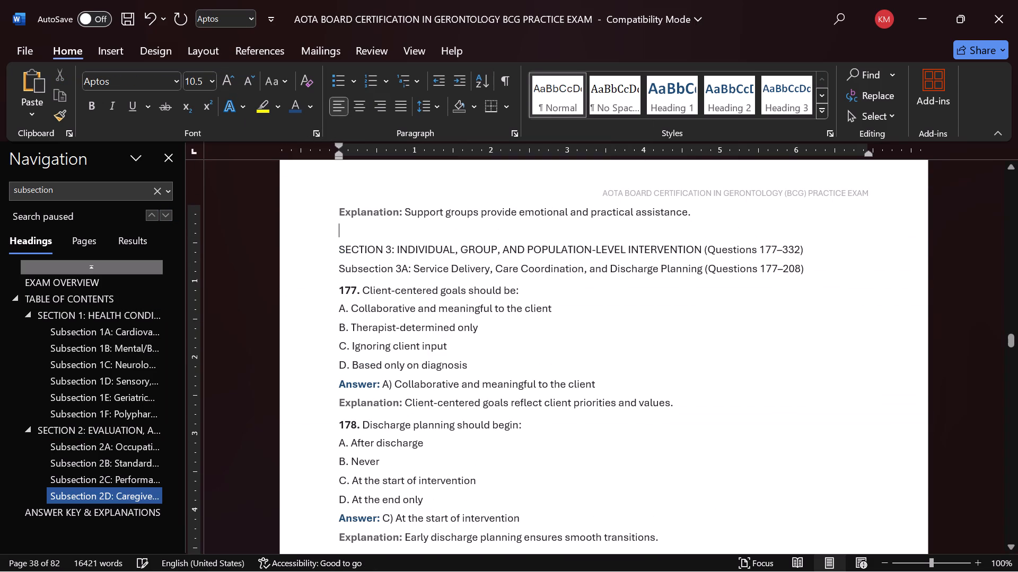
{"action": "left_click", "coordinate": [806, 271]}
{"action": "key", "text": "Return"}
Format the SECTION 3 line as Heading 2 and the Subsection 3A line as Heading 3 at 12 pt, both centred.
{"action": "left_click", "coordinate": [299, 252]}
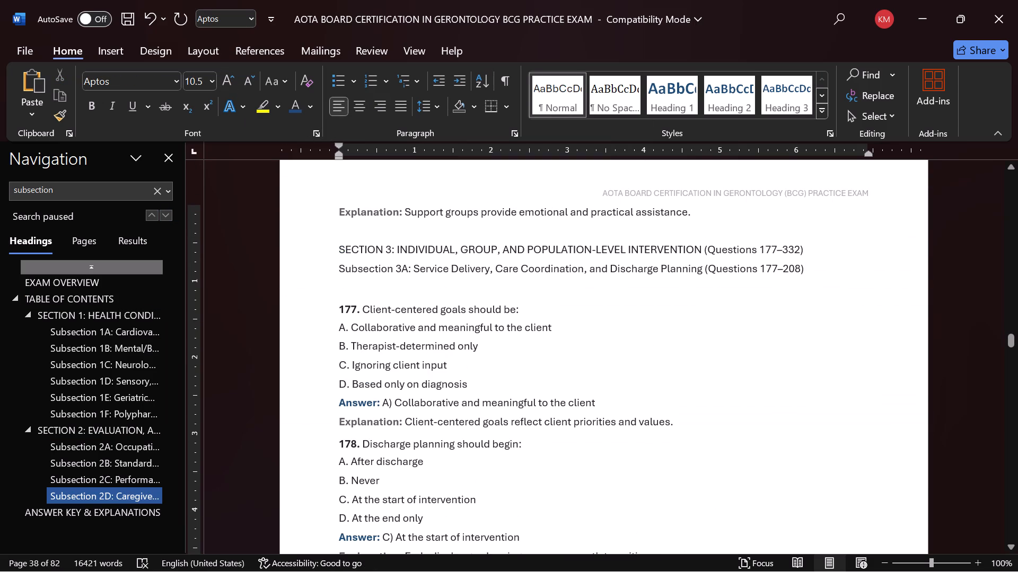
{"action": "left_click", "coordinate": [728, 106]}
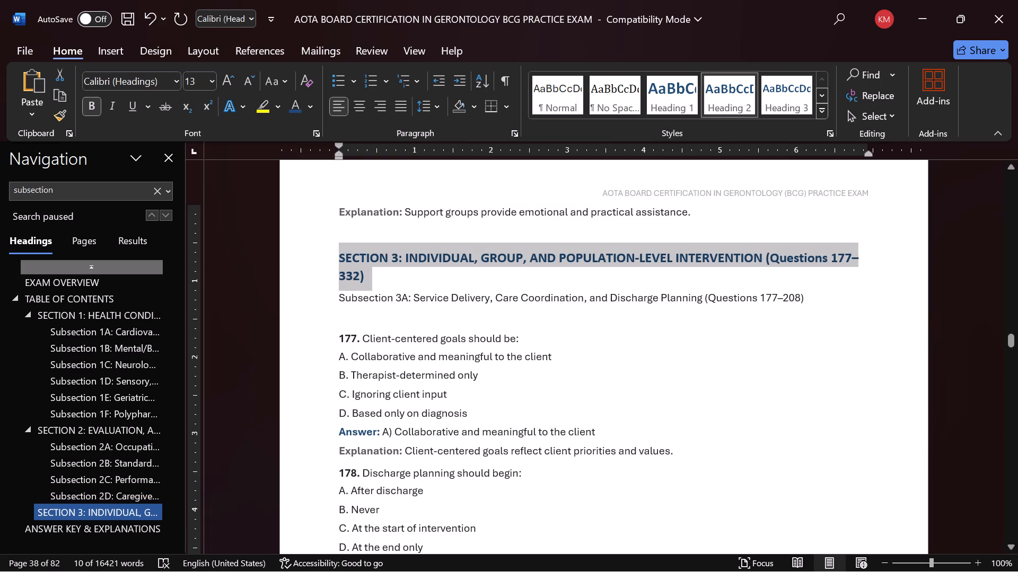
{"action": "left_click", "coordinate": [303, 302]}
{"action": "left_click", "coordinate": [769, 99]}
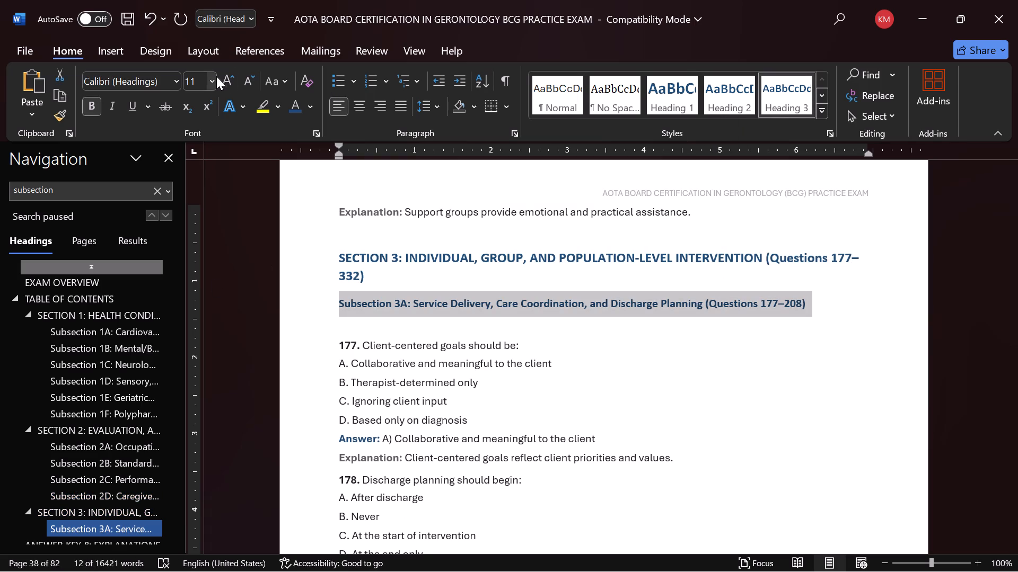
{"action": "left_click", "coordinate": [229, 80]}
{"action": "left_click_drag", "start_coordinate": [315, 261], "coordinate": [323, 305]}
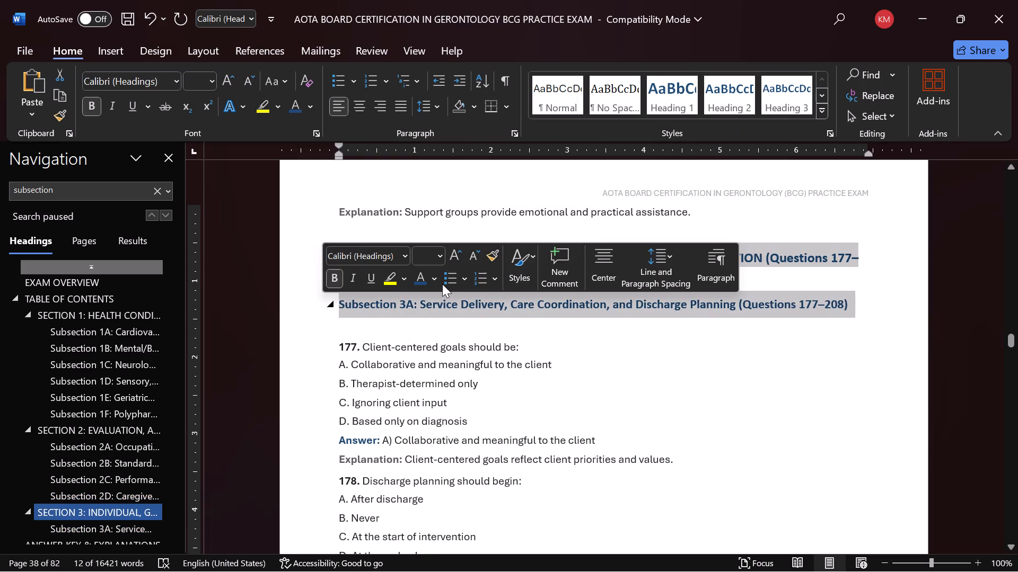
{"action": "left_click", "coordinate": [598, 266]}
{"action": "left_click", "coordinate": [590, 373]}
Find the Subsection 3B line above question 209 and insert a blank line above and below it.
{"action": "double_click", "coordinate": [167, 216]}
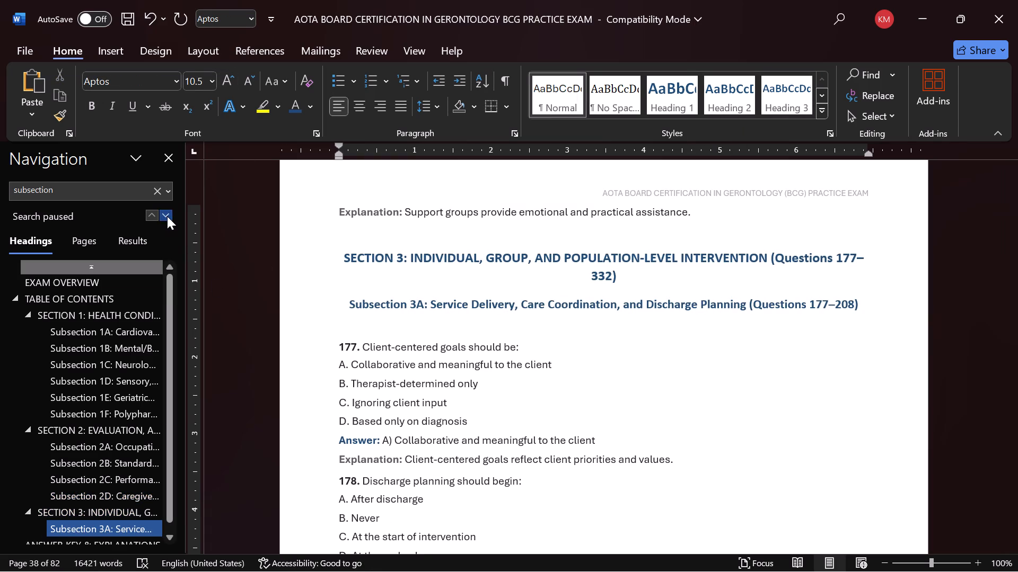
{"action": "double_click", "coordinate": [155, 218]}
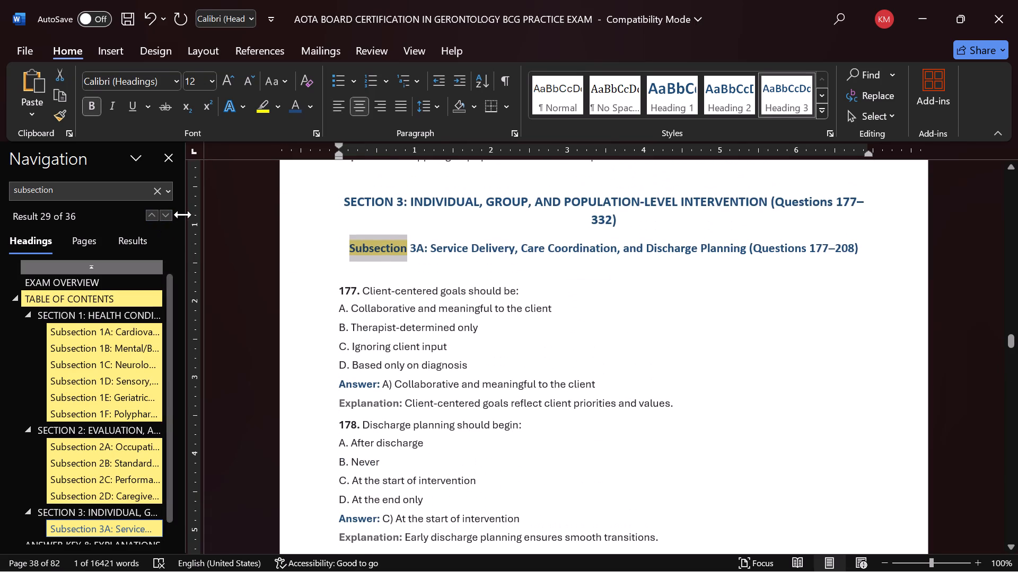
{"action": "left_click", "coordinate": [167, 218]}
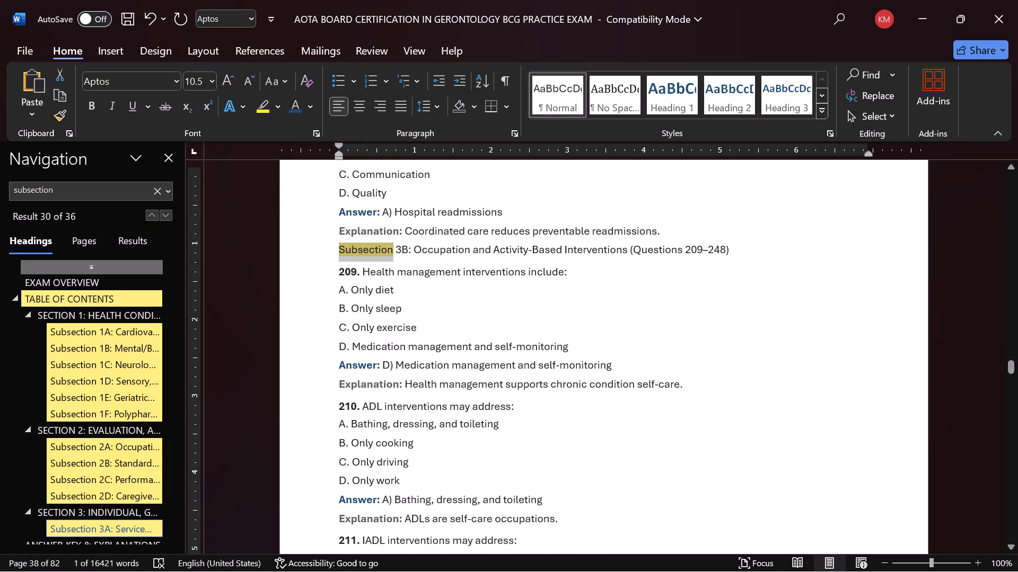
{"action": "left_click", "coordinate": [660, 229]}
{"action": "key", "text": "Return"}
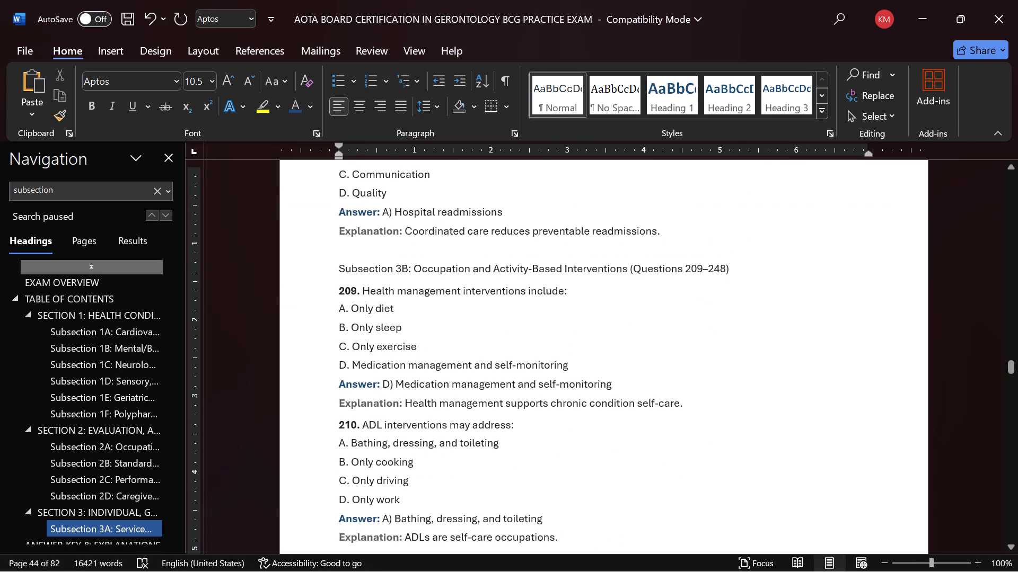
{"action": "left_click", "coordinate": [730, 272]}
{"action": "key", "text": "Return"}
{"action": "scroll", "coordinate": [504, 334], "scroll_direction": "down", "scroll_amount": 4}
{"action": "scroll", "coordinate": [504, 334], "scroll_direction": "up", "scroll_amount": 5}
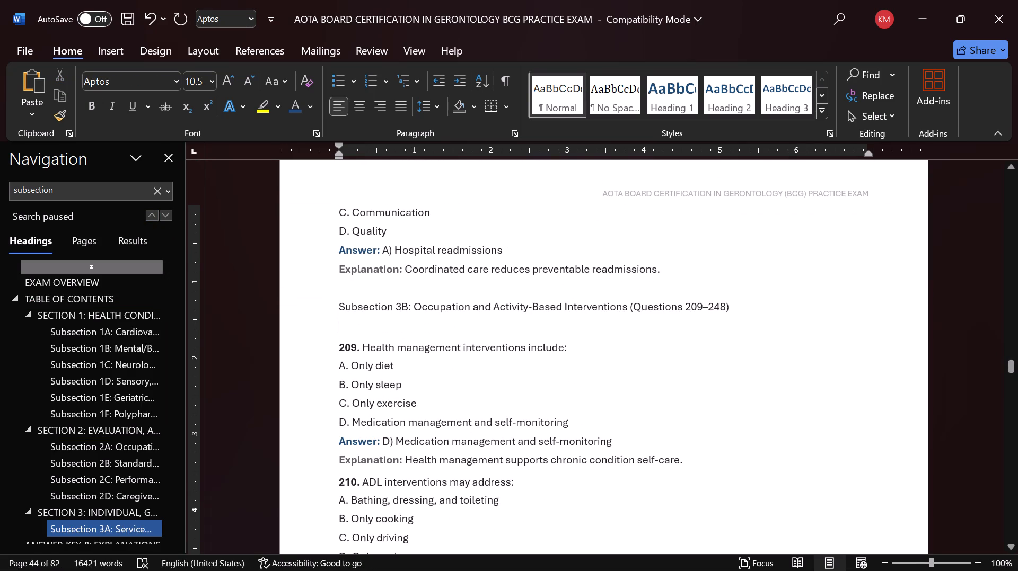
Format the Subsection 3B line as a centred Heading 3 at 12 pt.
{"action": "left_click", "coordinate": [279, 305]}
{"action": "left_click", "coordinate": [789, 78]}
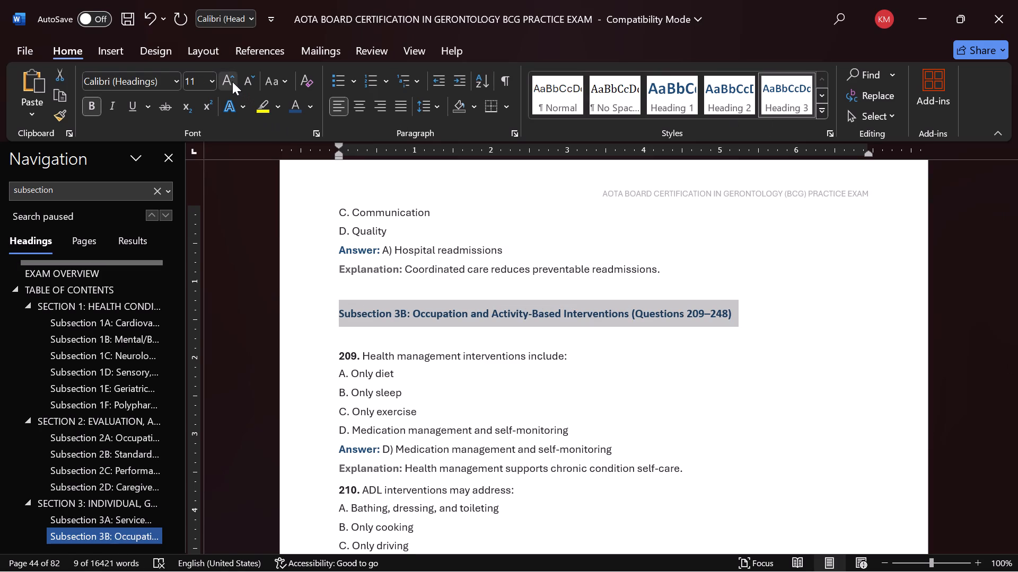
{"action": "left_click", "coordinate": [232, 82]}
{"action": "left_click", "coordinate": [367, 104]}
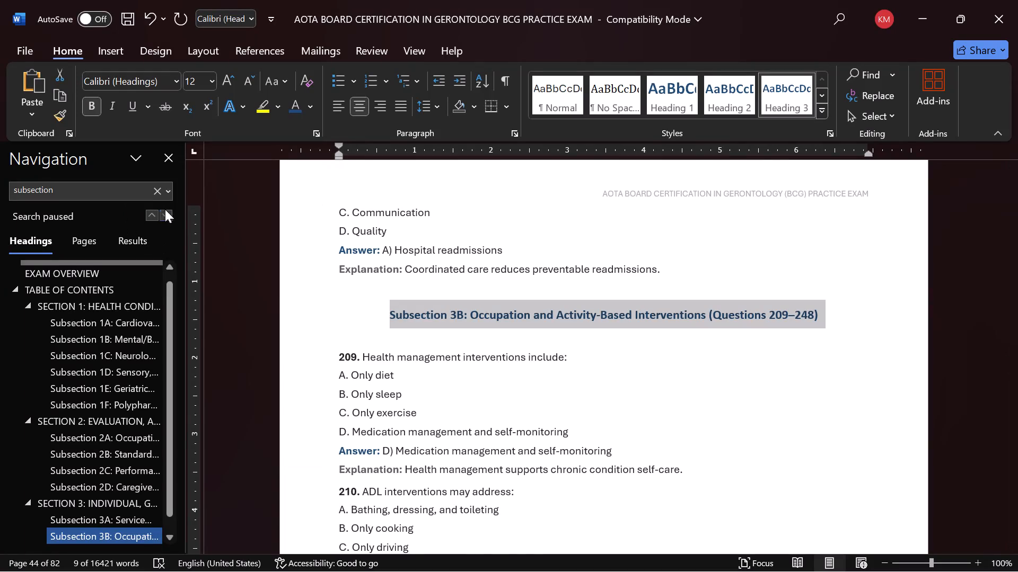
Find the Subsection 3C line above question 249 and insert a blank line above and below it.
{"action": "left_click", "coordinate": [166, 212]}
{"action": "left_click", "coordinate": [168, 213]}
{"action": "left_click", "coordinate": [653, 229]}
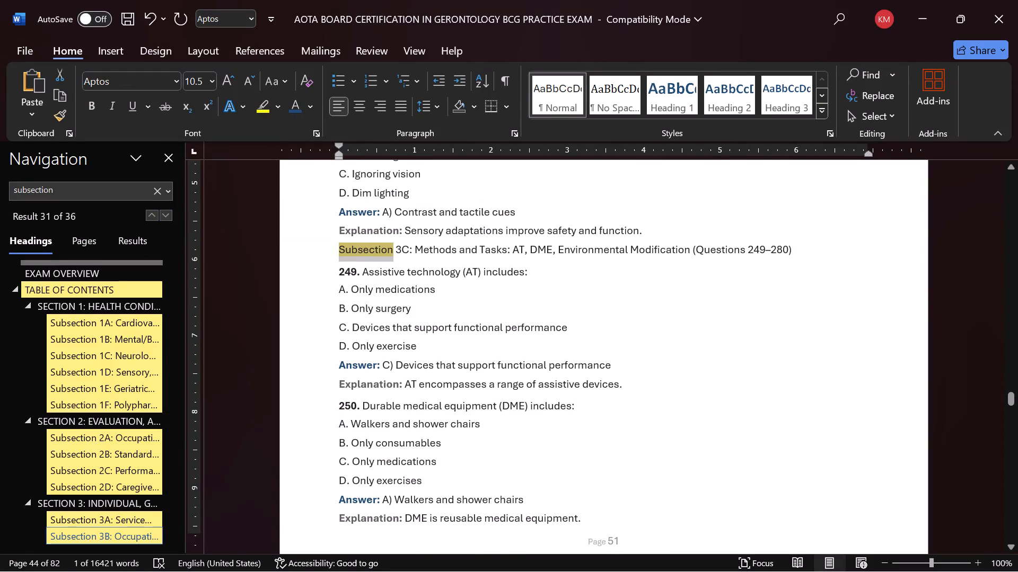
{"action": "key", "text": "Return"}
{"action": "left_click", "coordinate": [802, 272]}
{"action": "key", "text": "Return"}
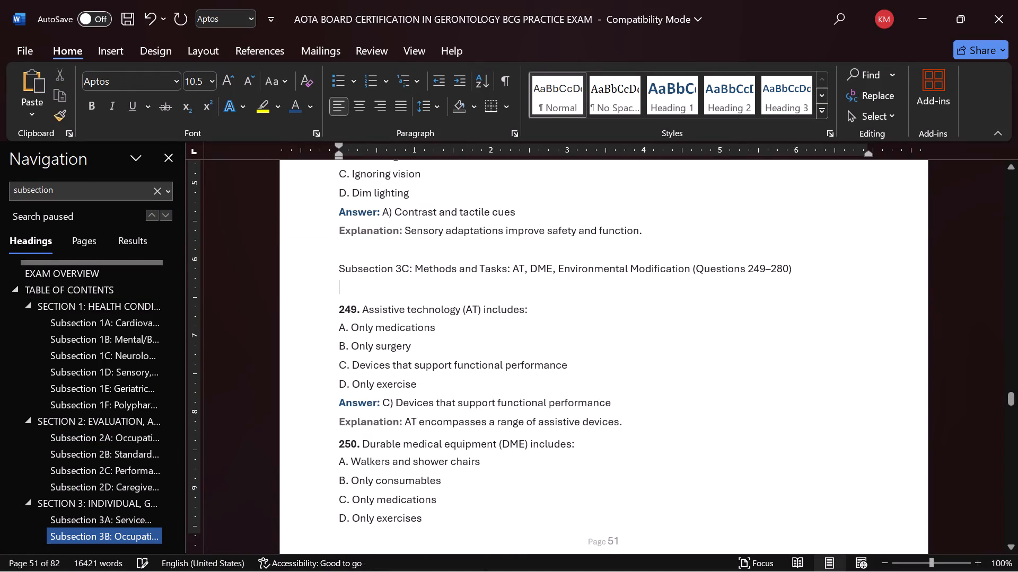
Add blank lines above the Subsection 3C line until it starts at the top of the following page.
{"action": "left_click", "coordinate": [306, 261]}
{"action": "scroll", "coordinate": [405, 366], "scroll_direction": "down", "scroll_amount": 2}
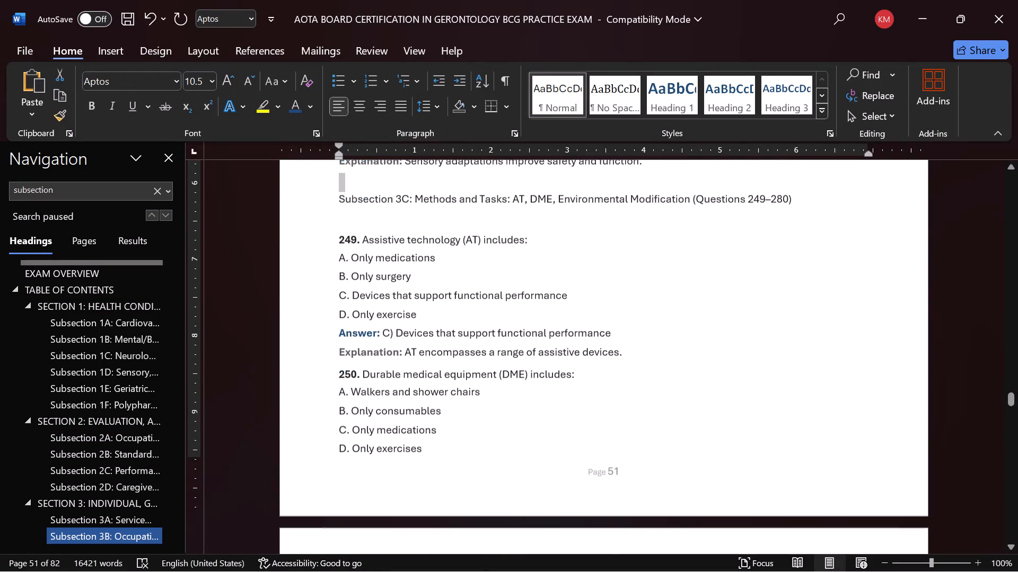
{"action": "scroll", "coordinate": [405, 366], "scroll_direction": "up", "scroll_amount": 3}
{"action": "left_click", "coordinate": [358, 294]}
{"action": "key", "text": "Return"}
{"action": "key", "text": "Return"}
{"action": "key", "text": "Return"}
{"action": "key", "text": "Return"}
{"action": "key", "text": "Return"}
{"action": "key", "text": "Return"}
{"action": "key", "text": "Return"}
{"action": "key", "text": "Return"}
{"action": "key", "text": "Return"}
{"action": "key", "text": "Return"}
{"action": "key", "text": "Return"}
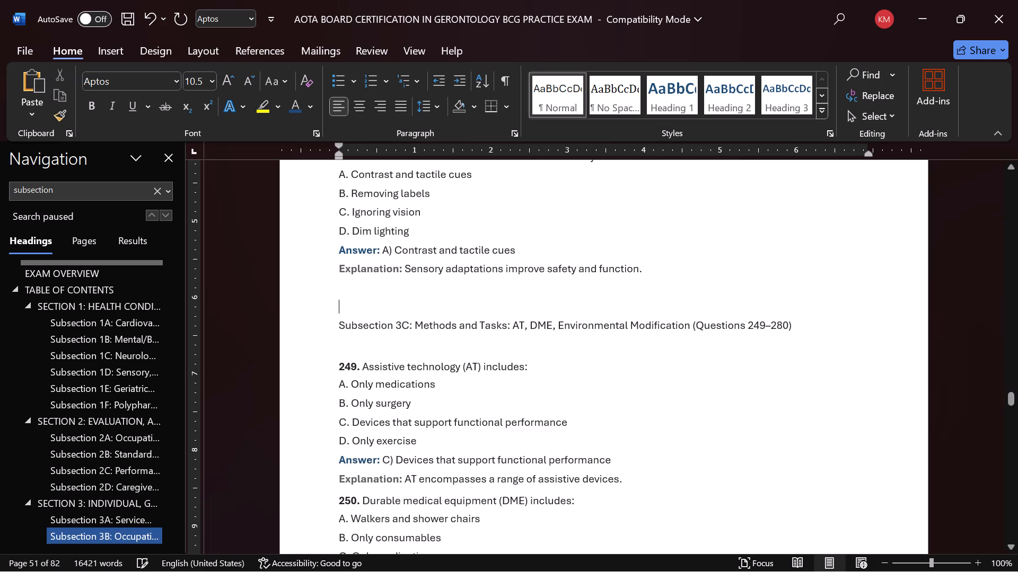
{"action": "key", "text": "Return"}
{"action": "key", "text": "Return"}
{"action": "key", "text": "Return"}
Format the Subsection 3C line as a centred Heading 3 at 12 pt.
{"action": "scroll", "coordinate": [377, 317], "scroll_direction": "down", "scroll_amount": 7}
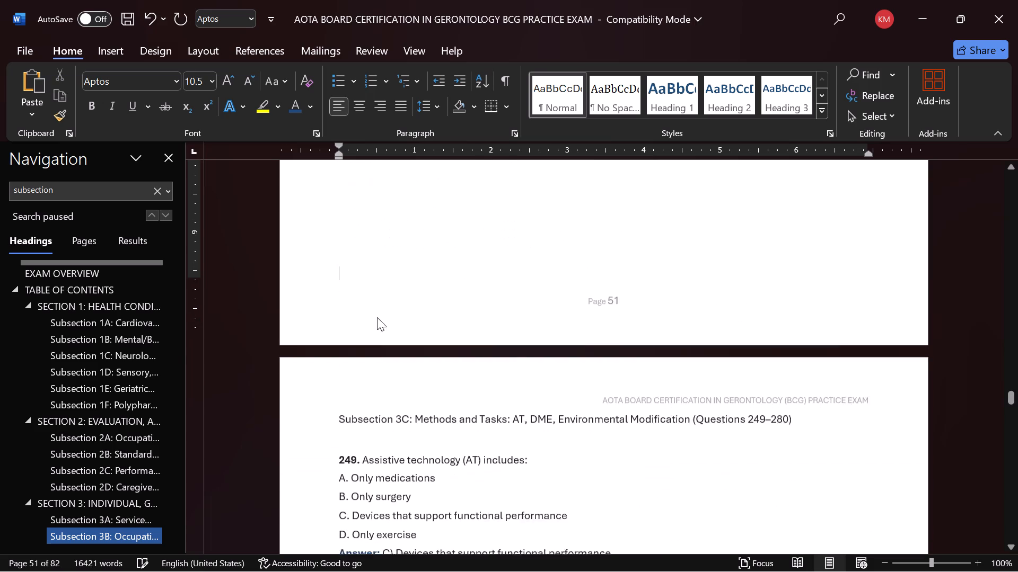
{"action": "left_click", "coordinate": [297, 408]}
{"action": "left_click", "coordinate": [775, 102]}
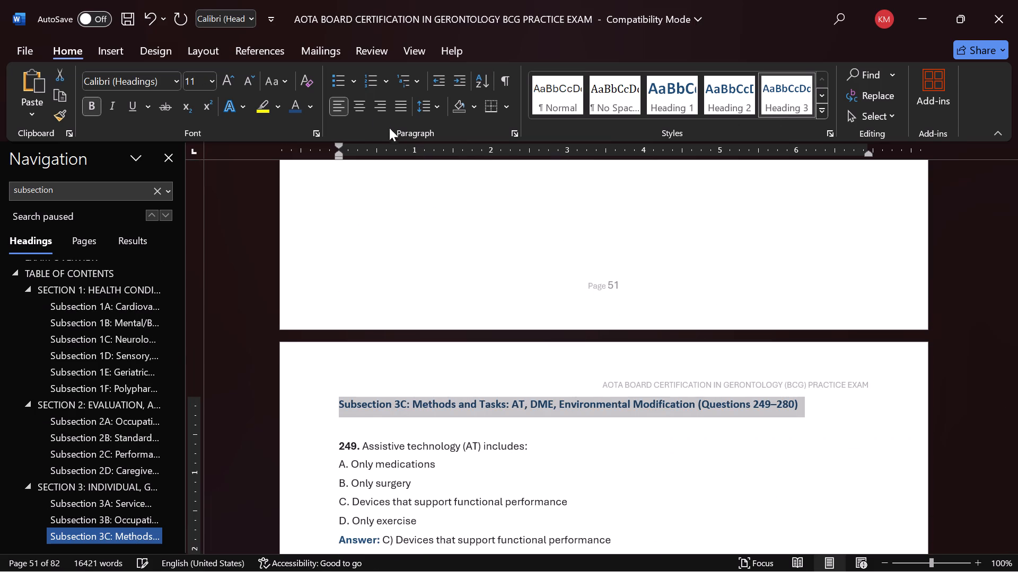
{"action": "left_click", "coordinate": [359, 108]}
{"action": "left_click", "coordinate": [231, 79]}
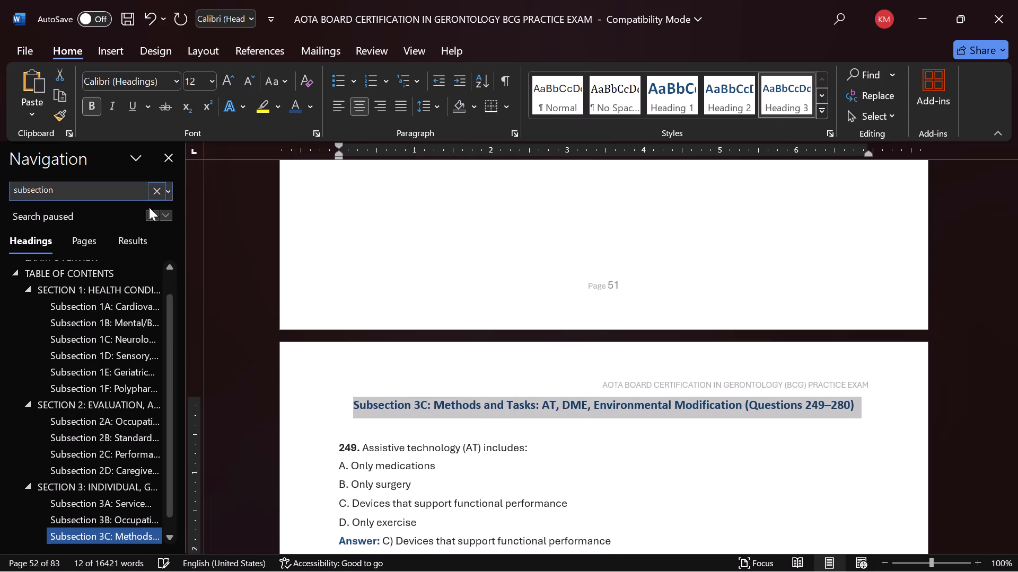
Find the Subsection 3D line above question 281 and insert a blank line above and below it.
{"action": "left_click", "coordinate": [165, 217]}
{"action": "left_click", "coordinate": [165, 217]}
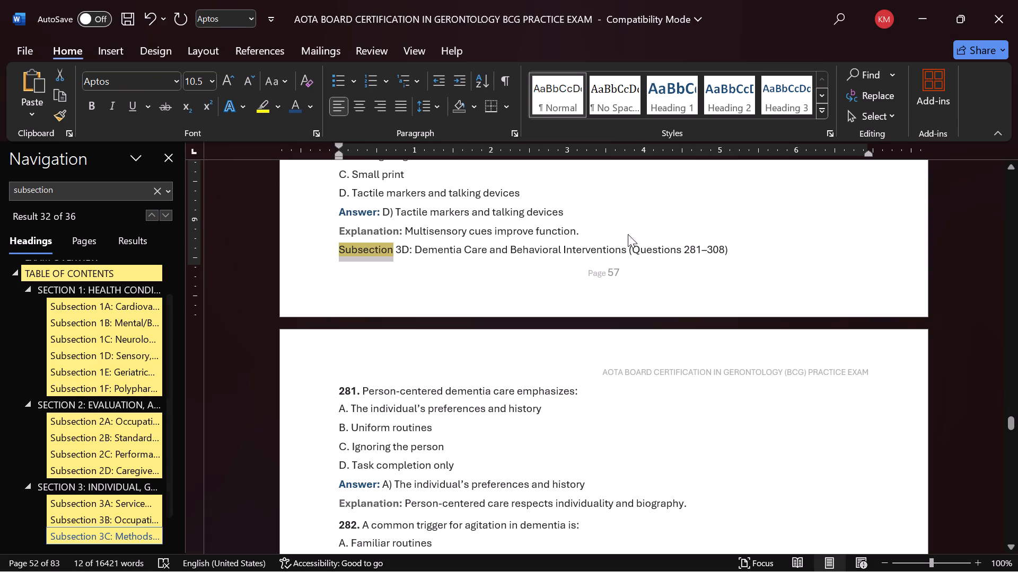
{"action": "left_click", "coordinate": [609, 228]}
{"action": "key", "text": "Return"}
{"action": "left_click", "coordinate": [733, 392]}
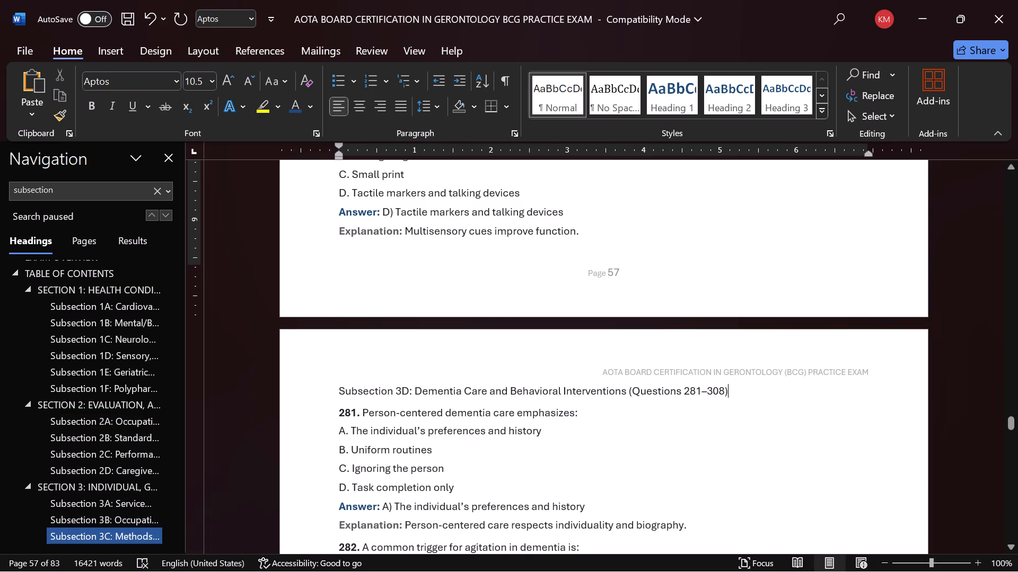
{"action": "key", "text": "Return"}
Format the Subsection 3D line as a centred Heading 3 at 12 pt.
{"action": "left_click", "coordinate": [286, 389]}
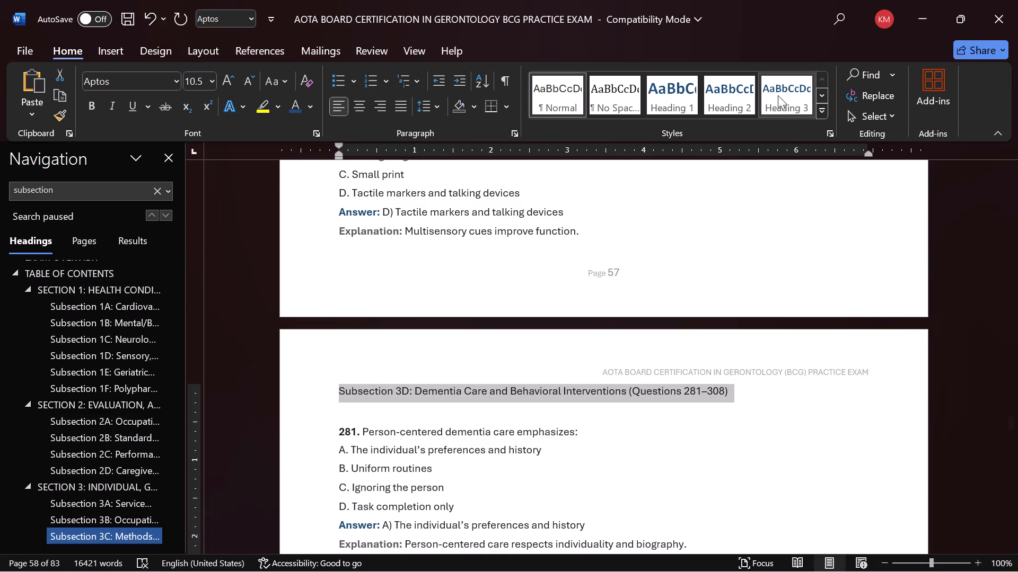
{"action": "left_click", "coordinate": [770, 97]}
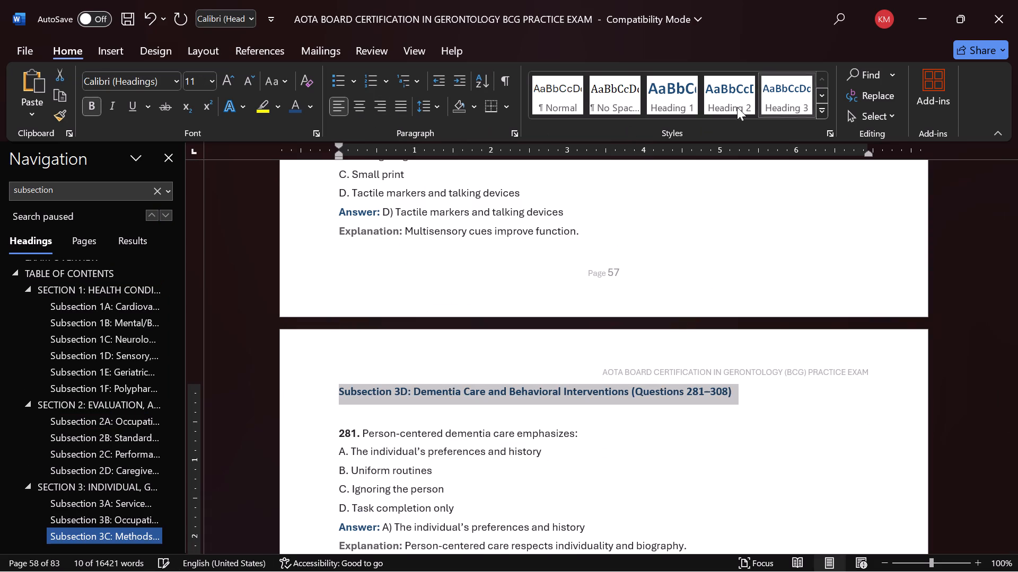
{"action": "left_click", "coordinate": [362, 106]}
{"action": "left_click", "coordinate": [226, 81]}
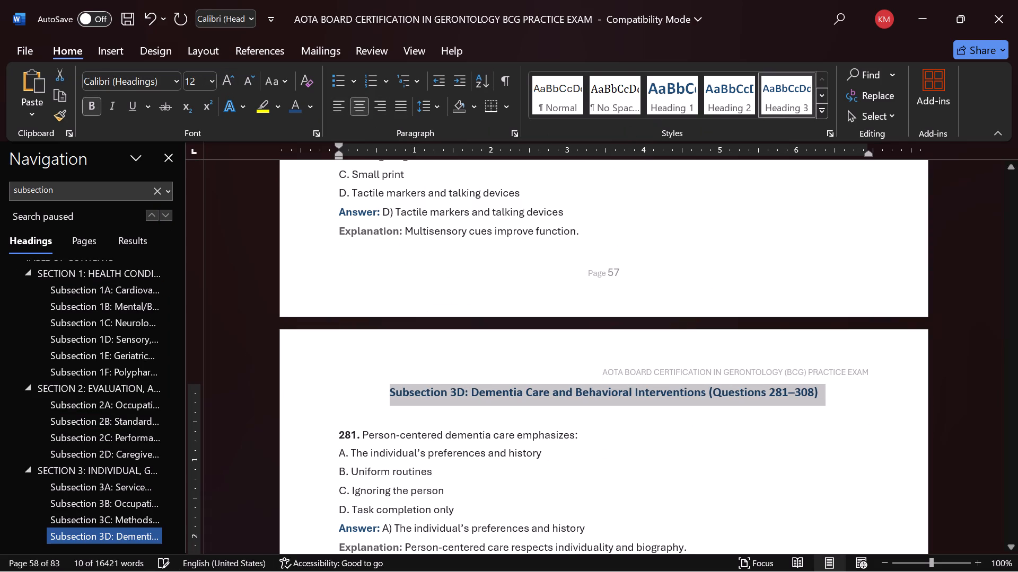
Find the Subsection 3E line above question 309 and insert a blank line above and below it.
{"action": "left_click", "coordinate": [165, 215]}
{"action": "left_click", "coordinate": [165, 215]}
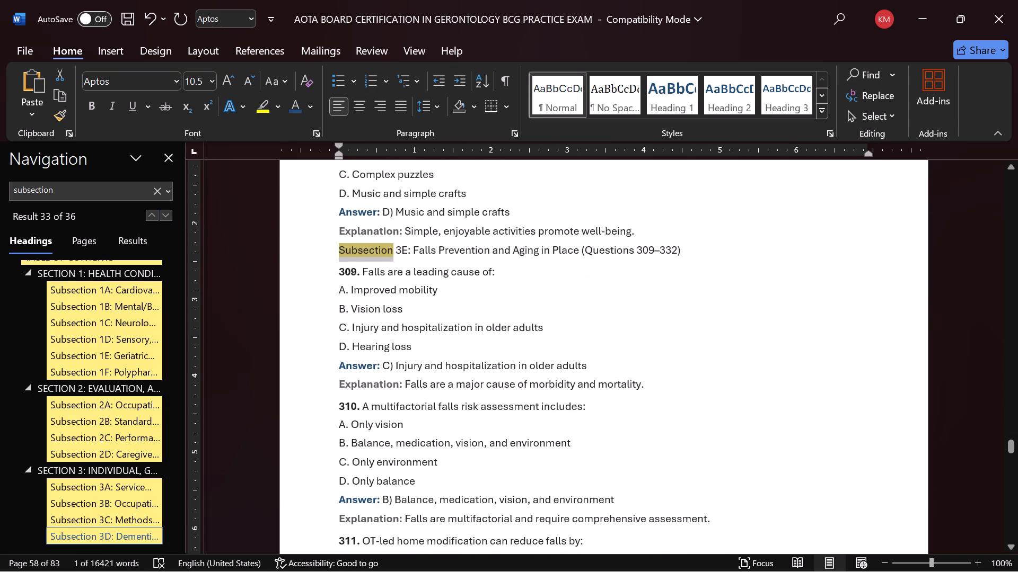
{"action": "left_click", "coordinate": [653, 233]}
{"action": "key", "text": "Return"}
{"action": "left_click", "coordinate": [687, 273]}
{"action": "key", "text": "Return"}
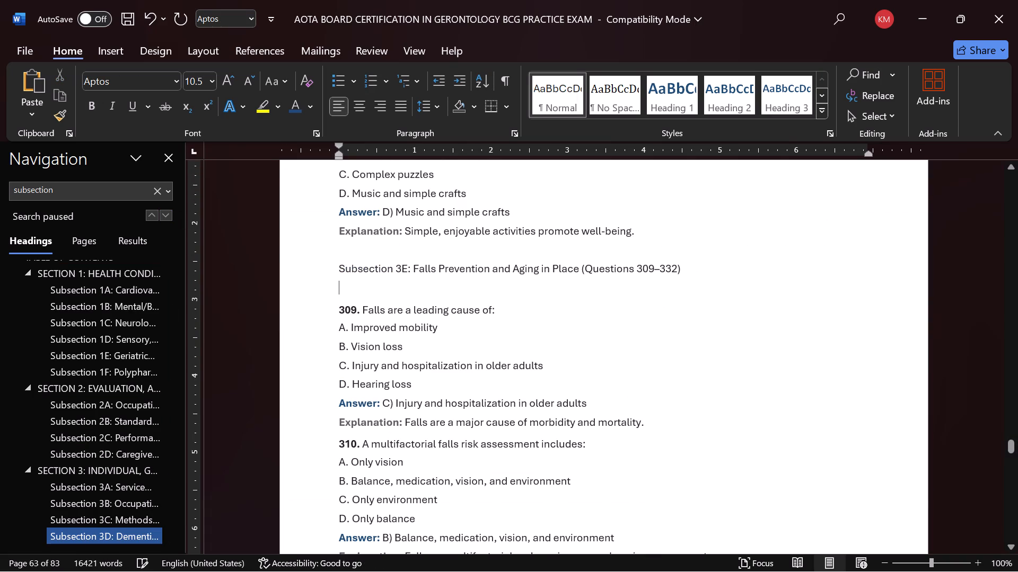
Format the Subsection 3E line as a centred Heading 3 at 12 pt.
{"action": "left_click", "coordinate": [306, 270]}
{"action": "left_click", "coordinate": [795, 99]}
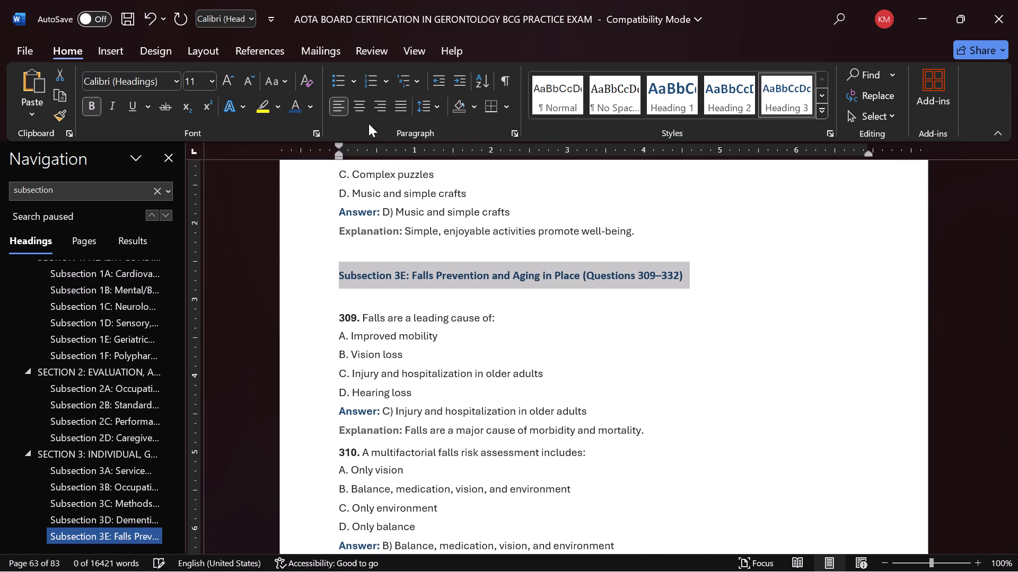
{"action": "left_click", "coordinate": [363, 111]}
{"action": "left_click", "coordinate": [226, 84]}
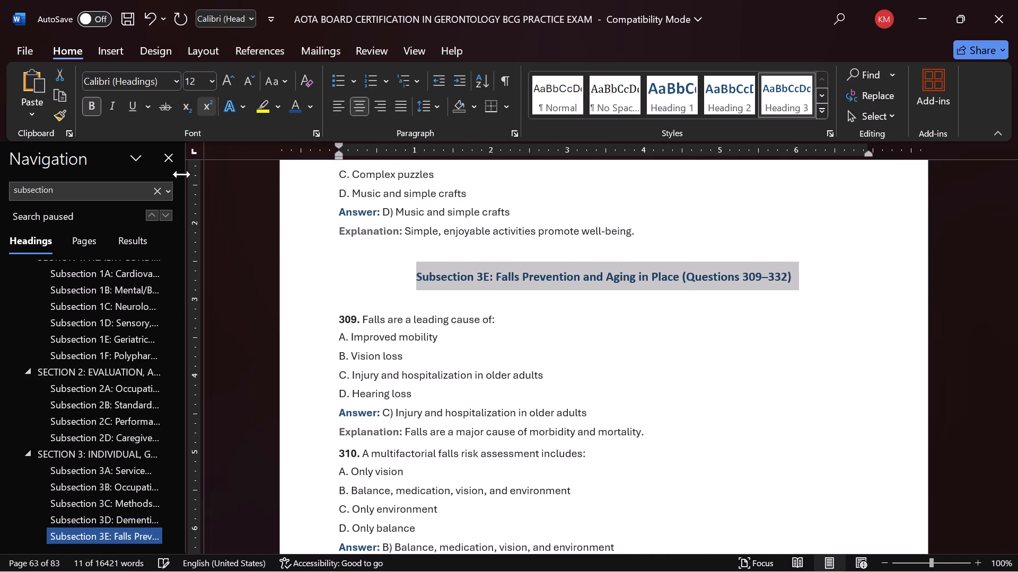
Find Subsection 4A above question 333 and insert a blank line above the SECTION 4 line and below the Subsection 4A line.
{"action": "scroll", "coordinate": [458, 349], "scroll_direction": "down", "scroll_amount": 7}
{"action": "left_click", "coordinate": [160, 217]}
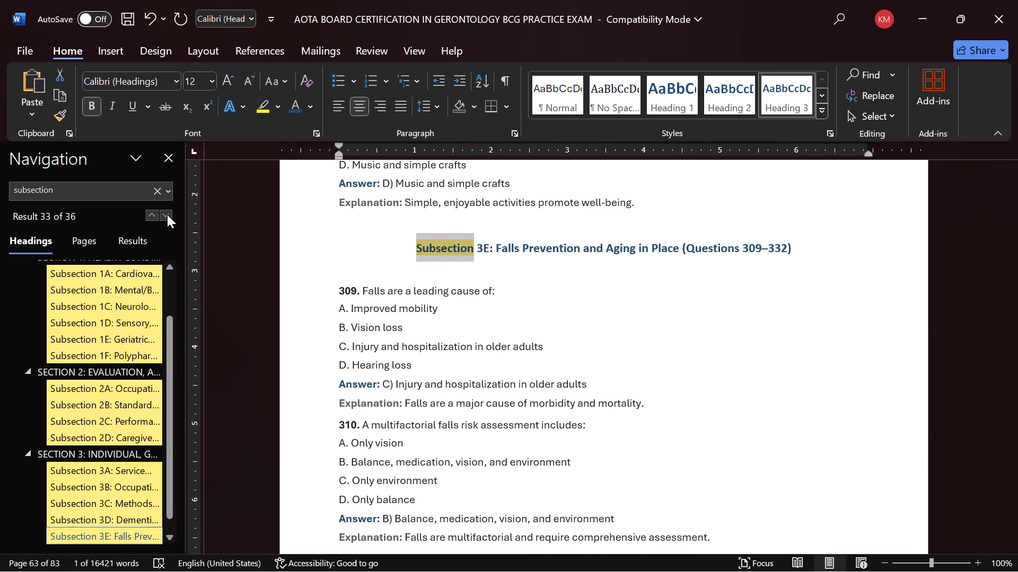
{"action": "left_click", "coordinate": [167, 215]}
{"action": "left_click", "coordinate": [617, 210]}
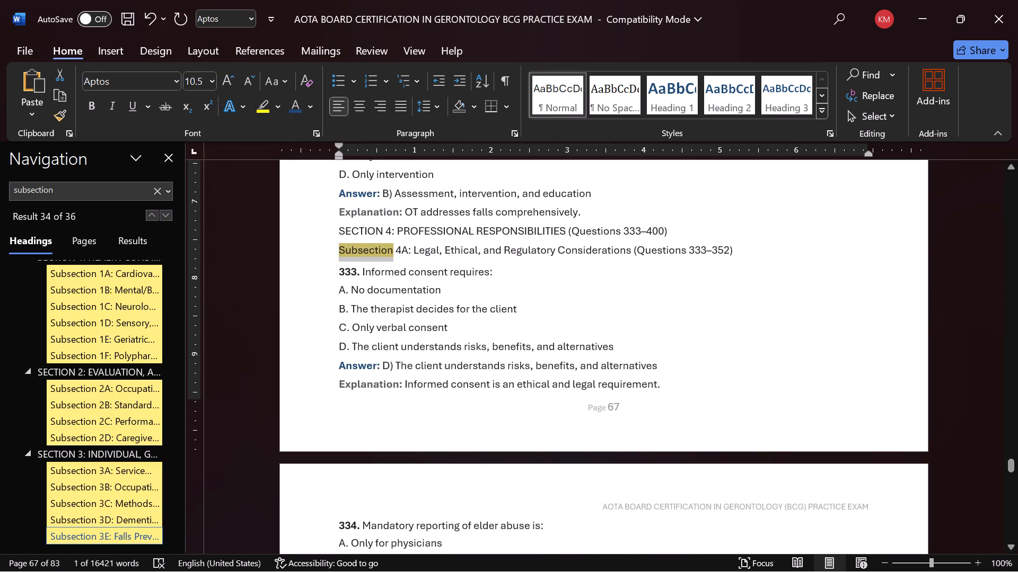
{"action": "key", "text": "Return"}
{"action": "left_click", "coordinate": [741, 267]}
{"action": "key", "text": "Return"}
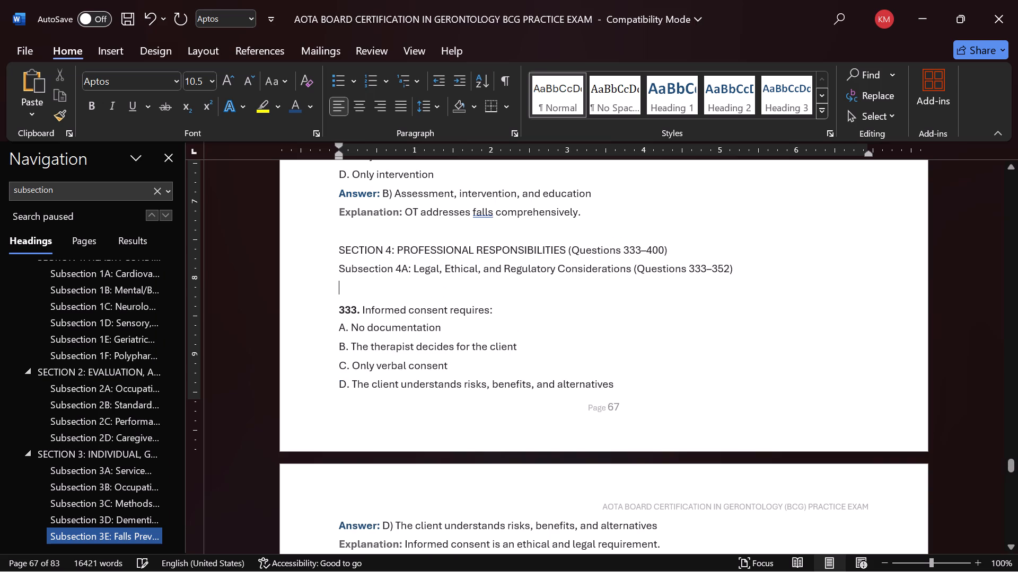
Add blank lines above the SECTION 4 line until it starts at the top of the following page.
{"action": "left_click", "coordinate": [415, 240]}
{"action": "key", "text": "Return"}
{"action": "key", "text": "Return"}
{"action": "key", "text": "Return"}
{"action": "key", "text": "Return"}
{"action": "key", "text": "Return"}
{"action": "key", "text": "Return"}
{"action": "key", "text": "Return"}
{"action": "key", "text": "Return"}
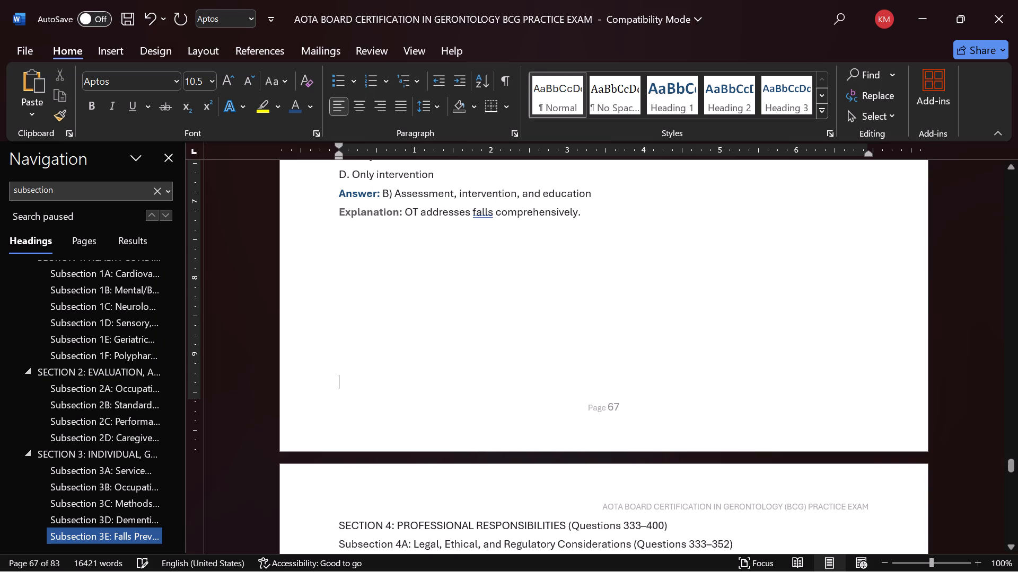
Format the SECTION 4 line as Heading 2 and the Subsection 4A line as Heading 3 at 12 pt, both centred.
{"action": "scroll", "coordinate": [419, 250], "scroll_direction": "down", "scroll_amount": 8}
{"action": "left_click", "coordinate": [303, 223]}
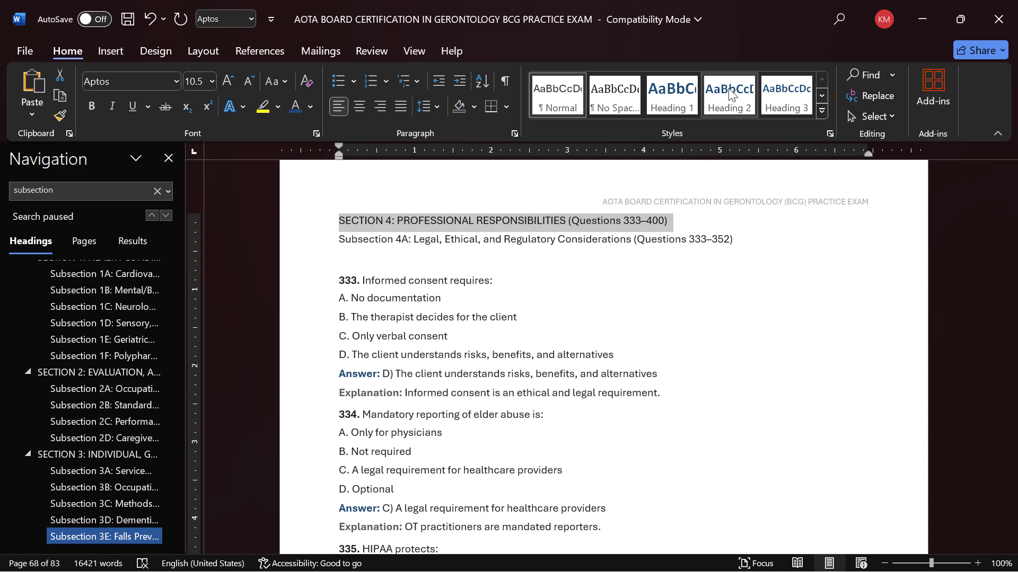
{"action": "left_click", "coordinate": [706, 101]}
{"action": "left_click", "coordinate": [296, 250]}
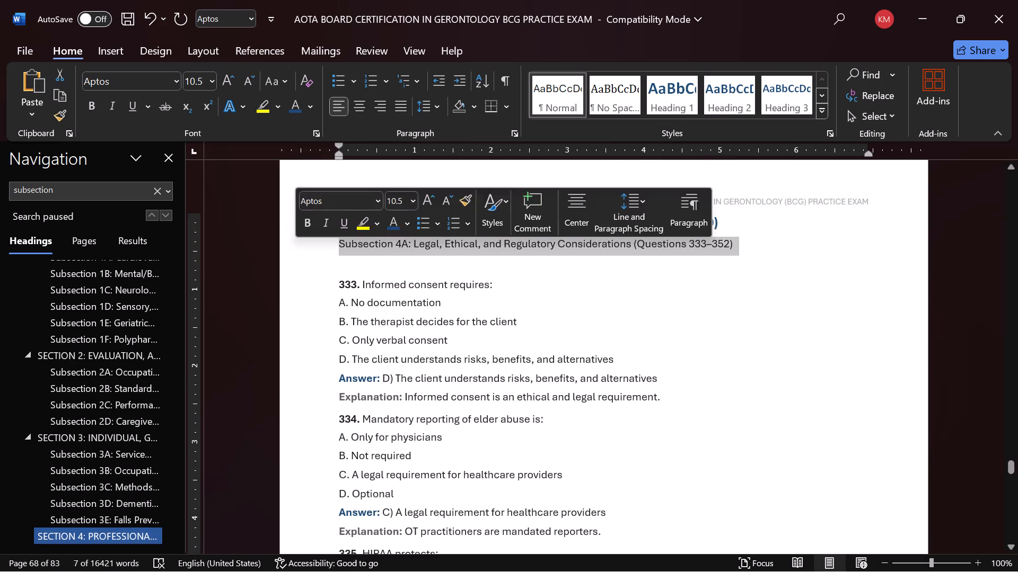
{"action": "left_click", "coordinate": [763, 100]}
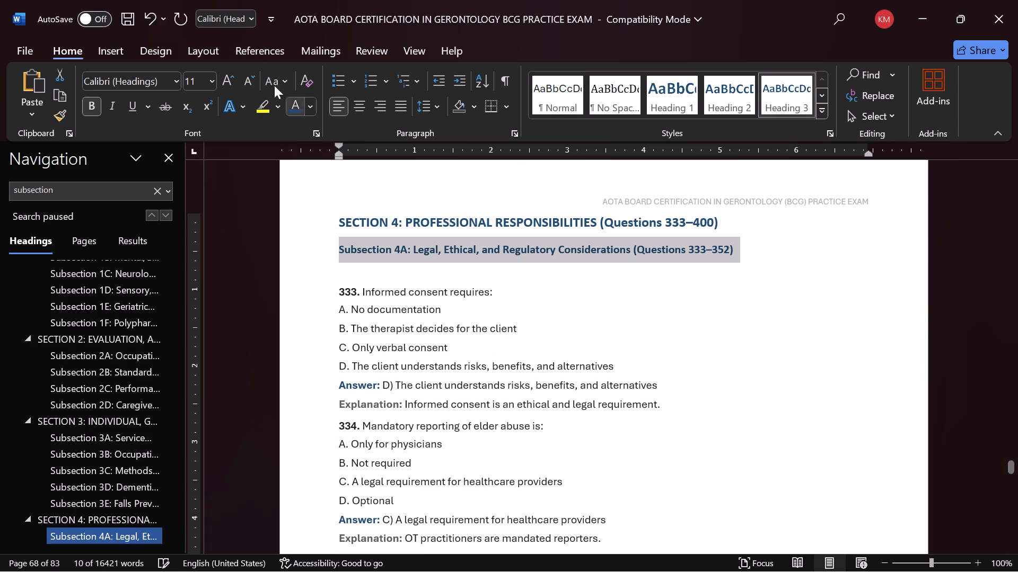
{"action": "left_click", "coordinate": [231, 82]}
{"action": "left_click", "coordinate": [311, 220]}
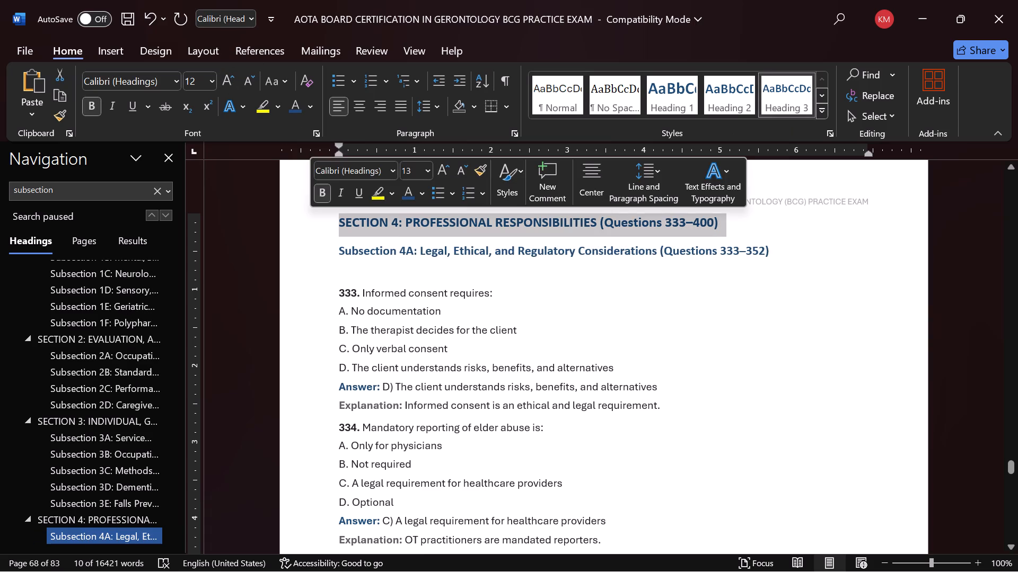
{"action": "left_click_drag", "start_coordinate": [316, 219], "coordinate": [325, 255]}
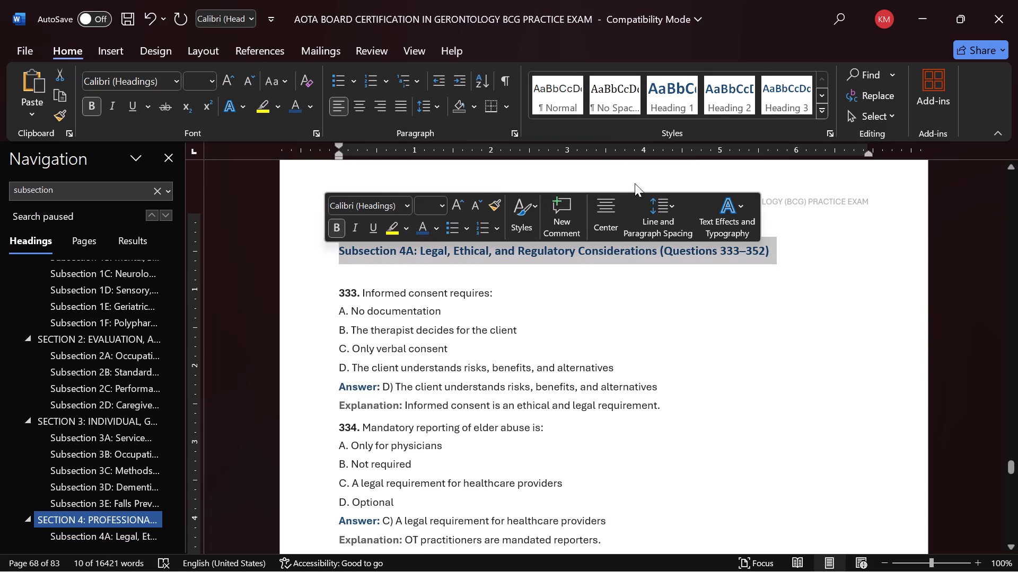
{"action": "left_click", "coordinate": [605, 224]}
{"action": "left_click", "coordinate": [520, 358]}
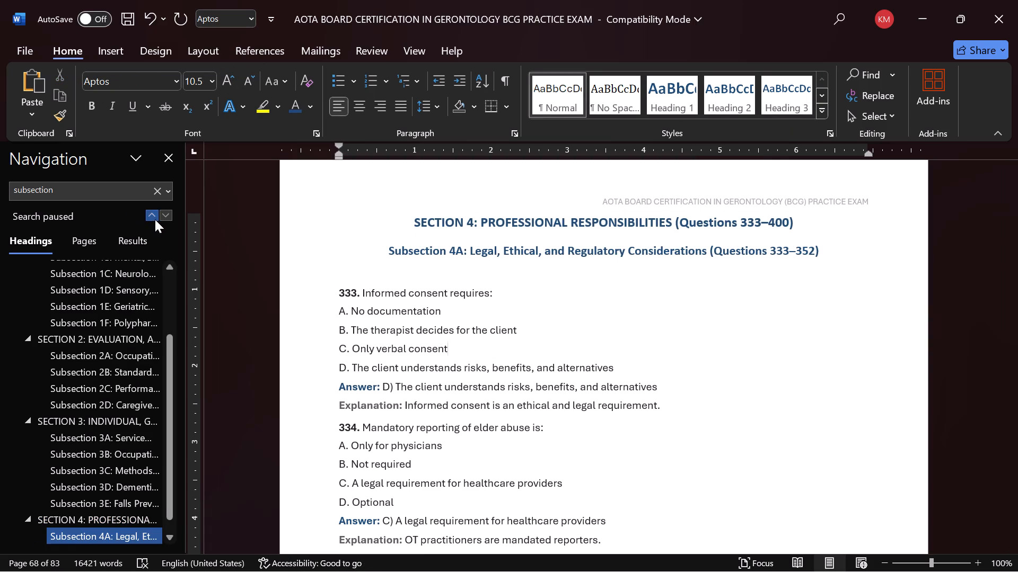
Find the Subsection 4B line above question 353 and insert a blank line above and below it.
{"action": "left_click", "coordinate": [162, 217]}
{"action": "left_click", "coordinate": [601, 224]}
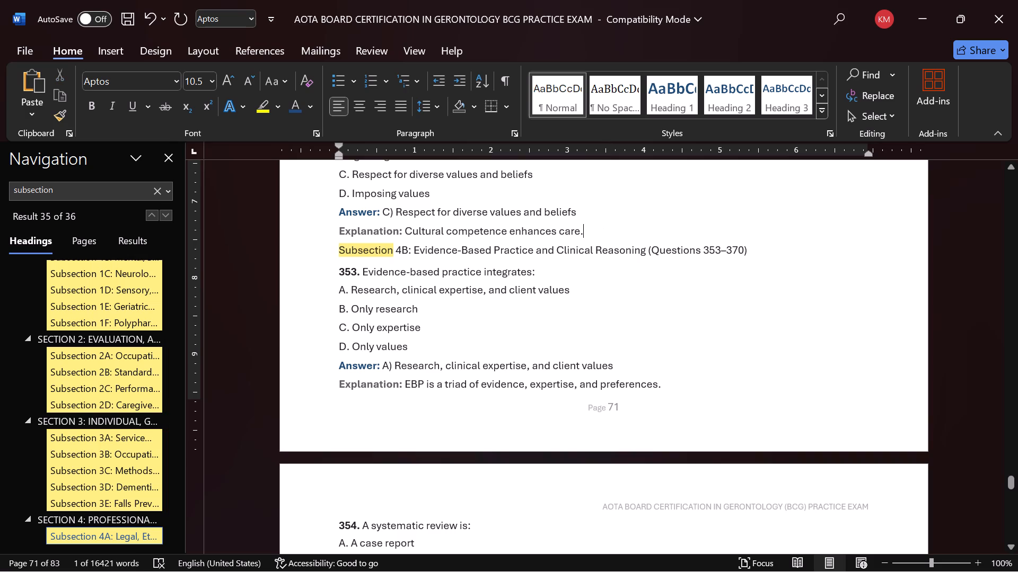
{"action": "key", "text": "Return"}
{"action": "left_click", "coordinate": [753, 271]}
{"action": "key", "text": "Return"}
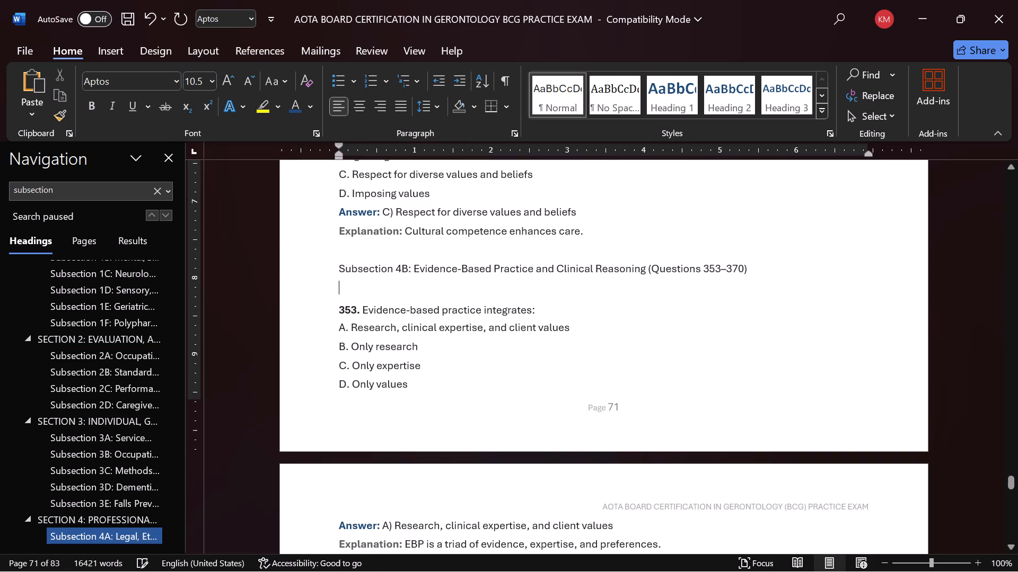
Add blank lines above the Subsection 4B line until it starts at the top of the following page.
{"action": "left_click", "coordinate": [272, 270]}
{"action": "left_click", "coordinate": [436, 285]}
{"action": "left_click", "coordinate": [398, 249]}
{"action": "key", "text": "Return"}
{"action": "key", "text": "Return"}
{"action": "key", "text": "Return"}
{"action": "key", "text": "Return"}
{"action": "key", "text": "Return"}
{"action": "key", "text": "Return"}
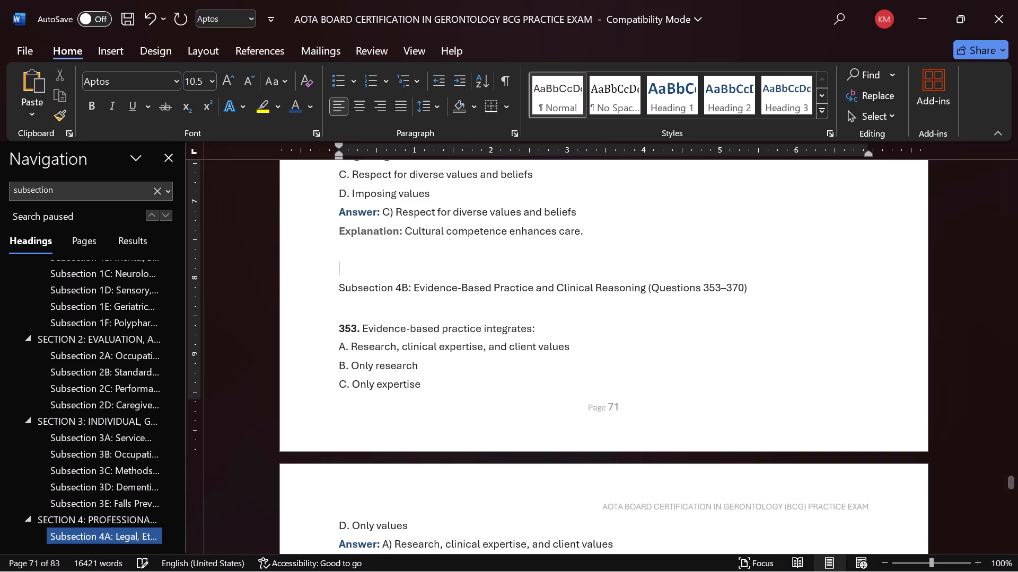
{"action": "key", "text": "Return"}
Format the Subsection 4B line as Heading 3, centred, at 12 pt.
{"action": "scroll", "coordinate": [406, 263], "scroll_direction": "down", "scroll_amount": 8}
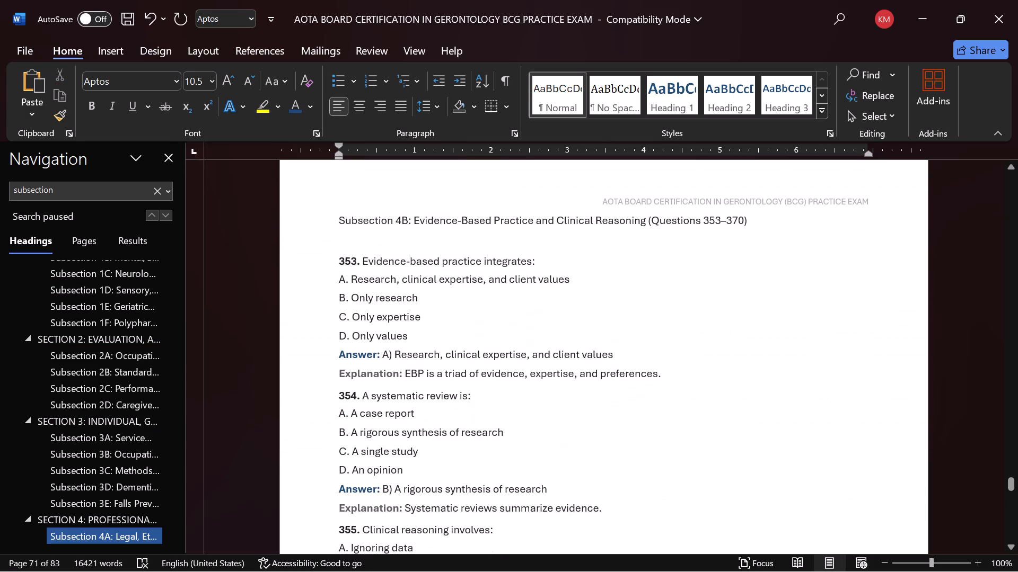
{"action": "left_click", "coordinate": [292, 242]}
{"action": "left_click", "coordinate": [295, 221]}
{"action": "left_click", "coordinate": [287, 222]}
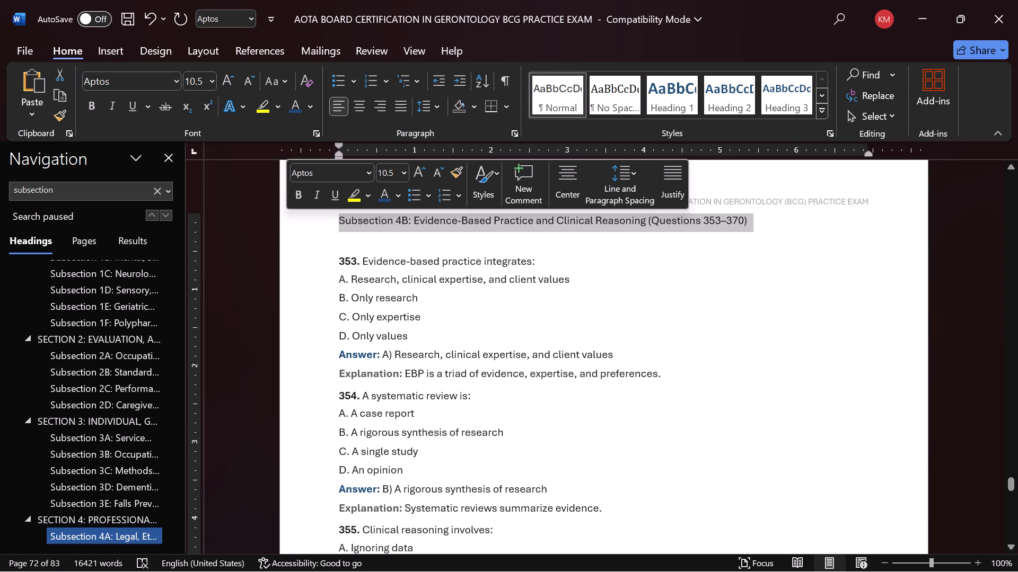
{"action": "left_click", "coordinate": [305, 242]}
{"action": "left_click", "coordinate": [320, 219]}
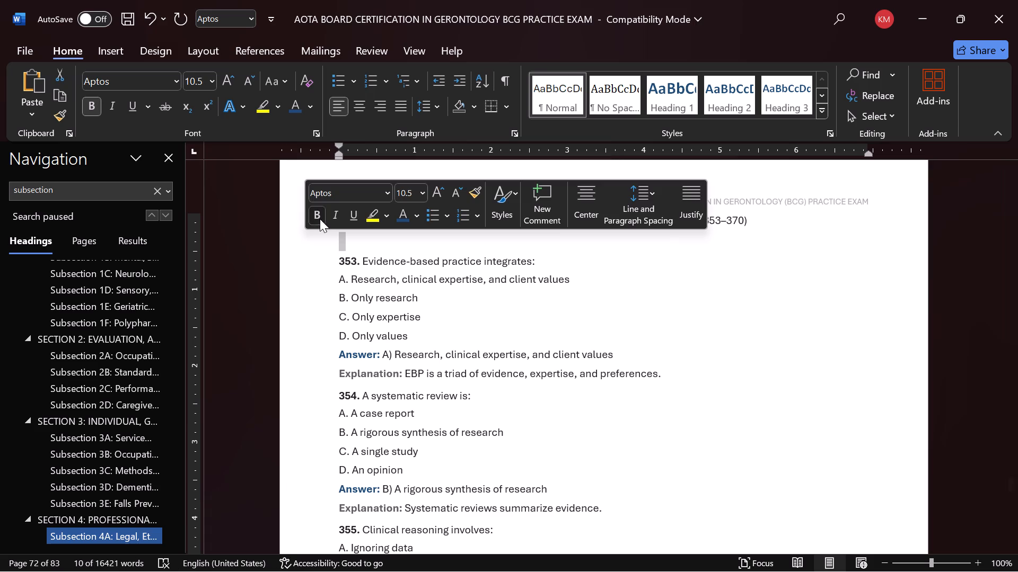
{"action": "left_click", "coordinate": [297, 210]}
{"action": "left_click", "coordinate": [790, 92]}
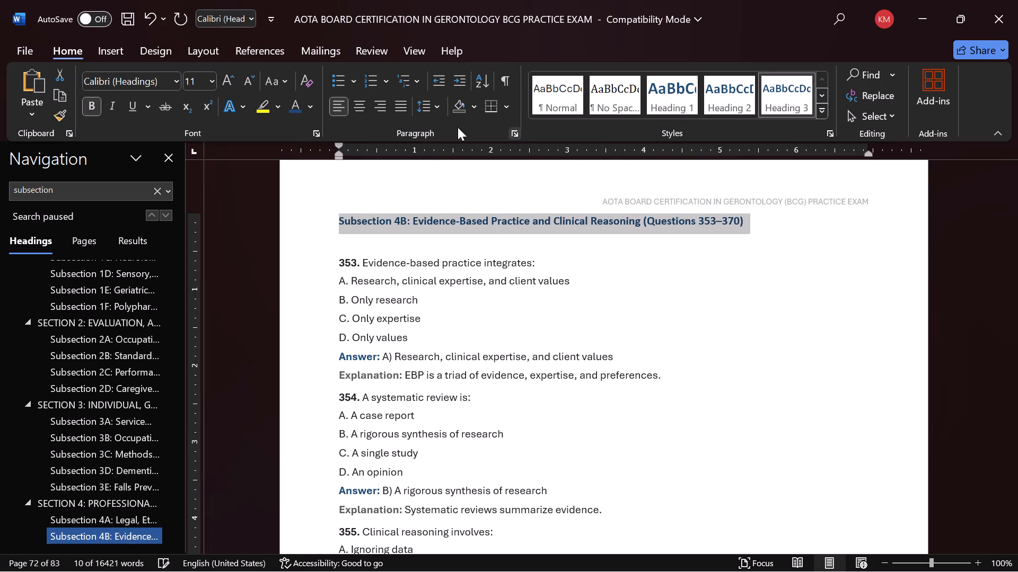
{"action": "left_click", "coordinate": [361, 113]}
{"action": "double_click", "coordinate": [226, 79]}
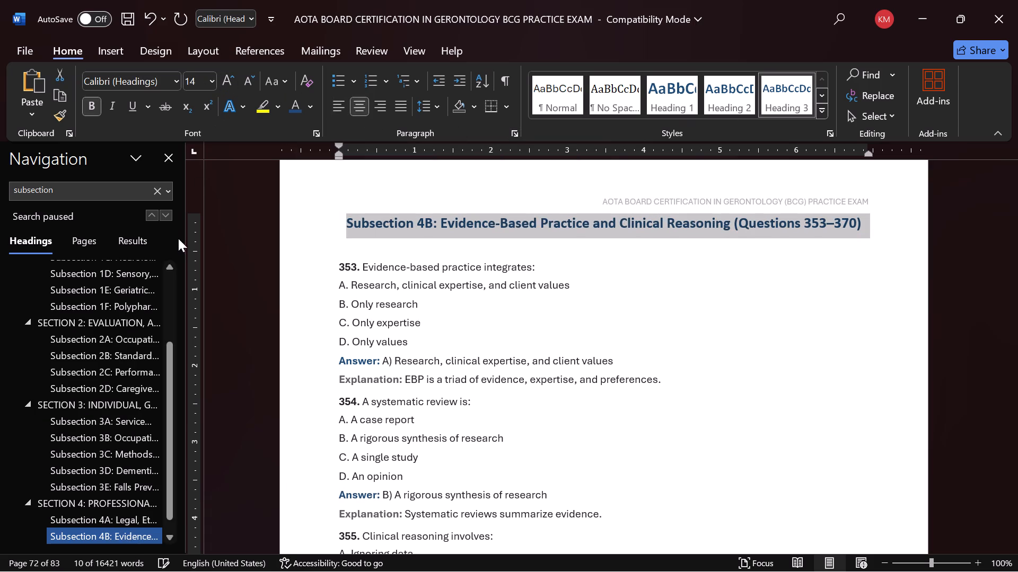
{"action": "left_click", "coordinate": [253, 81]}
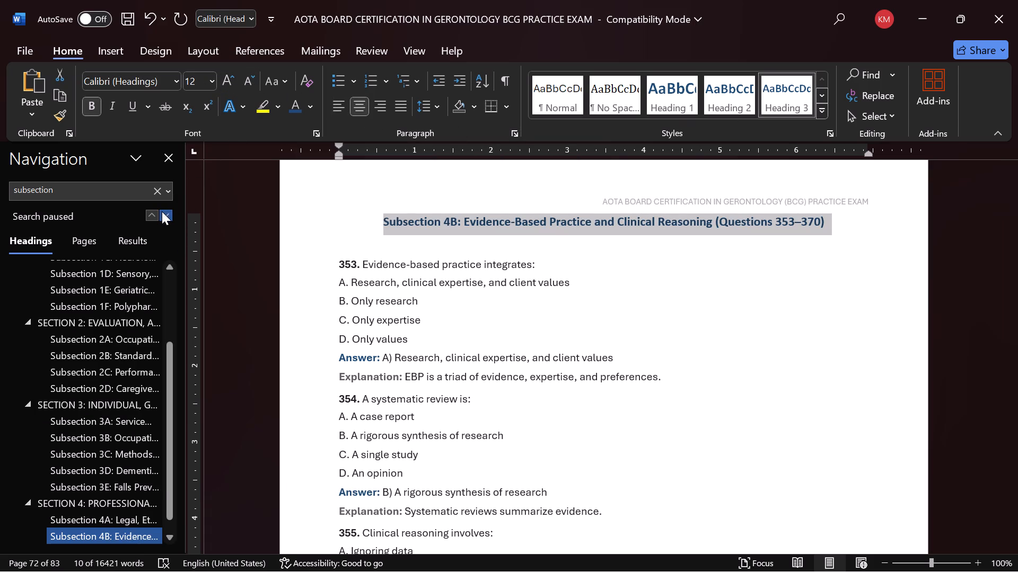
Find the Subsection 4C line above question 371 and insert a blank line above and below it.
{"action": "left_click", "coordinate": [164, 214]}
{"action": "left_click", "coordinate": [164, 214]}
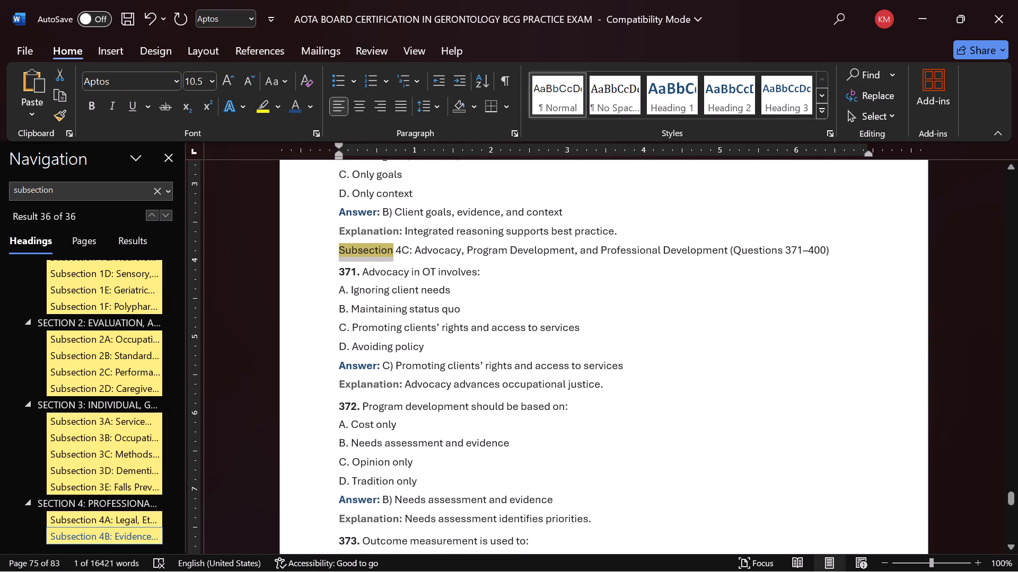
{"action": "left_click", "coordinate": [621, 232]}
{"action": "key", "text": "Return"}
{"action": "left_click", "coordinate": [828, 272]}
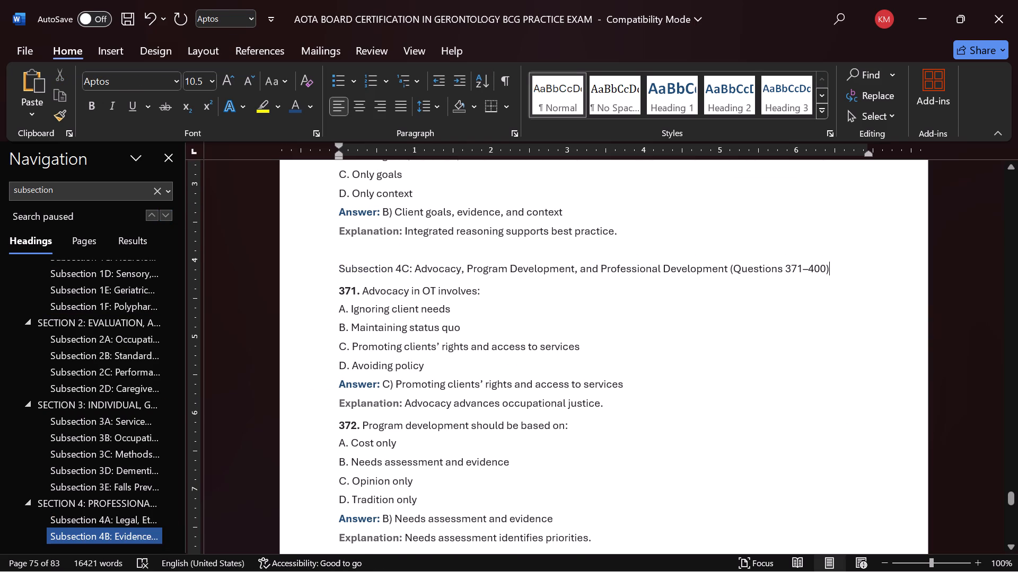
{"action": "key", "text": "Return"}
{"action": "scroll", "coordinate": [447, 362], "scroll_direction": "down", "scroll_amount": 4}
{"action": "scroll", "coordinate": [447, 362], "scroll_direction": "up", "scroll_amount": 6}
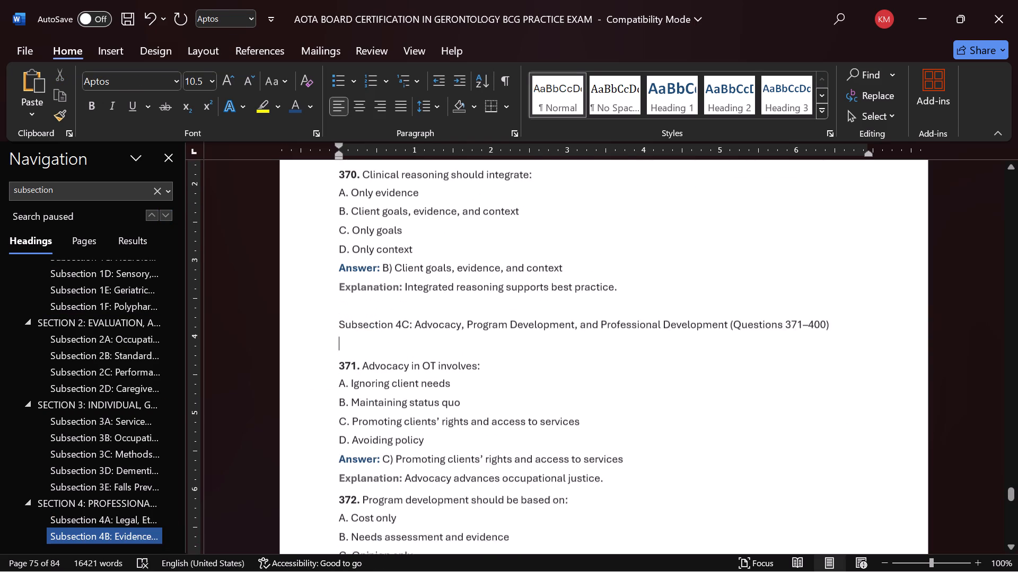
Format the Subsection 4C line as Heading 3, centred, at 12 pt.
{"action": "left_click", "coordinate": [279, 348]}
{"action": "left_click", "coordinate": [787, 100]}
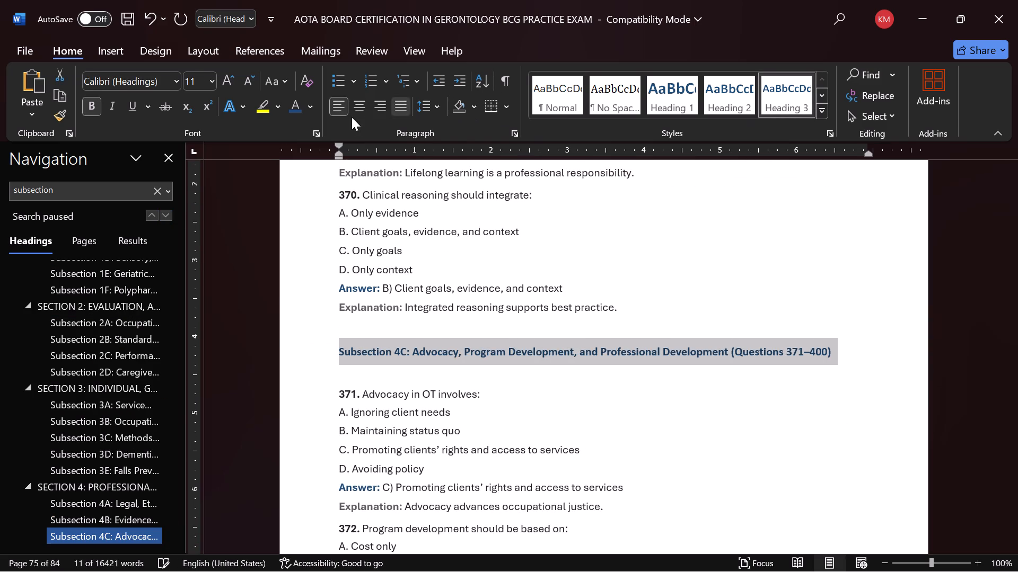
{"action": "left_click", "coordinate": [356, 110]}
{"action": "left_click", "coordinate": [234, 79]}
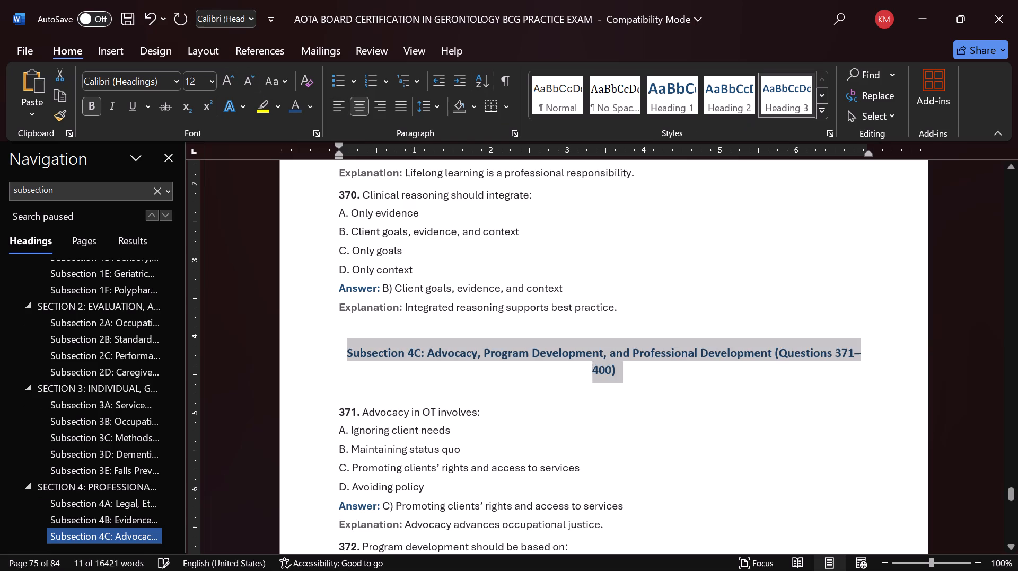
{"action": "left_click", "coordinate": [442, 341]}
Go to the ANSWER KEY & EXPLANATIONS heading after the last subsection and centre it.
{"action": "scroll", "coordinate": [440, 334], "scroll_direction": "down", "scroll_amount": 13}
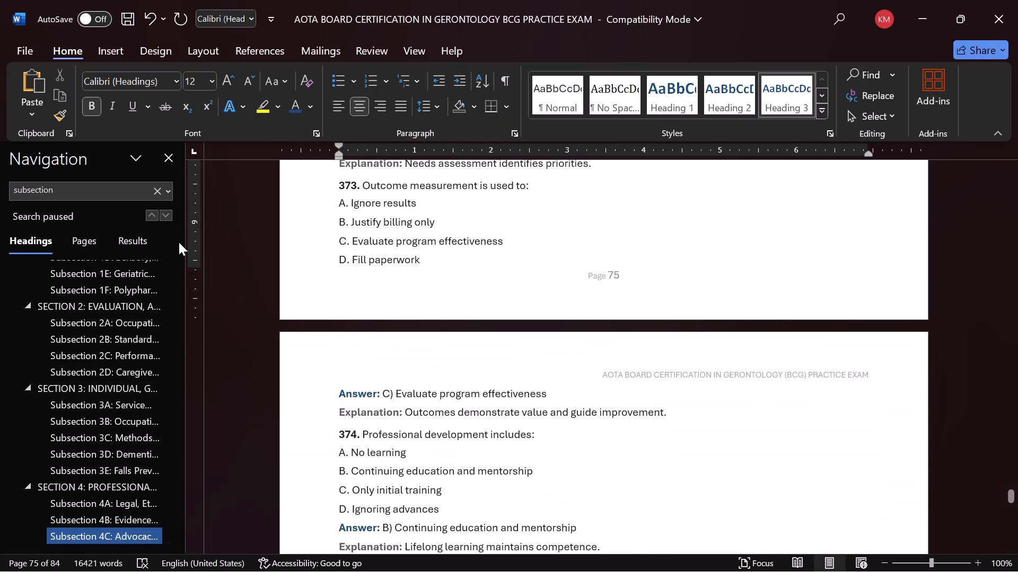
{"action": "left_click", "coordinate": [162, 213]}
{"action": "left_click", "coordinate": [148, 213]}
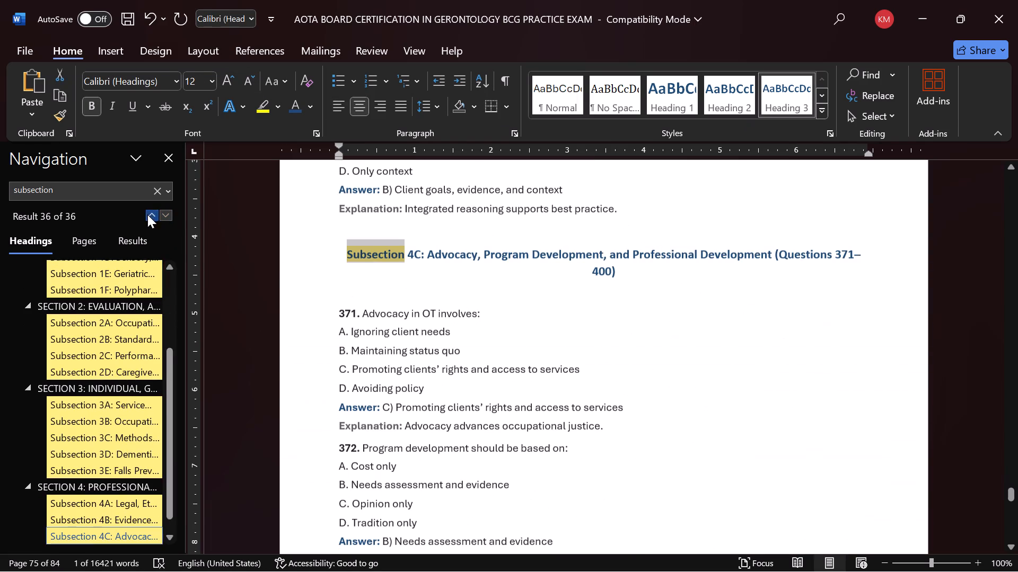
{"action": "scroll", "coordinate": [63, 445], "scroll_direction": "down", "scroll_amount": 3}
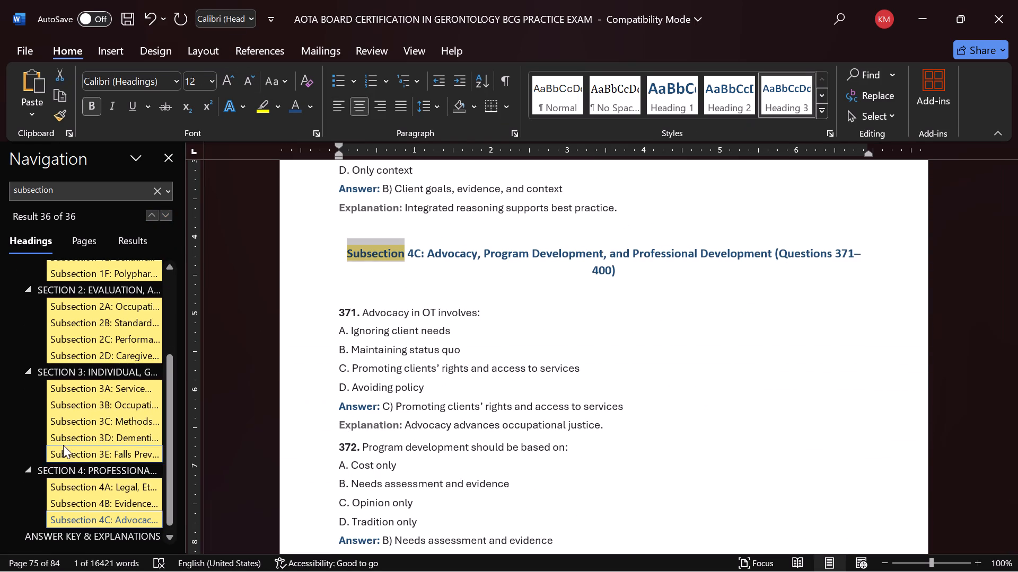
{"action": "scroll", "coordinate": [63, 445], "scroll_direction": "down", "scroll_amount": 5}
{"action": "left_click", "coordinate": [82, 539]}
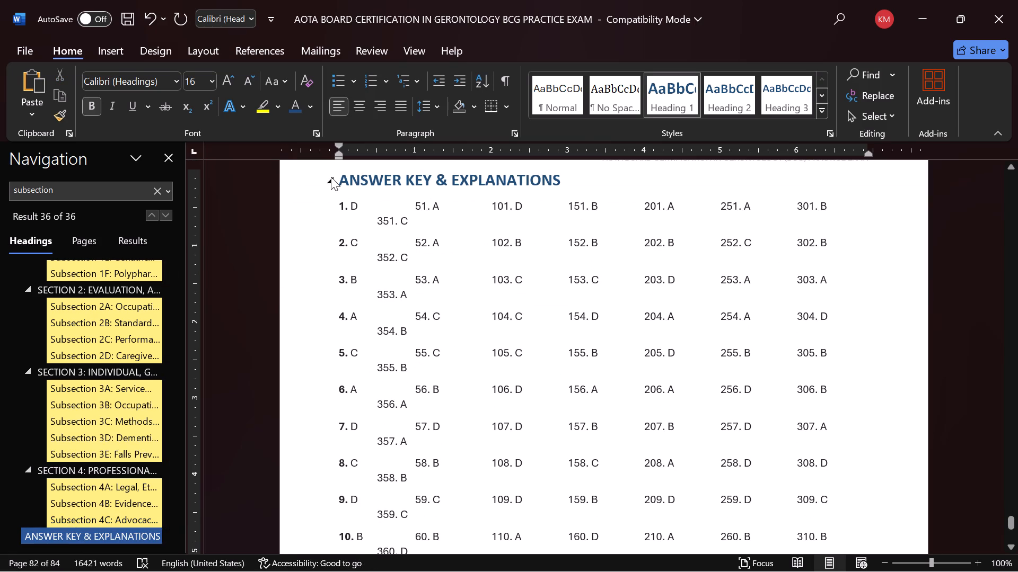
{"action": "left_click", "coordinate": [257, 194]}
{"action": "left_click", "coordinate": [539, 155]}
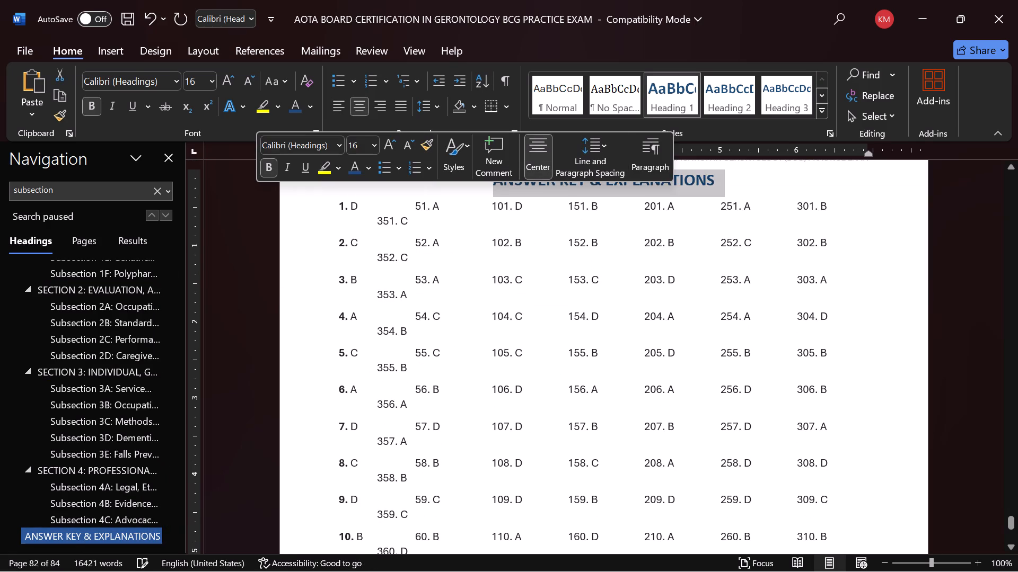
Remove the bold formatting from the whole answer key list, from answer 1 through answer 400.
{"action": "left_click_drag", "start_coordinate": [334, 204], "coordinate": [673, 571]}
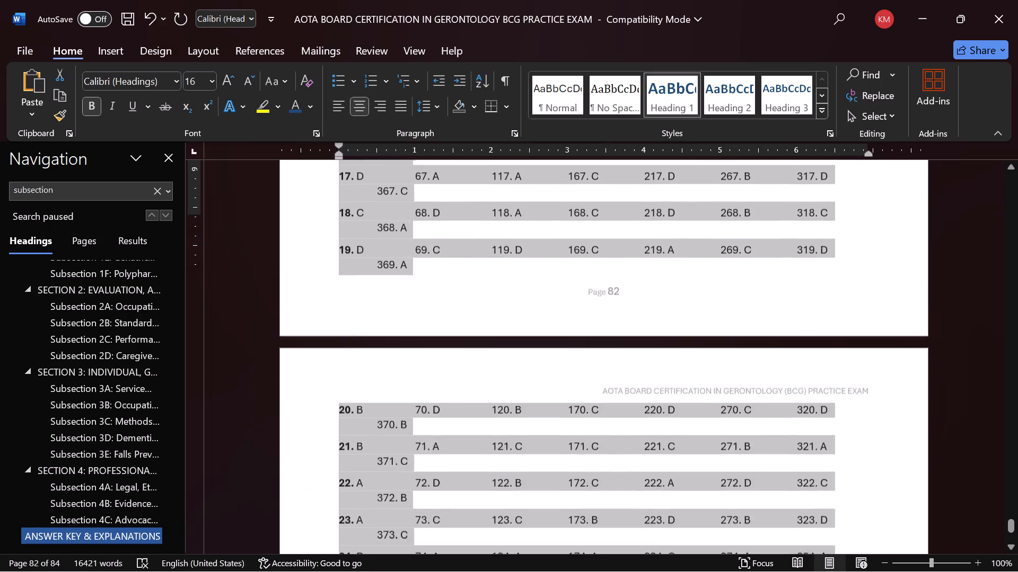
{"action": "left_click_drag", "start_coordinate": [673, 571], "coordinate": [664, 564]}
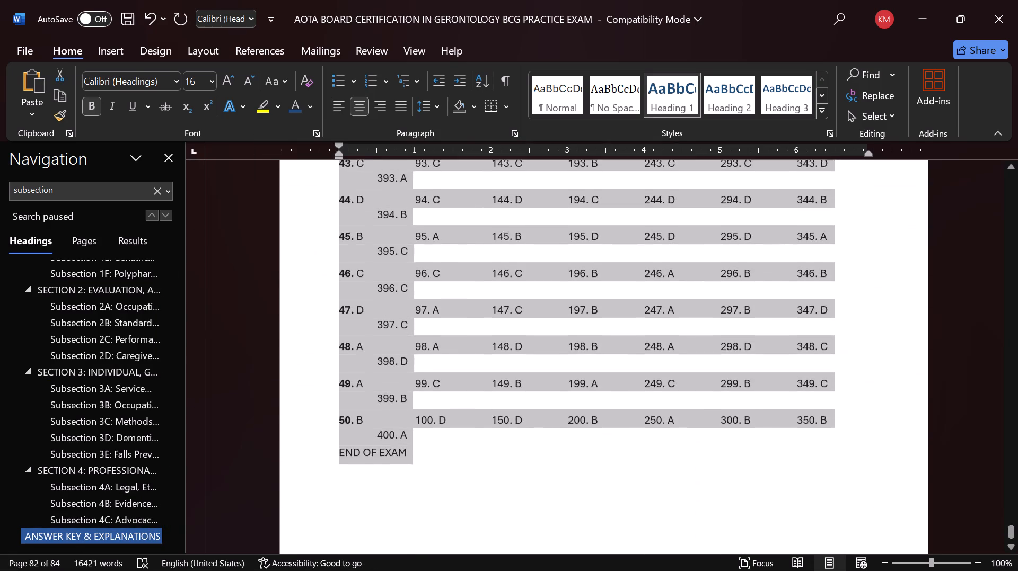
{"action": "left_click_drag", "start_coordinate": [664, 564], "coordinate": [589, 389]}
{"action": "left_click", "coordinate": [595, 360]}
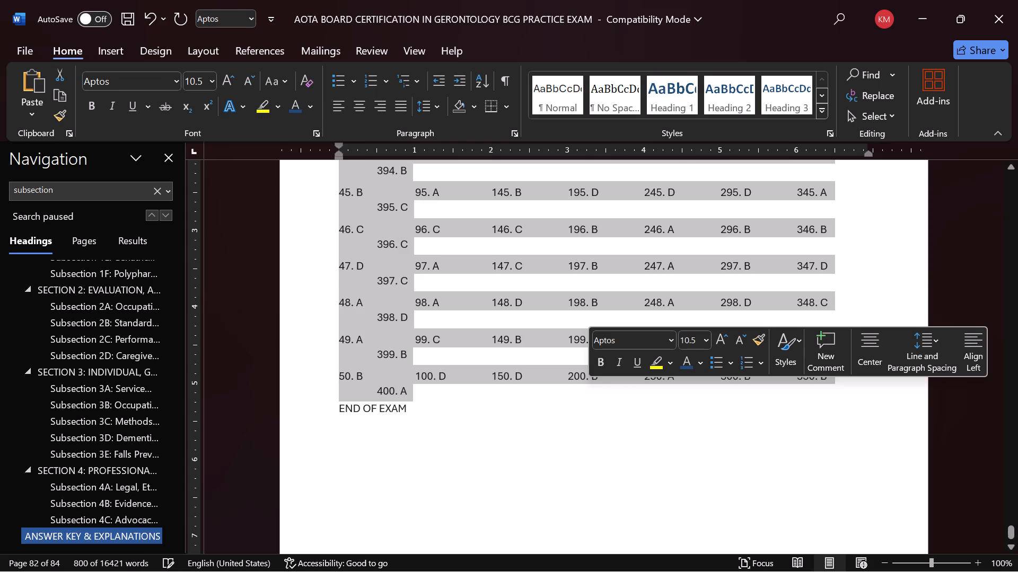
Insert a blank line above END OF EXAM and format that line in the Strong style, centred, at 14 pt.
{"action": "left_click", "coordinate": [329, 410]}
{"action": "key", "text": "Return"}
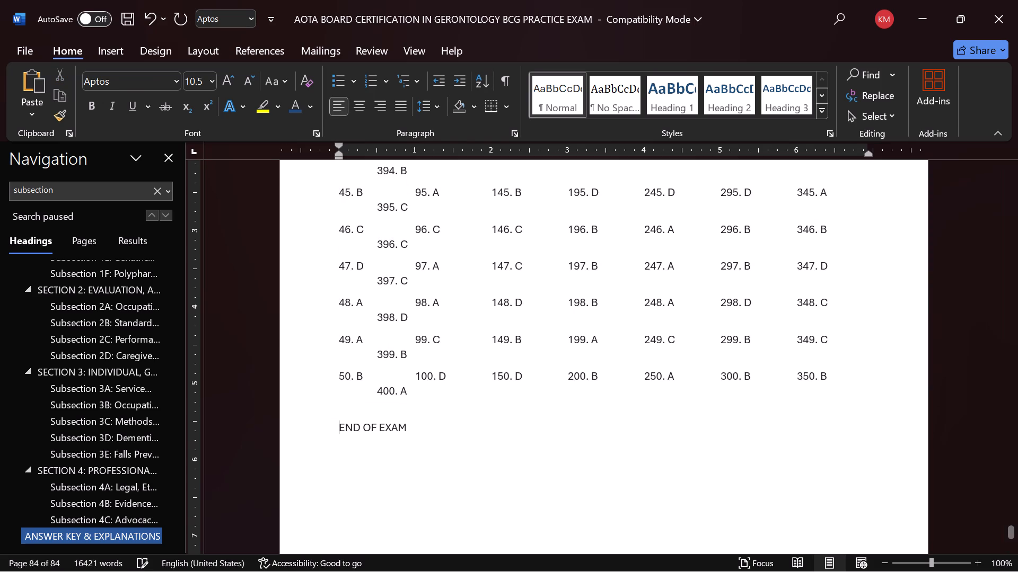
{"action": "left_click", "coordinate": [309, 428]}
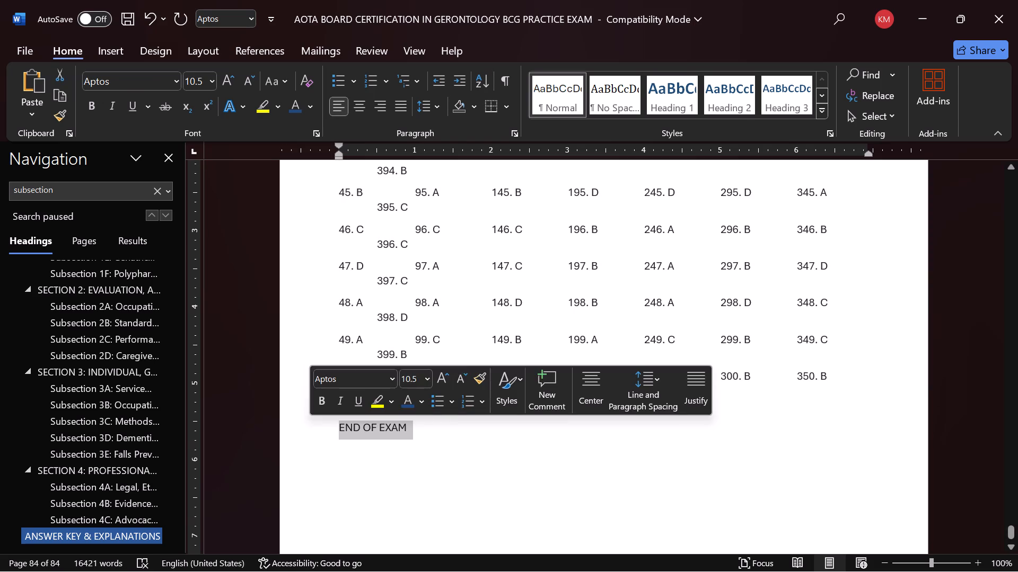
{"action": "left_click", "coordinate": [355, 110]}
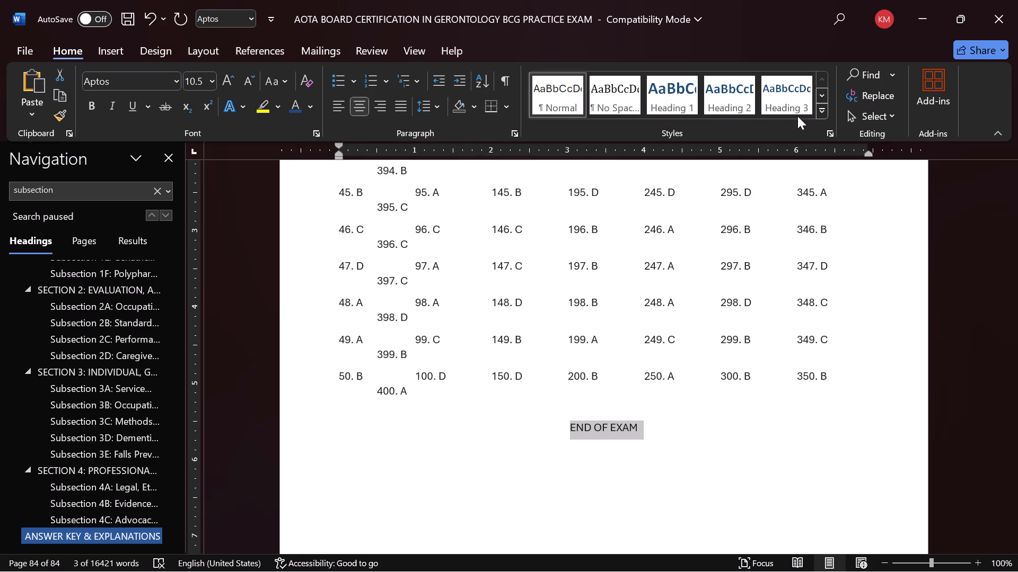
{"action": "left_click", "coordinate": [820, 113]}
{"action": "left_click", "coordinate": [604, 187]}
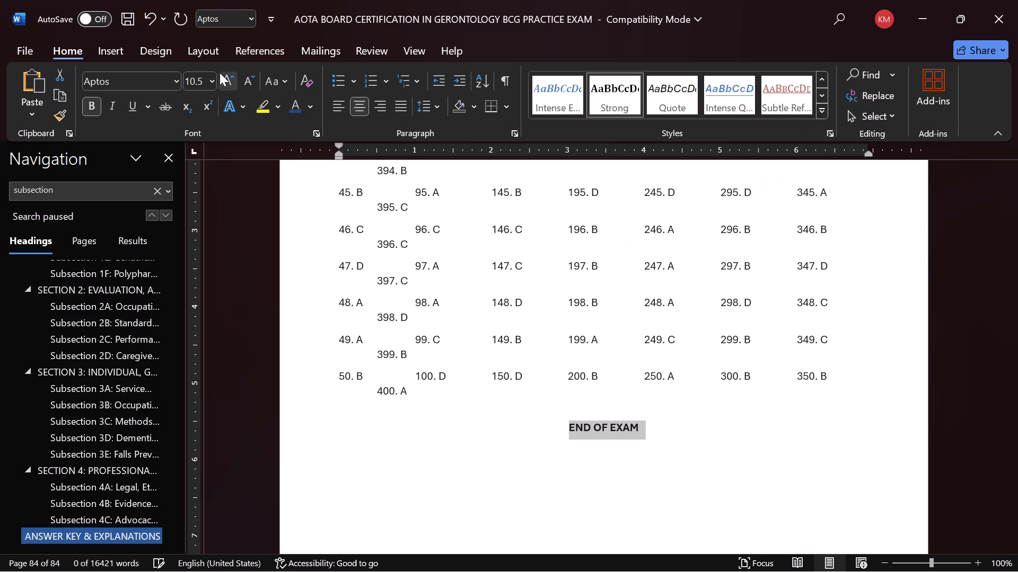
{"action": "left_click", "coordinate": [225, 78]}
{"action": "left_click", "coordinate": [225, 78]}
{"action": "left_click", "coordinate": [229, 82]}
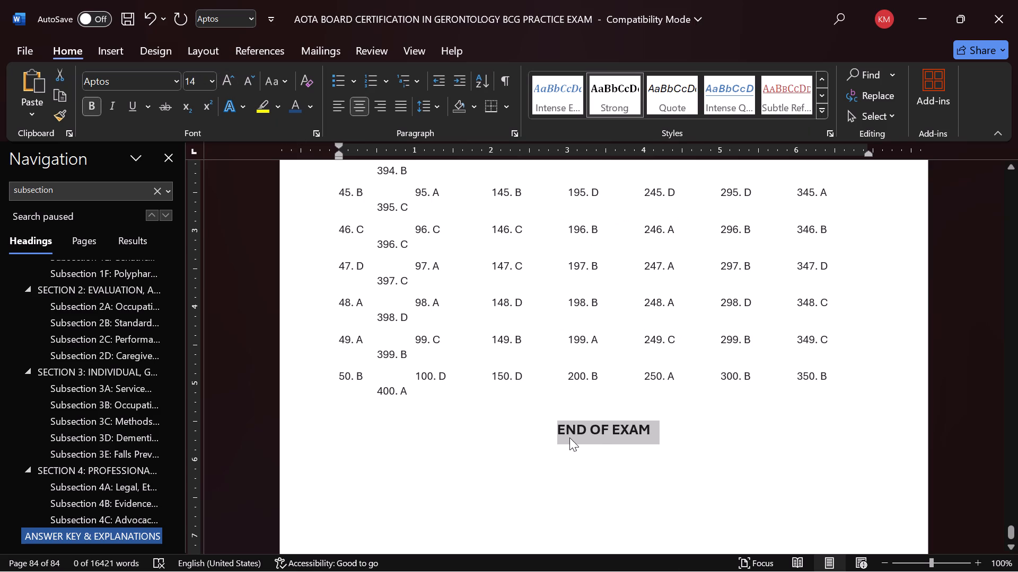
{"action": "left_click", "coordinate": [569, 437]}
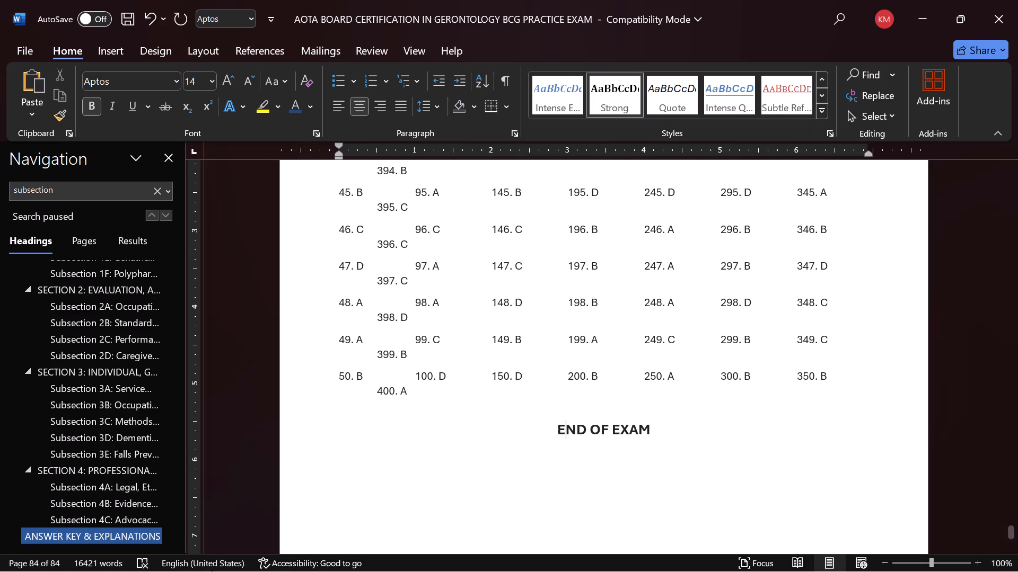
Insert a blank line between the ANSWER KEY & EXPLANATIONS heading and the first row of answers.
{"action": "left_click", "coordinate": [90, 535]}
{"action": "left_click", "coordinate": [336, 208]}
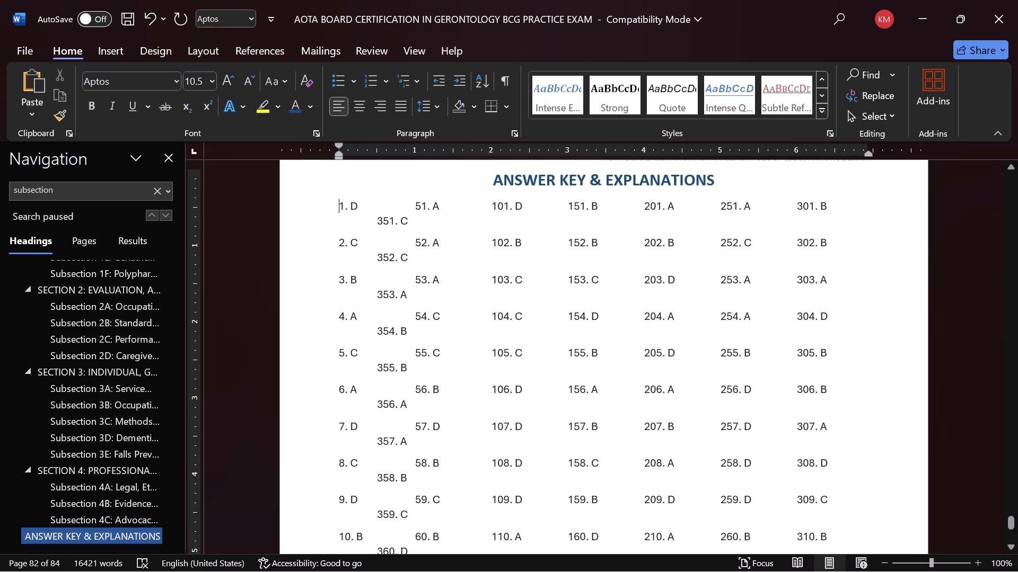
{"action": "key", "text": "Return"}
Replace every "Explanation:" label in the document with the same text in bold green.
{"action": "scroll", "coordinate": [463, 403], "scroll_direction": "up", "scroll_amount": 7}
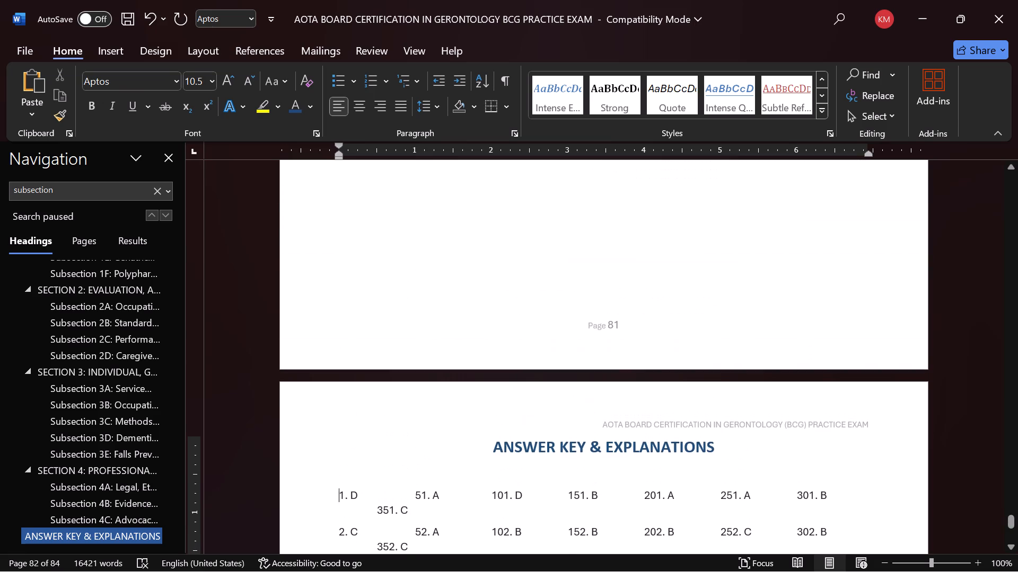
{"action": "scroll", "coordinate": [615, 324], "scroll_direction": "up", "scroll_amount": 11}
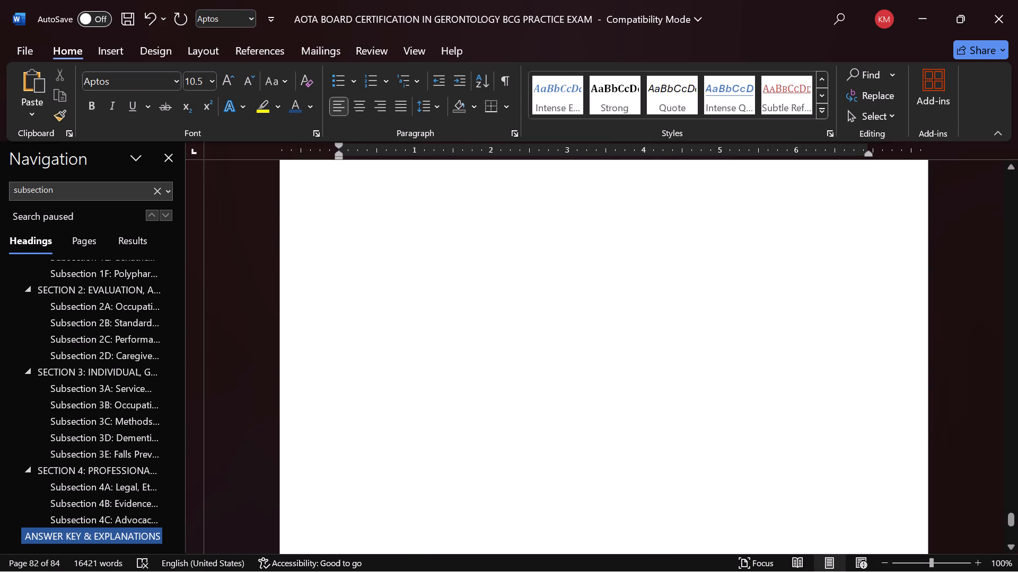
{"action": "scroll", "coordinate": [615, 324], "scroll_direction": "up", "scroll_amount": 9}
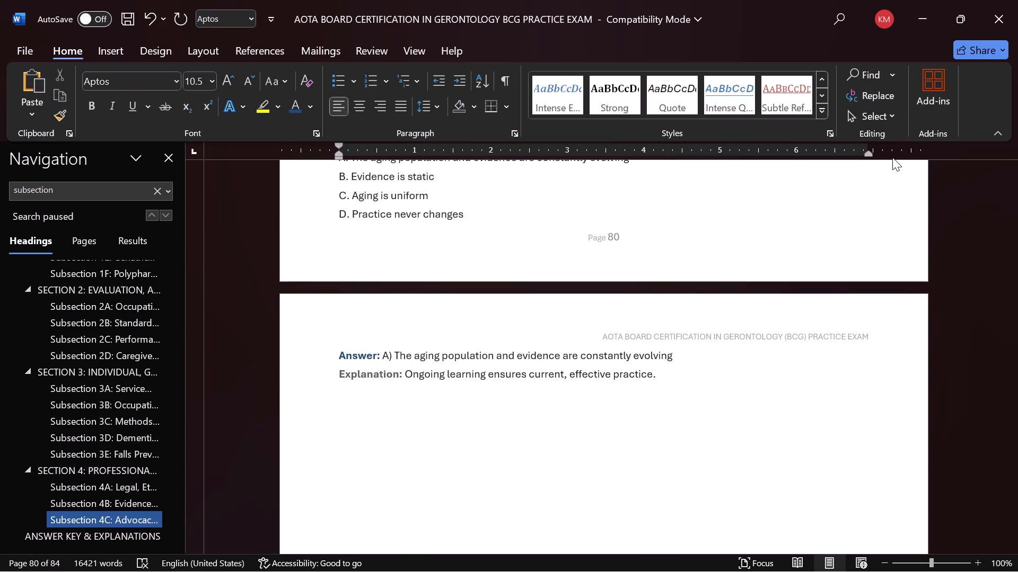
{"action": "left_click", "coordinate": [867, 94]}
{"action": "left_click", "coordinate": [916, 124]}
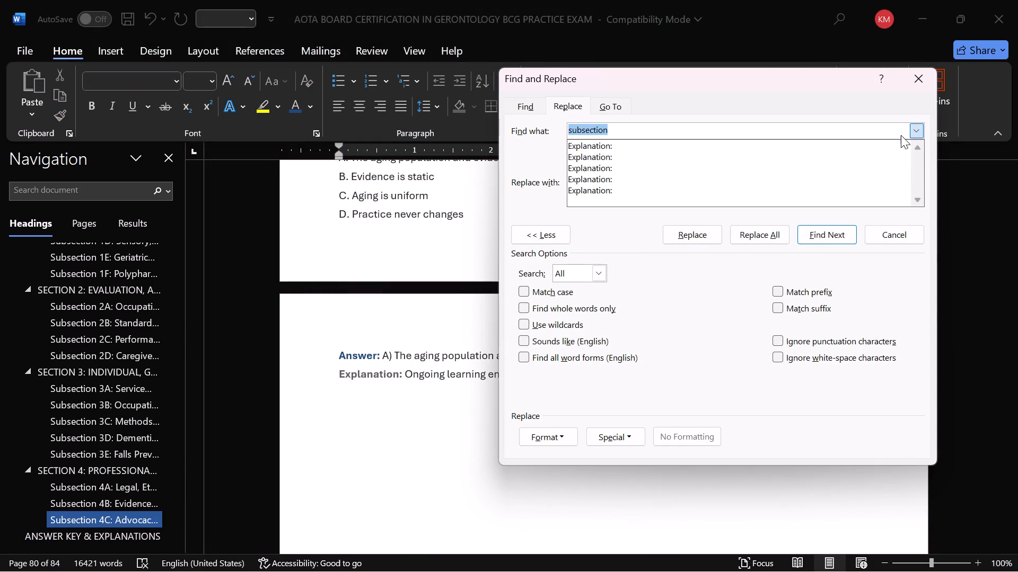
{"action": "scroll", "coordinate": [704, 176], "scroll_direction": "down", "scroll_amount": 7}
{"action": "left_click", "coordinate": [692, 145]}
{"action": "left_click", "coordinate": [917, 181]}
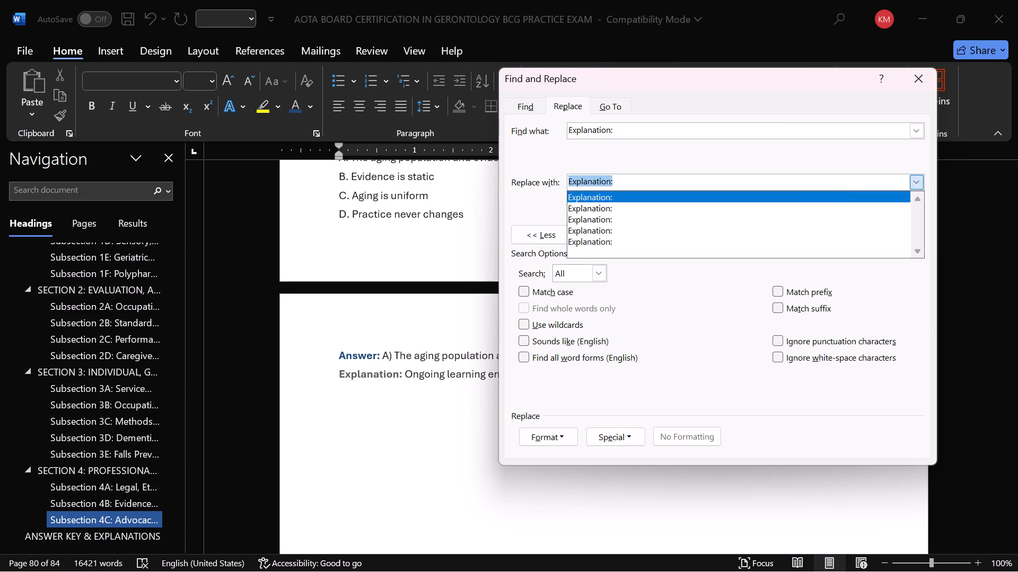
{"action": "left_click", "coordinate": [748, 193]}
{"action": "left_click", "coordinate": [749, 243]}
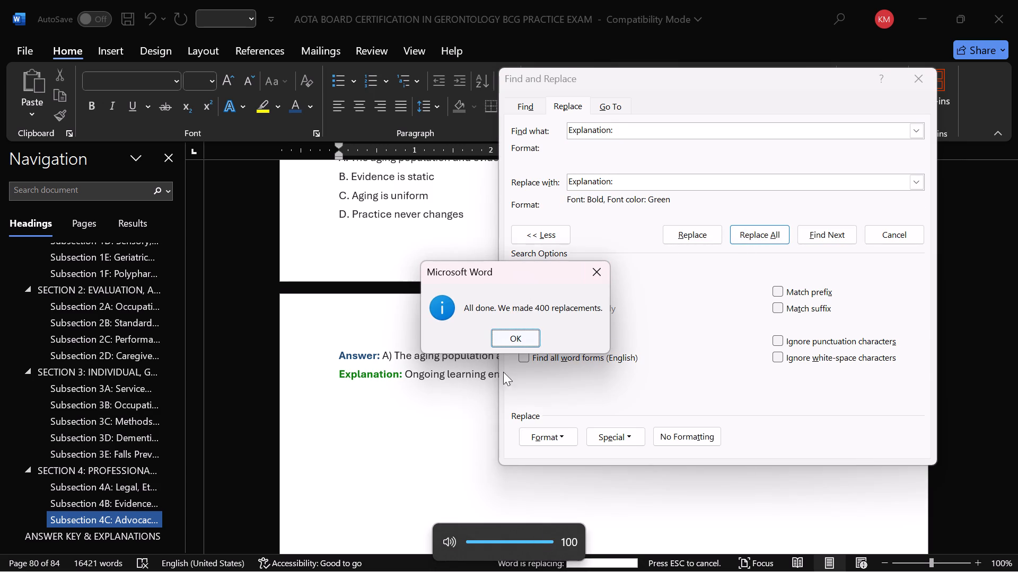
{"action": "left_click", "coordinate": [507, 342]}
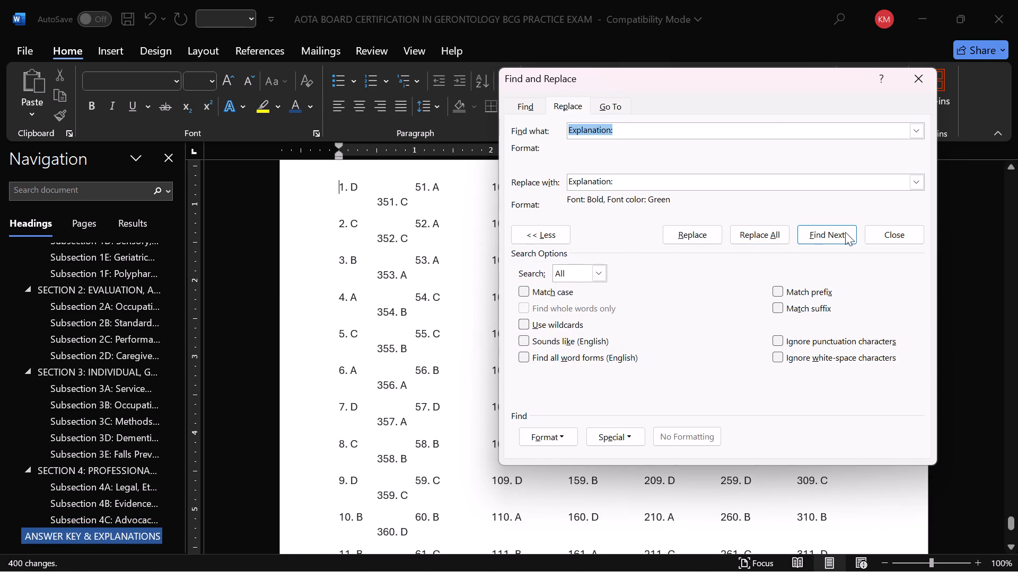
{"action": "left_click", "coordinate": [911, 86]}
{"action": "scroll", "coordinate": [678, 398], "scroll_direction": "up", "scroll_amount": 6}
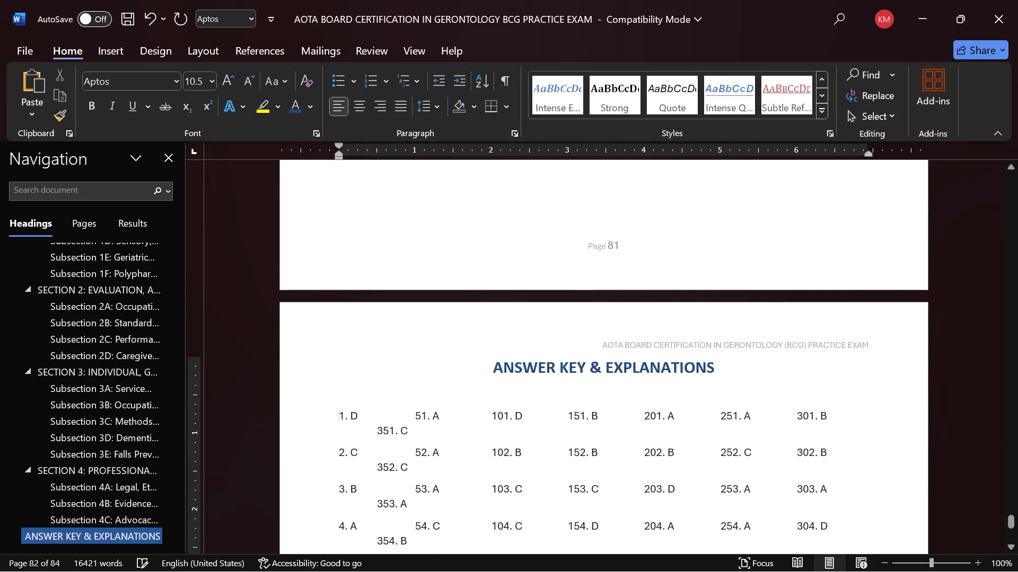
{"action": "scroll", "coordinate": [678, 398], "scroll_direction": "up", "scroll_amount": 13}
{"action": "scroll", "coordinate": [678, 398], "scroll_direction": "up", "scroll_amount": 9}
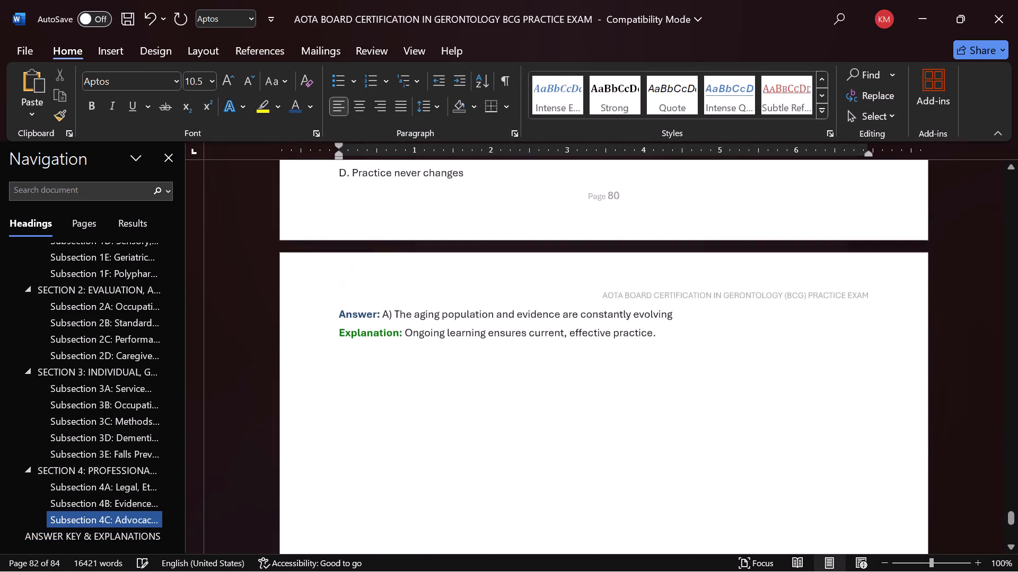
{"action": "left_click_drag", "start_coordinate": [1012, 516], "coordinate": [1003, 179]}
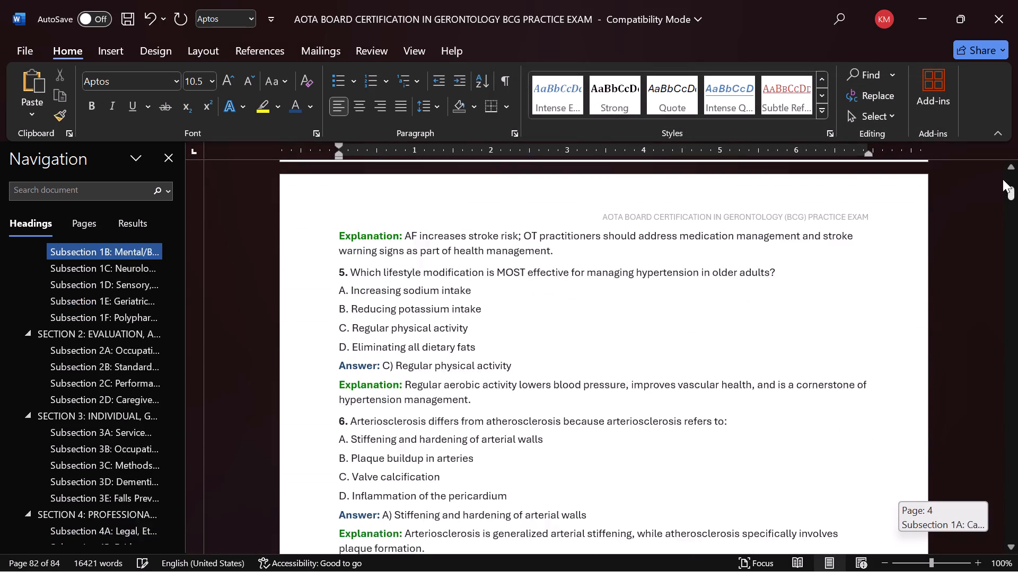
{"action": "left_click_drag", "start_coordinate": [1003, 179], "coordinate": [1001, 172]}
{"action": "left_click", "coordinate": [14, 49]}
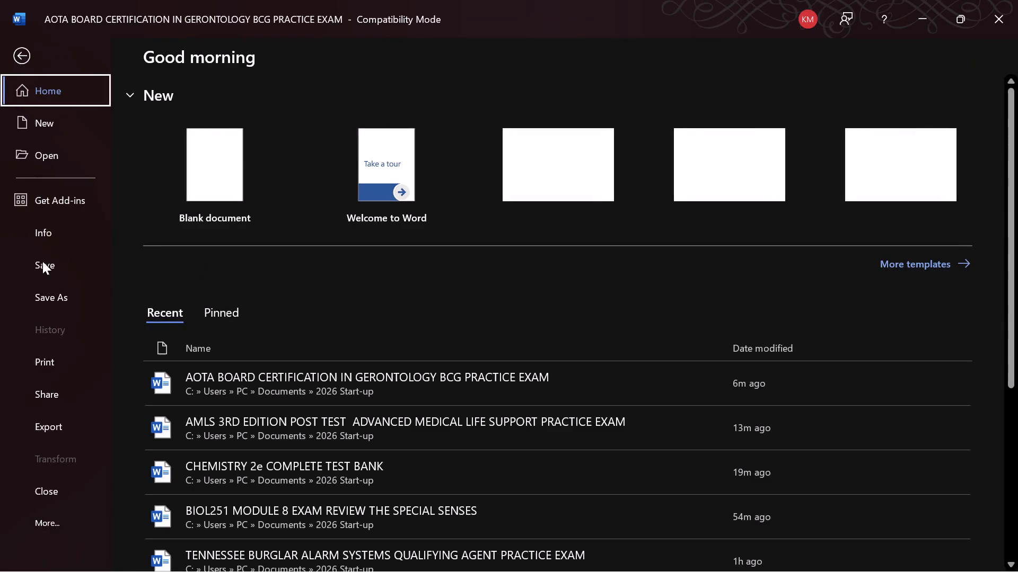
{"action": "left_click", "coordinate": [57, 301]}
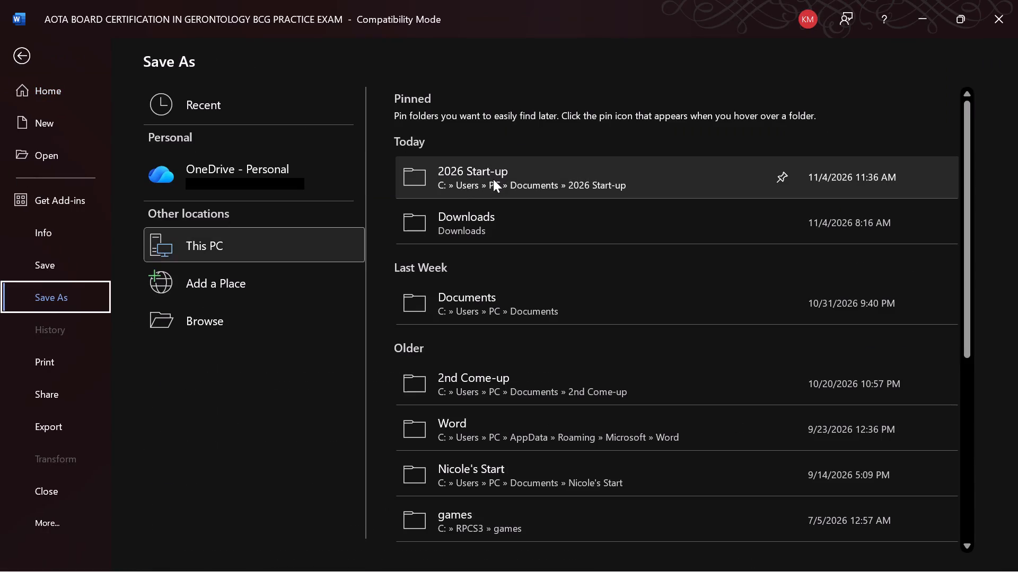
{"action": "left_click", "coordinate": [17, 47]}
Replace the manually typed section and subsection list under the TABLE OF CONTENTS heading with an automatic table of contents.
{"action": "scroll", "coordinate": [516, 427], "scroll_direction": "down", "scroll_amount": 16}
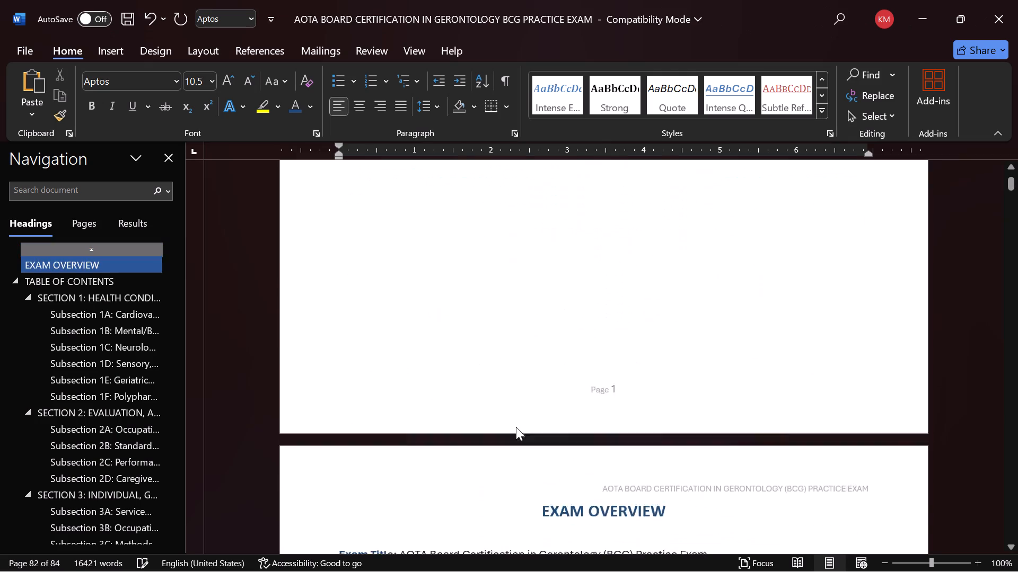
{"action": "scroll", "coordinate": [516, 427], "scroll_direction": "down", "scroll_amount": 15}
{"action": "scroll", "coordinate": [748, 493], "scroll_direction": "down", "scroll_amount": 2}
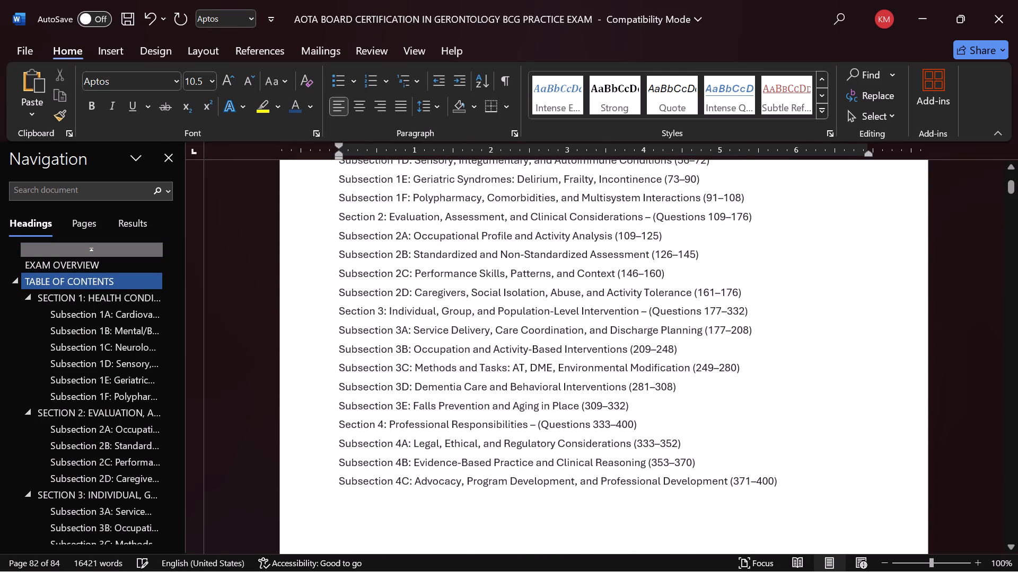
{"action": "left_click_drag", "start_coordinate": [785, 483], "coordinate": [354, 147]}
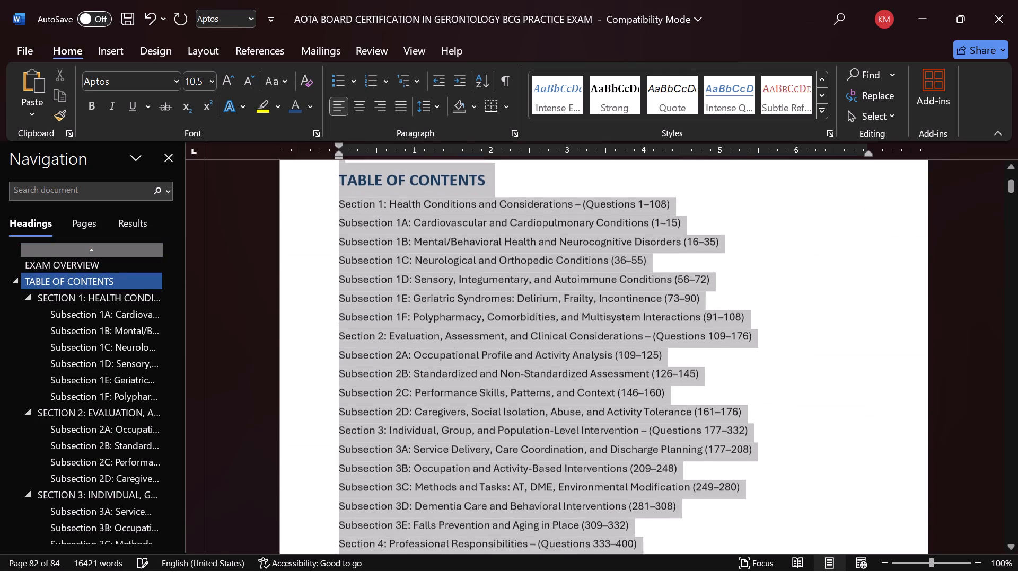
{"action": "left_click_drag", "start_coordinate": [354, 147], "coordinate": [343, 309]}
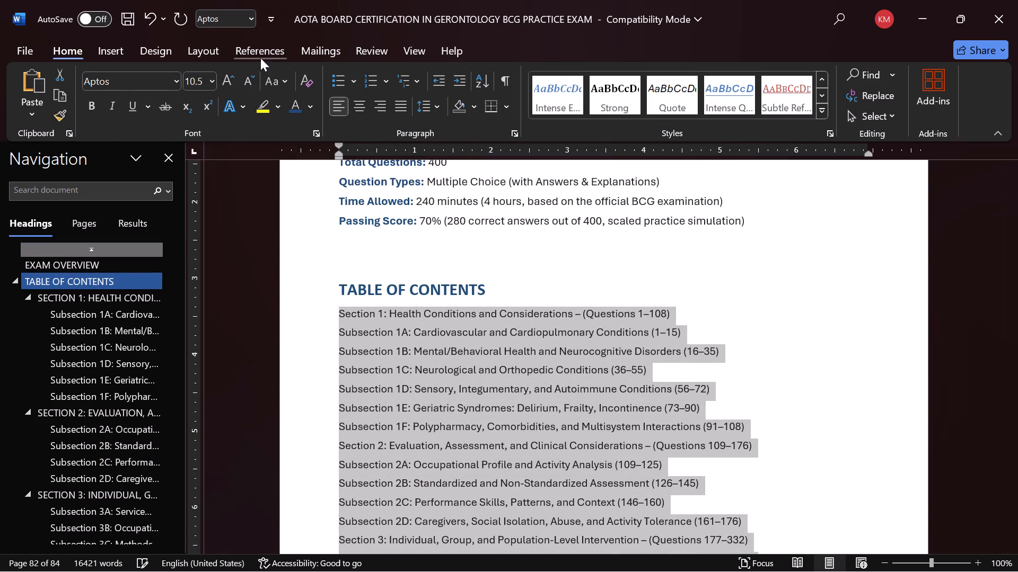
{"action": "left_click", "coordinate": [260, 58]}
{"action": "left_click", "coordinate": [44, 111]}
{"action": "left_click", "coordinate": [121, 325]}
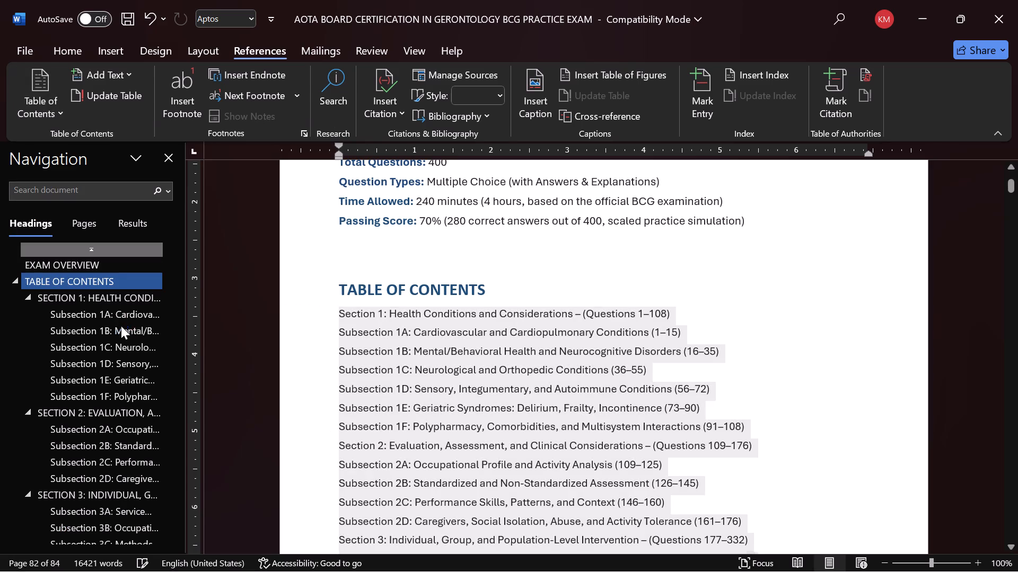
Enlarge the text of the whole automatic table of contents by one font size increment.
{"action": "scroll", "coordinate": [459, 377], "scroll_direction": "up", "scroll_amount": 7}
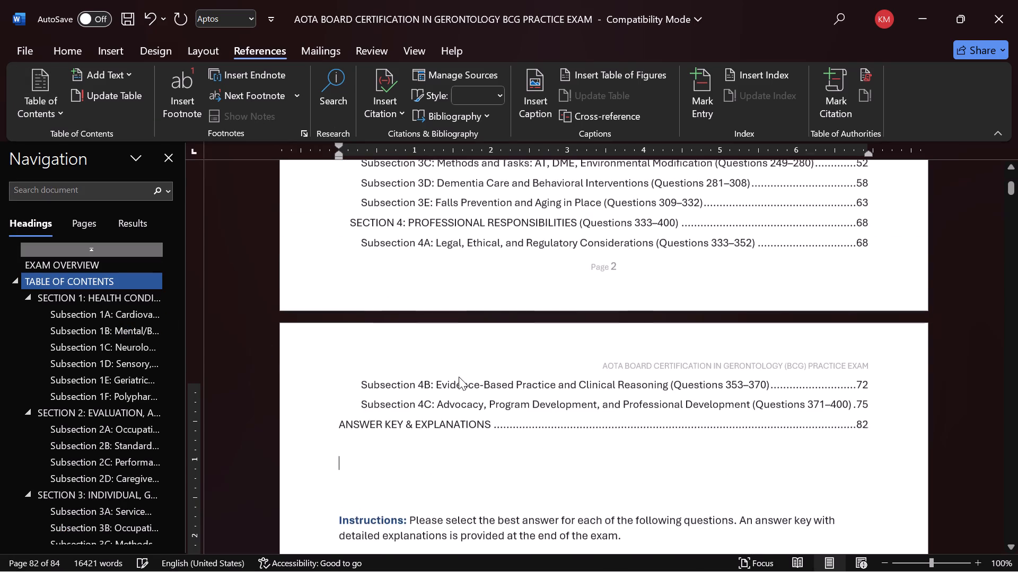
{"action": "scroll", "coordinate": [458, 381], "scroll_direction": "up", "scroll_amount": 13}
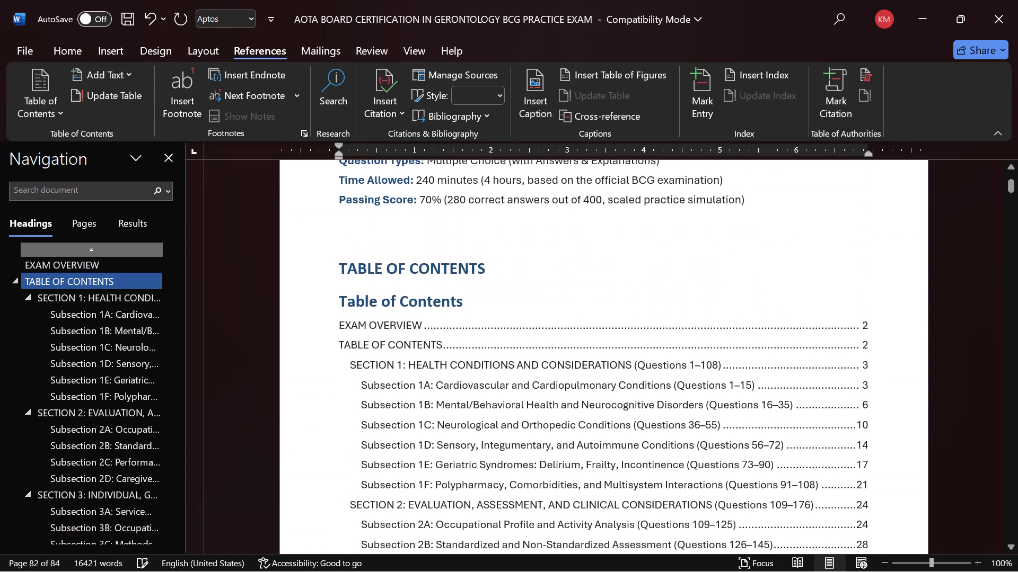
{"action": "left_click_drag", "start_coordinate": [313, 298], "coordinate": [374, 540]}
{"action": "left_click", "coordinate": [506, 488]}
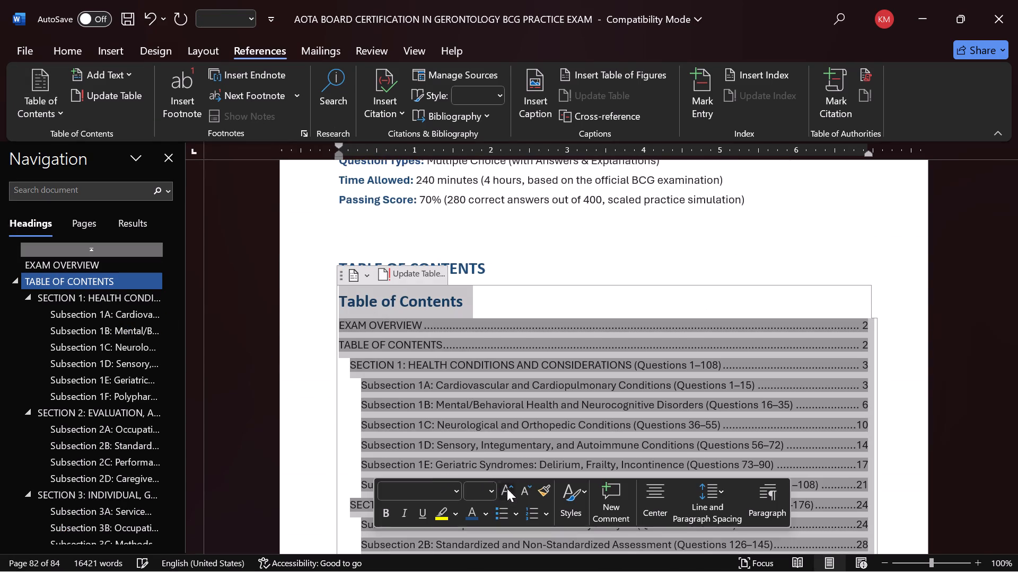
{"action": "left_click", "coordinate": [515, 443]}
{"action": "scroll", "coordinate": [515, 443], "scroll_direction": "down", "scroll_amount": 15}
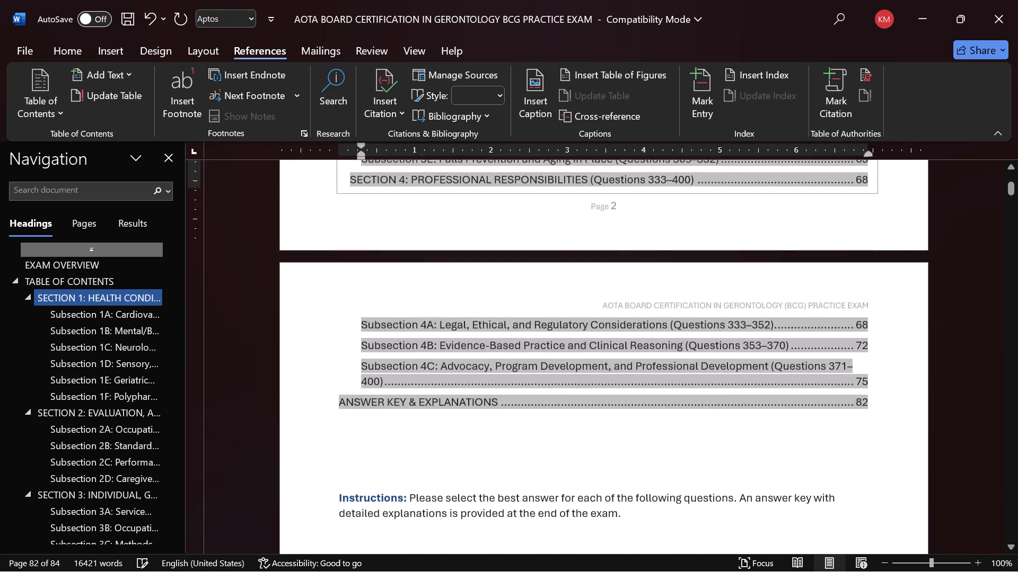
{"action": "scroll", "coordinate": [515, 443], "scroll_direction": "up", "scroll_amount": 15}
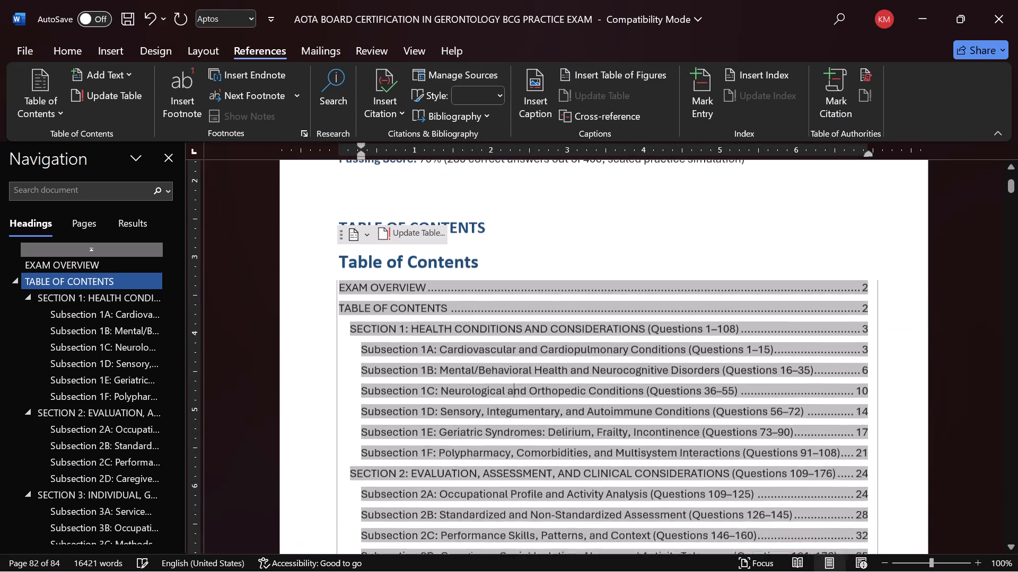
Delete the duplicate "Table of Contents" title text inside the automatic table.
{"action": "left_click", "coordinate": [309, 311]}
{"action": "key", "text": "BackSpace"}
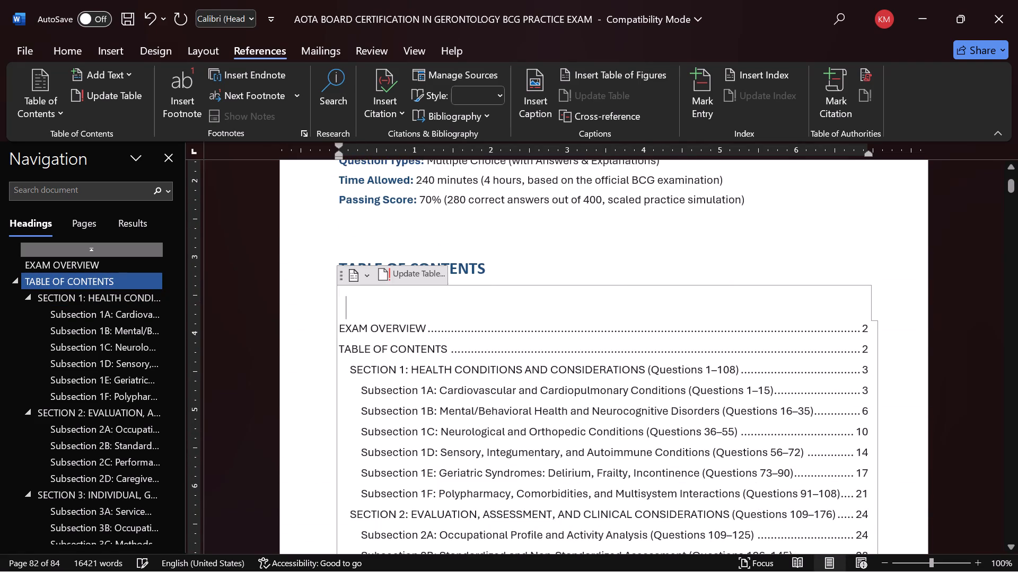
Centre the TABLE OF CONTENTS heading above the automatic table.
{"action": "left_click", "coordinate": [313, 275]}
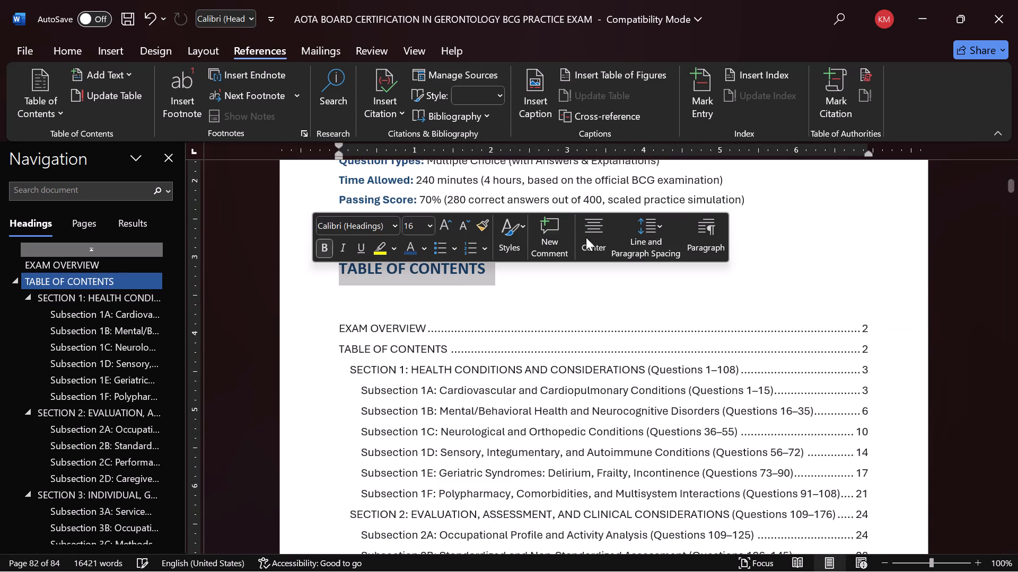
{"action": "left_click", "coordinate": [578, 246]}
{"action": "left_click", "coordinate": [584, 231]}
{"action": "left_click", "coordinate": [587, 390]}
Remove one blank line between the table of contents and the Instructions paragraph.
{"action": "scroll", "coordinate": [584, 404], "scroll_direction": "down", "scroll_amount": 8}
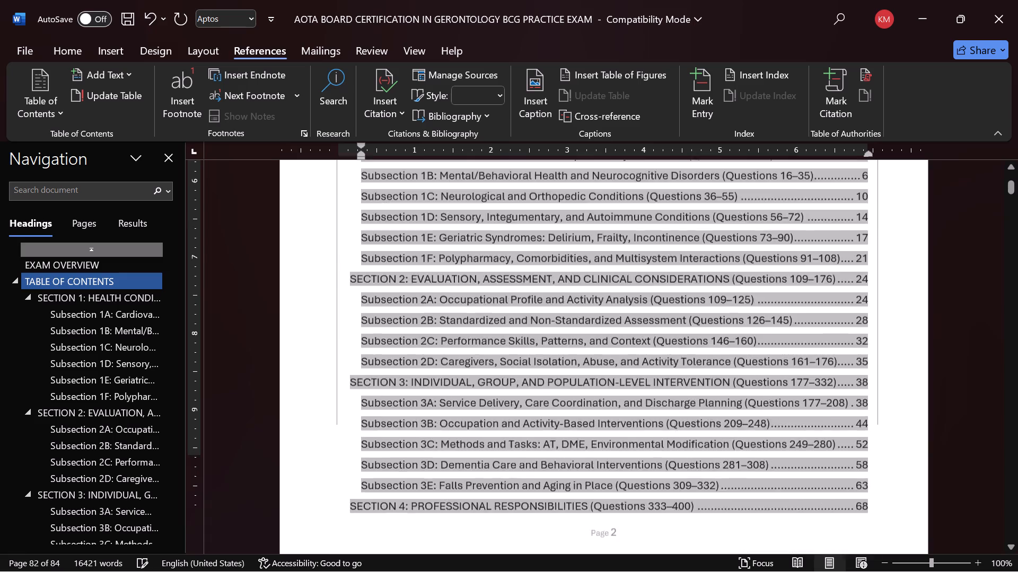
{"action": "scroll", "coordinate": [584, 404], "scroll_direction": "down", "scroll_amount": 12}
{"action": "left_click", "coordinate": [435, 274]}
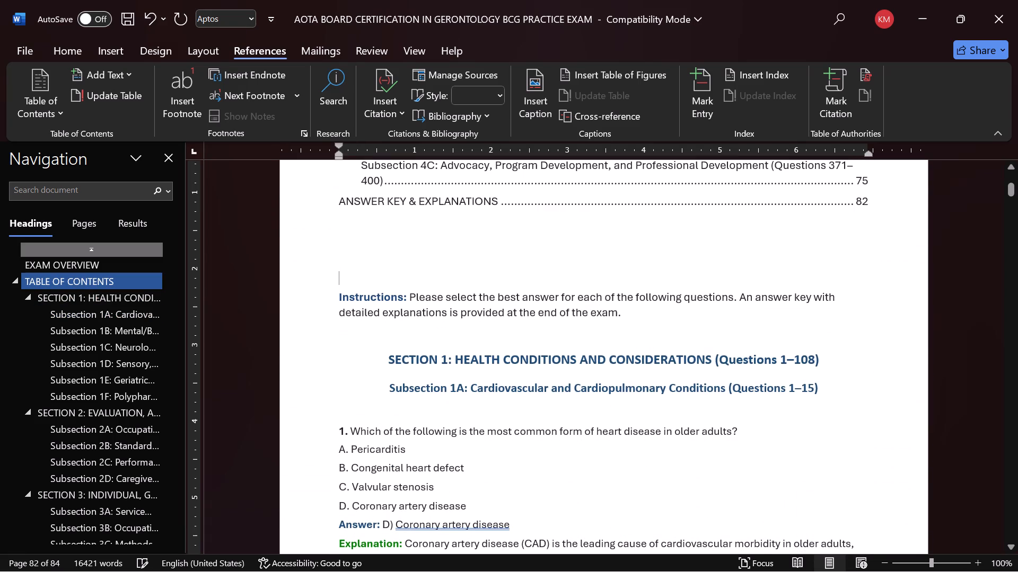
{"action": "key", "text": "BackSpace"}
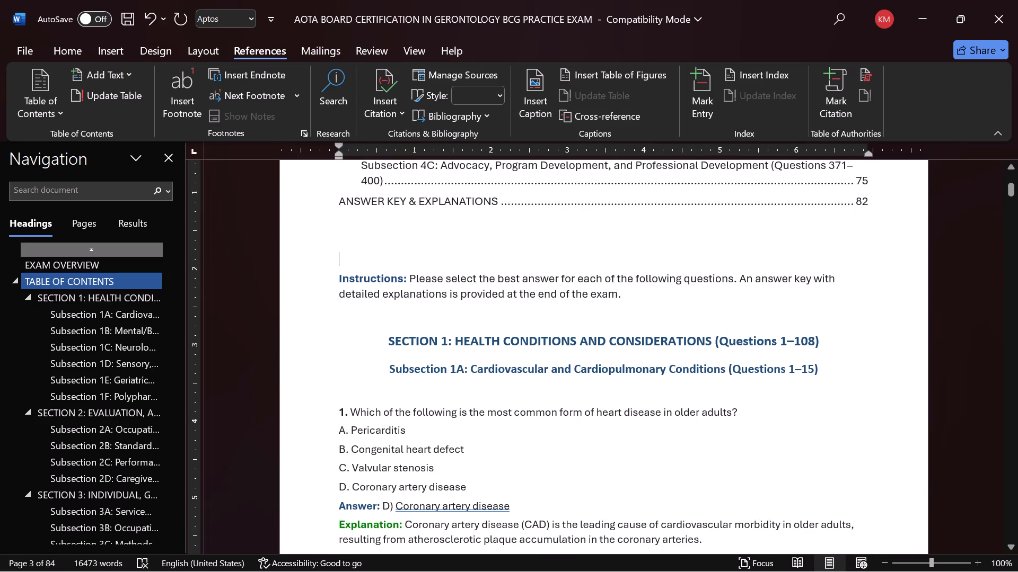
Save the exam as a Word Document in the 2026 Start-up folder under its existing name, converting it to the current format.
{"action": "scroll", "coordinate": [490, 445], "scroll_direction": "up", "scroll_amount": 16}
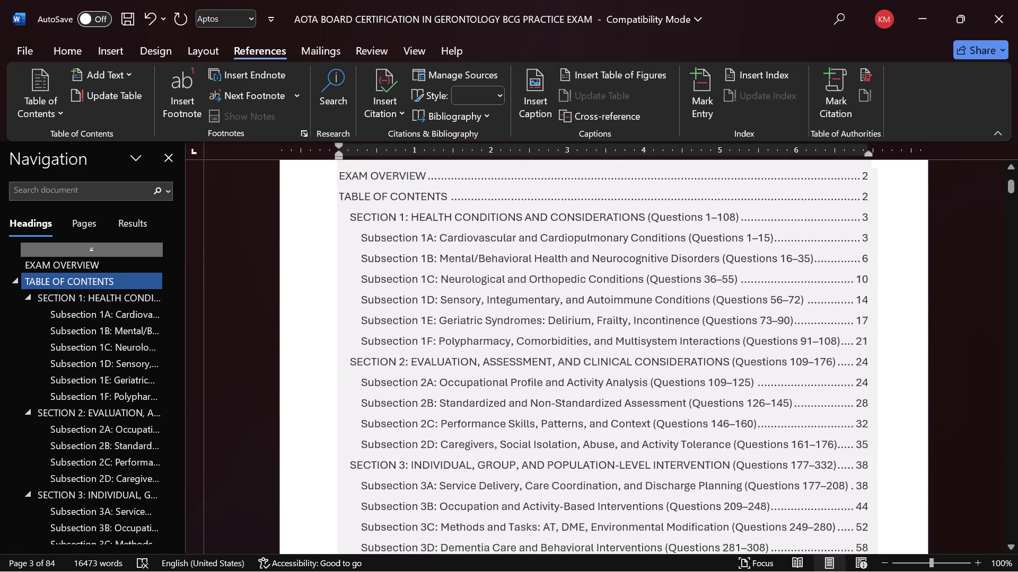
{"action": "scroll", "coordinate": [490, 444], "scroll_direction": "up", "scroll_amount": 17}
{"action": "scroll", "coordinate": [490, 444], "scroll_direction": "up", "scroll_amount": 8}
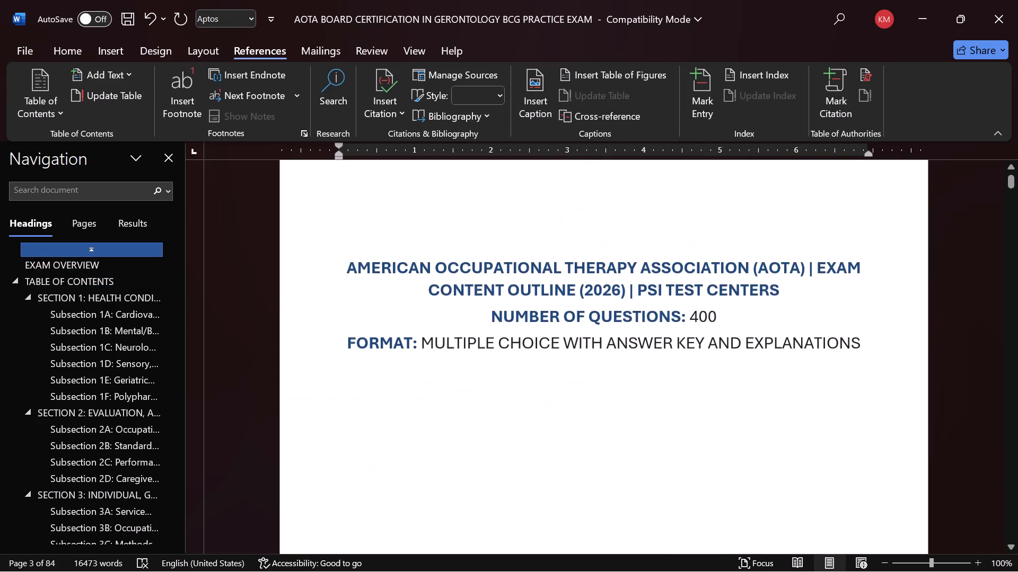
{"action": "scroll", "coordinate": [490, 444], "scroll_direction": "up", "scroll_amount": 16}
{"action": "left_click", "coordinate": [27, 51]}
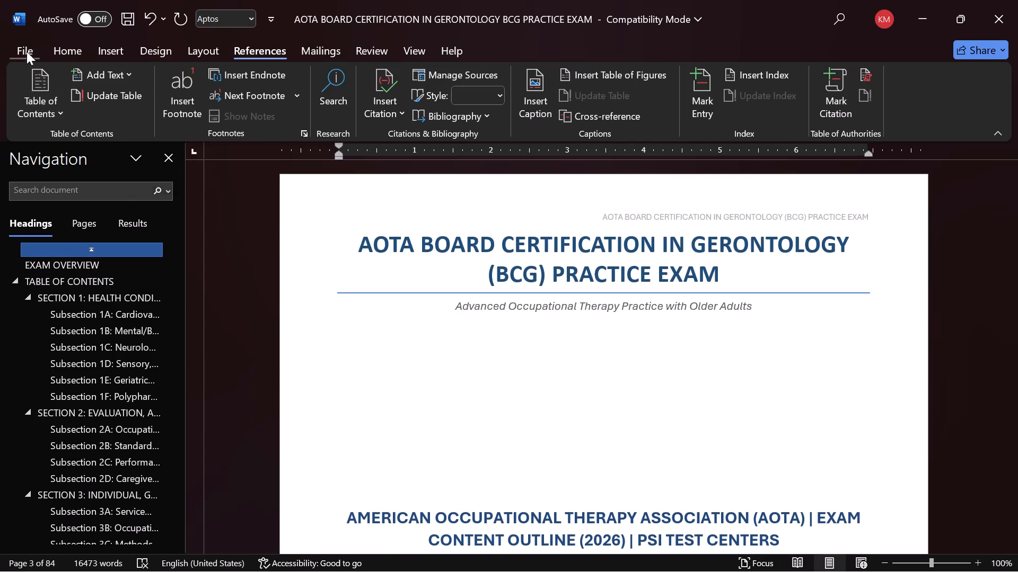
{"action": "left_click", "coordinate": [72, 291]}
{"action": "left_click", "coordinate": [476, 185]}
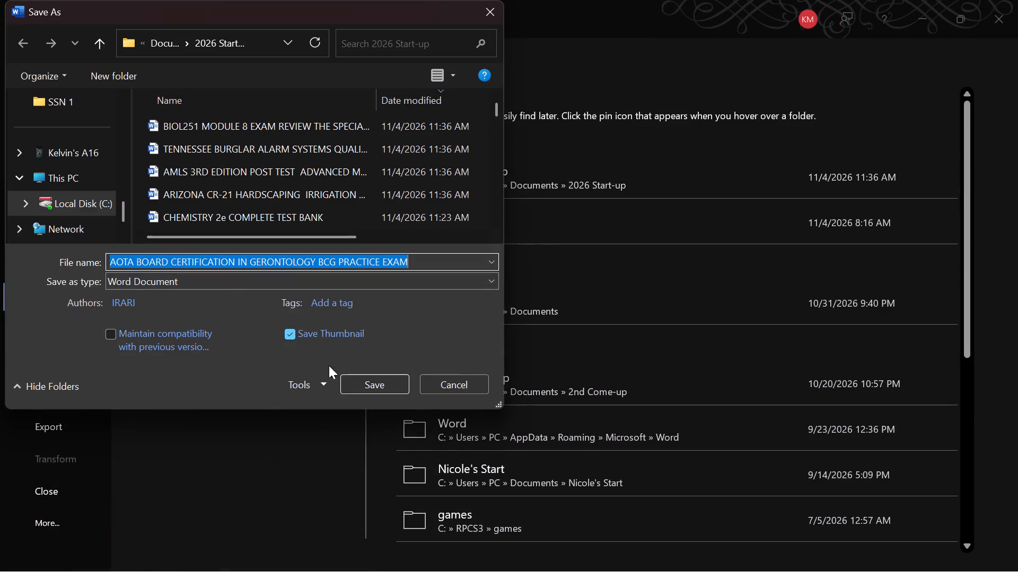
{"action": "left_click", "coordinate": [365, 382]}
{"action": "left_click", "coordinate": [534, 327]}
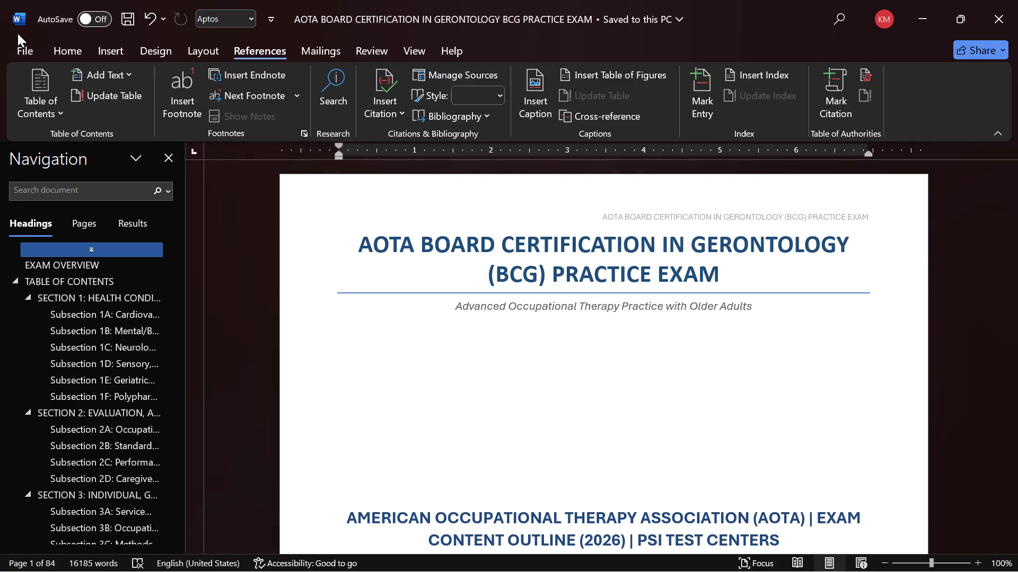
Save a PDF copy of the exam in the 2026 Start-up folder under the same name.
{"action": "left_click", "coordinate": [17, 33]}
{"action": "left_click", "coordinate": [227, 214]}
{"action": "left_click", "coordinate": [15, 55]}
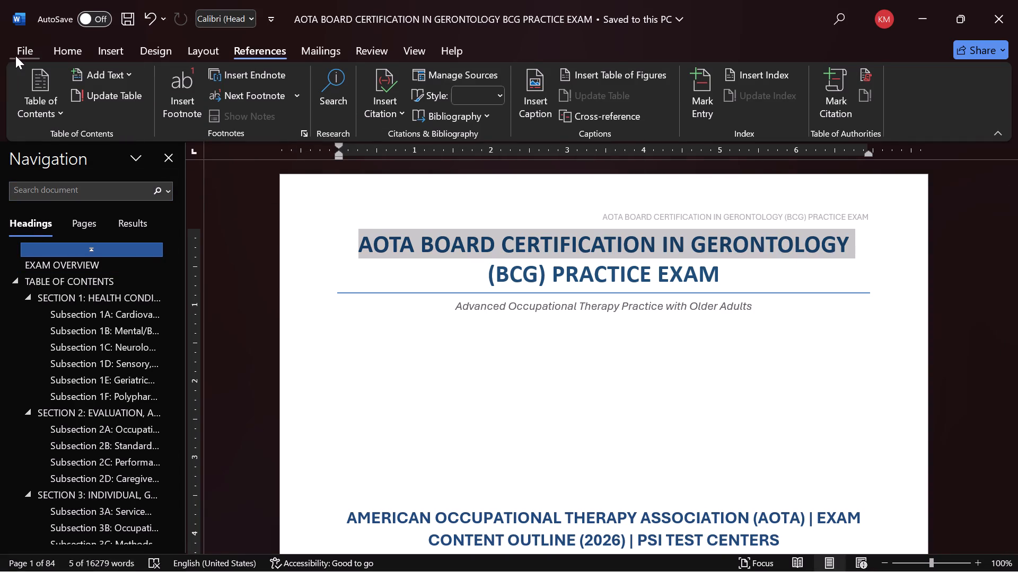
{"action": "left_click", "coordinate": [58, 300]}
{"action": "left_click", "coordinate": [462, 192]}
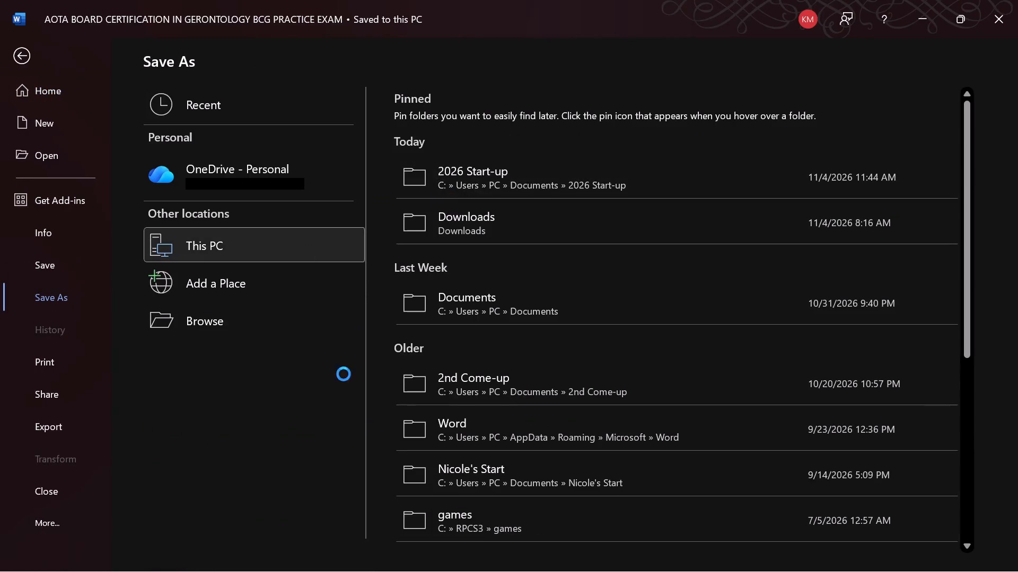
{"action": "left_click", "coordinate": [214, 283]}
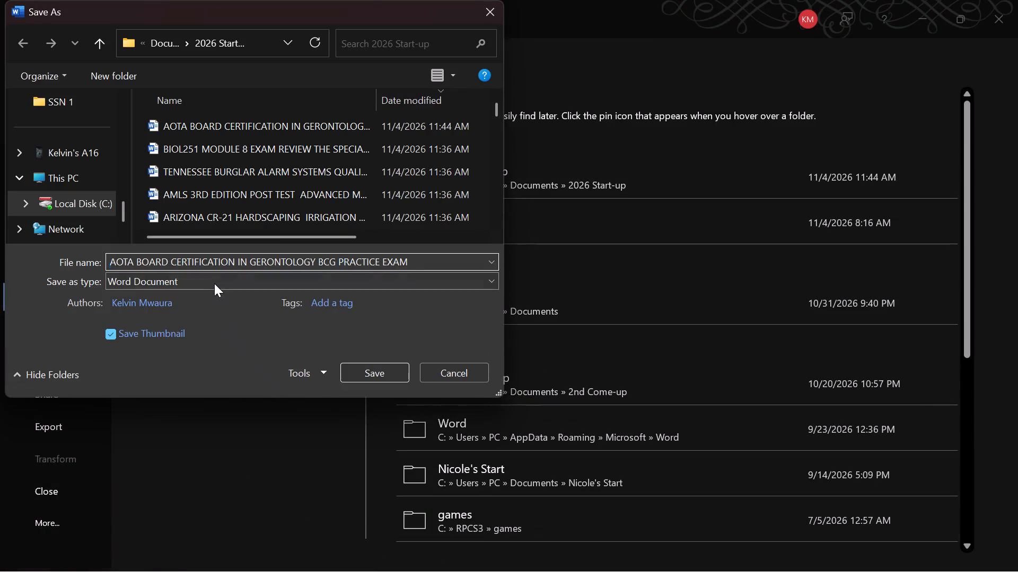
{"action": "left_click", "coordinate": [203, 374]}
{"action": "left_click", "coordinate": [375, 412]}
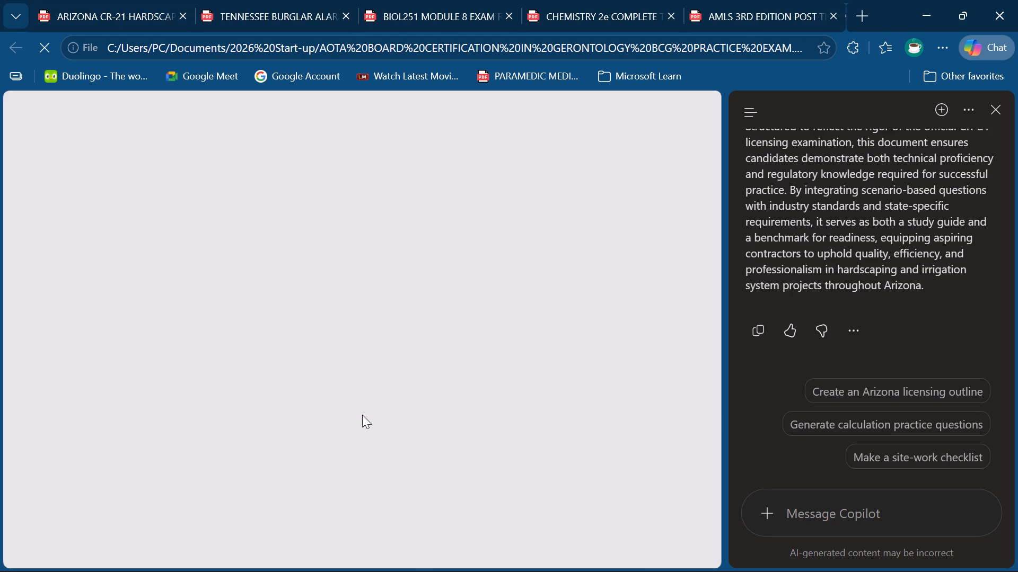
Switch to the Docsity sales area in Brave, reload it and check the documents in review and for sale.
{"action": "left_click", "coordinate": [427, 558]}
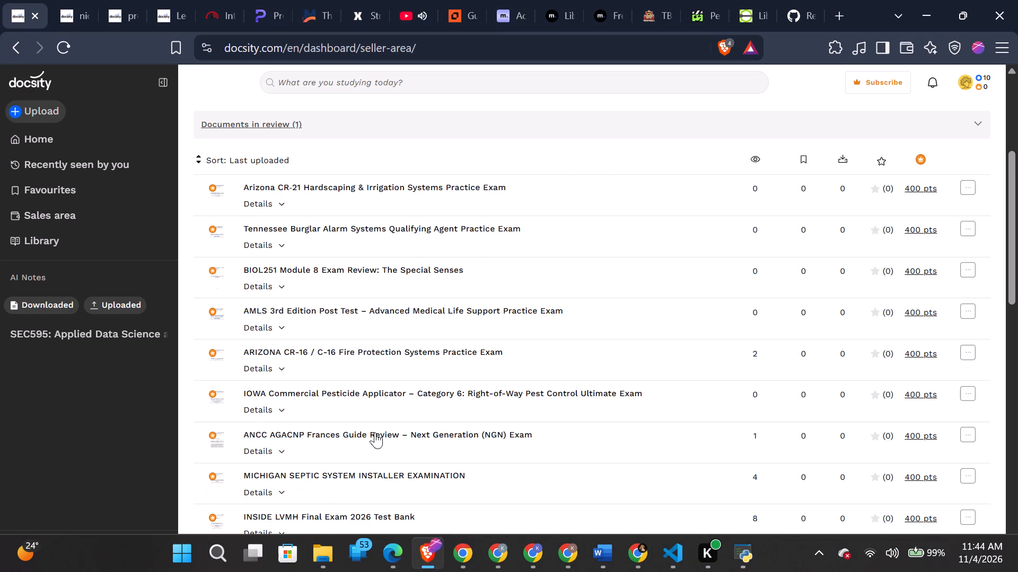
{"action": "scroll", "coordinate": [446, 383], "scroll_direction": "up", "scroll_amount": 7}
{"action": "left_click", "coordinate": [69, 46]}
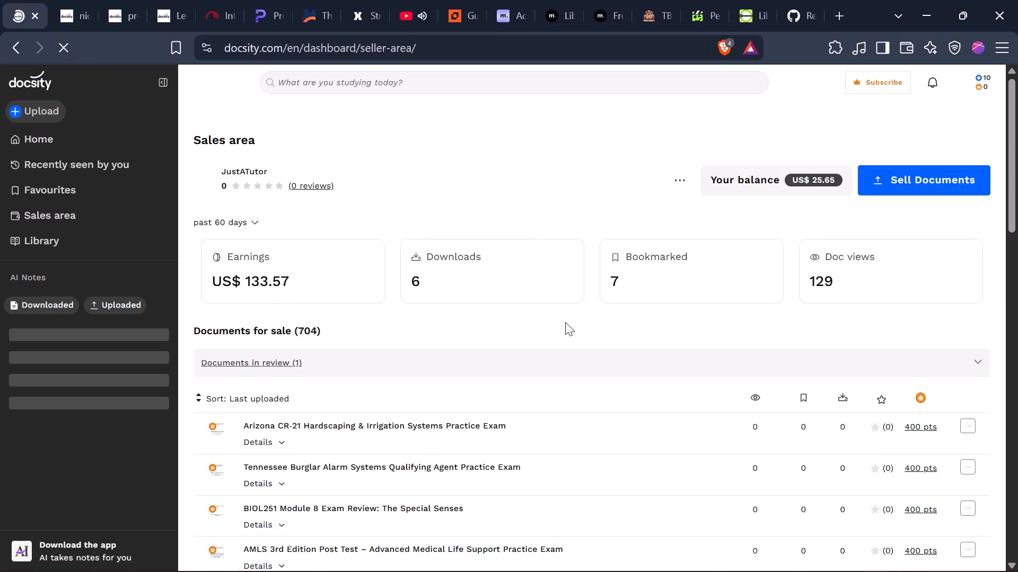
{"action": "left_click", "coordinate": [548, 372]}
{"action": "left_click", "coordinate": [545, 360]}
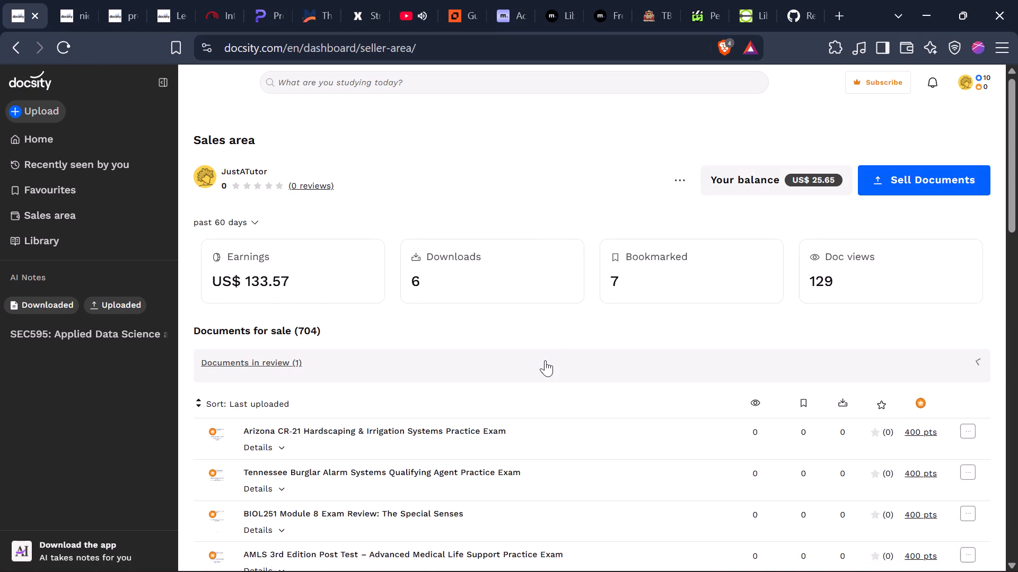
{"action": "scroll", "coordinate": [555, 394], "scroll_direction": "down", "scroll_amount": 6}
{"action": "scroll", "coordinate": [554, 391], "scroll_direction": "up", "scroll_amount": 5}
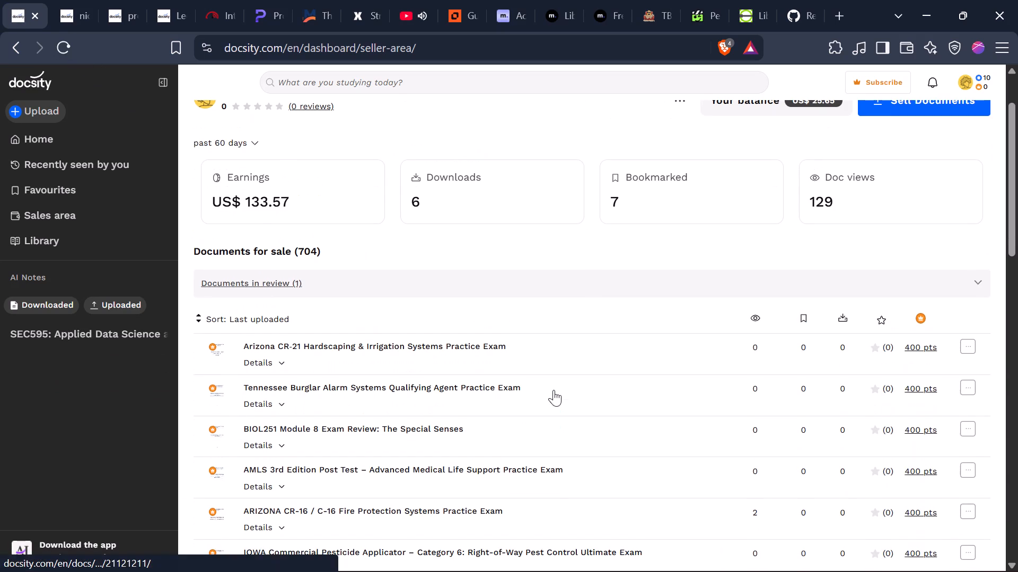
{"action": "scroll", "coordinate": [774, 260], "scroll_direction": "up", "scroll_amount": 2}
Start a new document sale, add the AOTA BOARD CERTIFICATION IN GERONTOLOGY BCG PRACTICE EXAM PDF and accept the authorship declaration.
{"action": "left_click", "coordinate": [889, 177]}
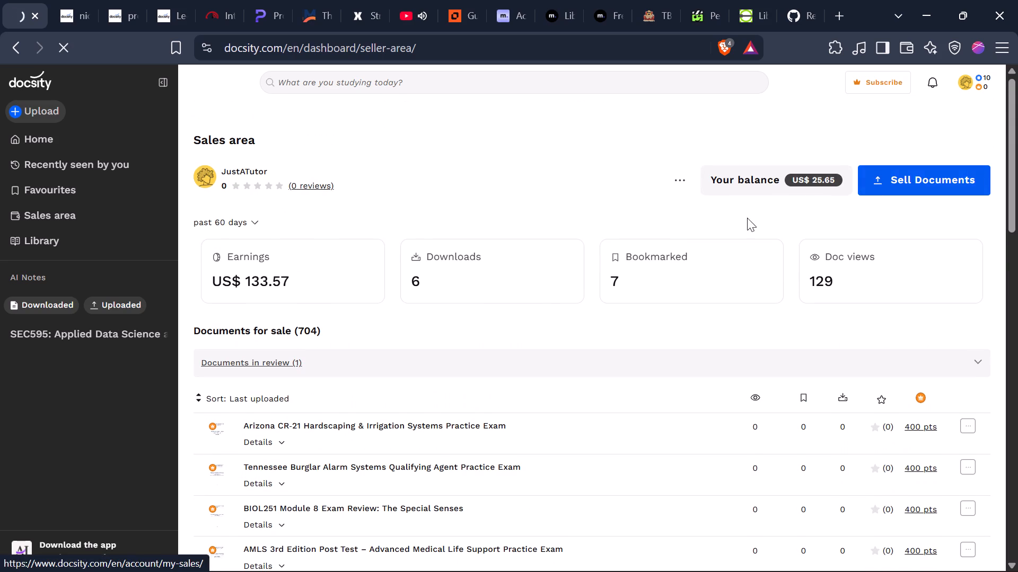
{"action": "left_click", "coordinate": [514, 284]}
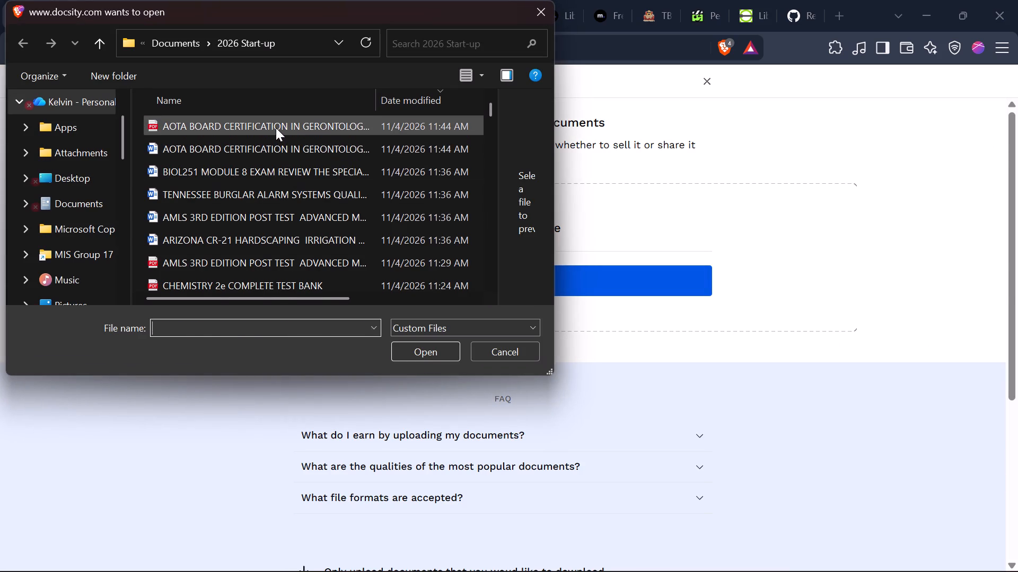
{"action": "left_click", "coordinate": [276, 128]}
{"action": "left_click", "coordinate": [426, 354]}
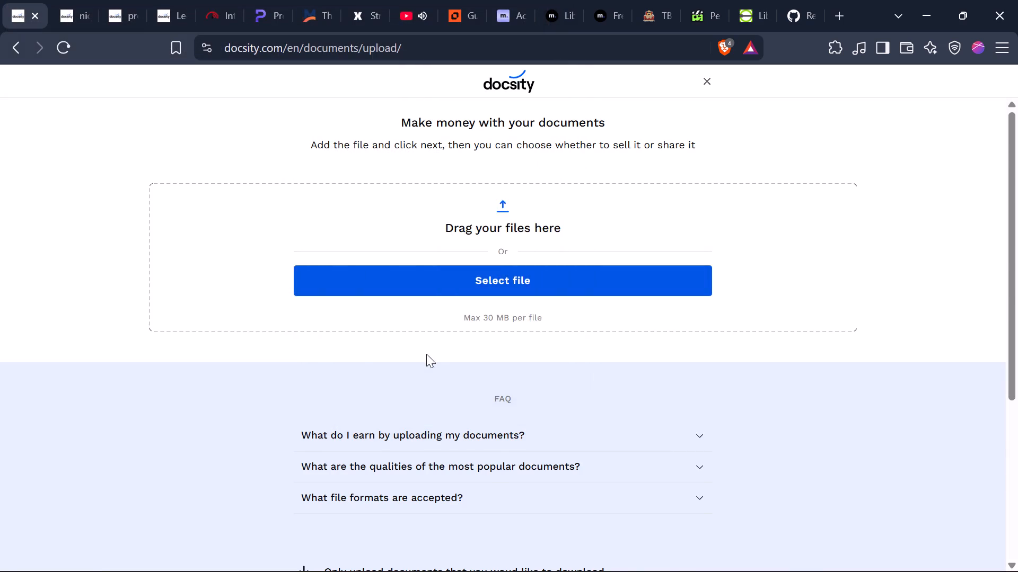
{"action": "left_click", "coordinate": [373, 310]}
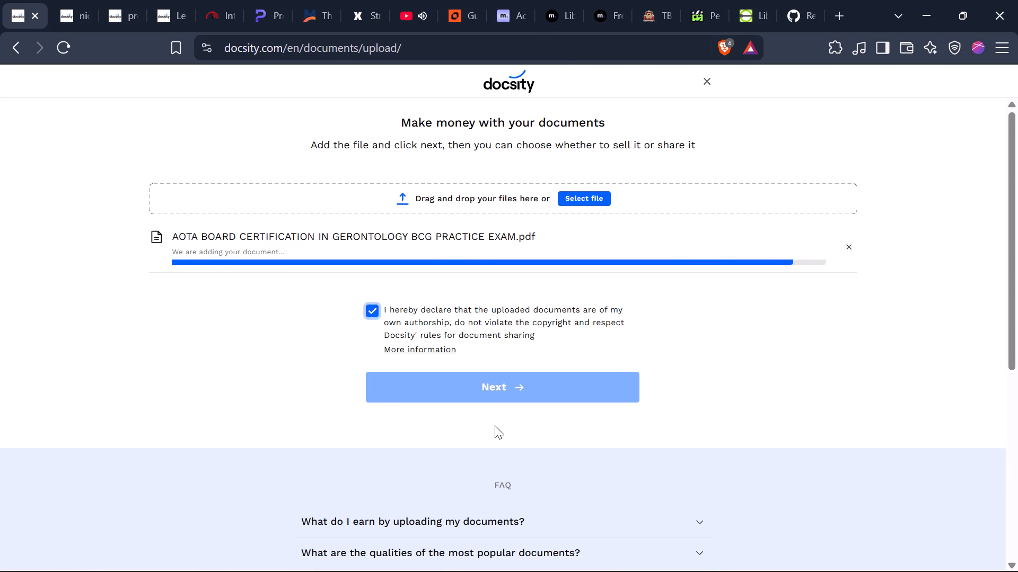
Continue to the document information, categorise the exam under Licensing & Certifications, pick its exam year and proceed to step 2.
{"action": "left_click", "coordinate": [492, 356]}
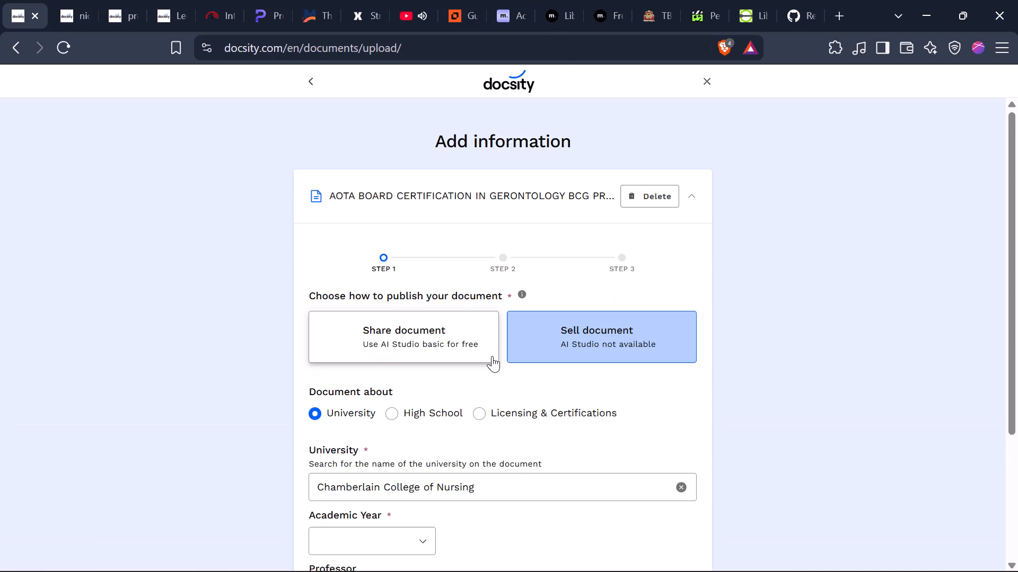
{"action": "left_click", "coordinate": [479, 414]}
{"action": "scroll", "coordinate": [479, 413], "scroll_direction": "down", "scroll_amount": 3}
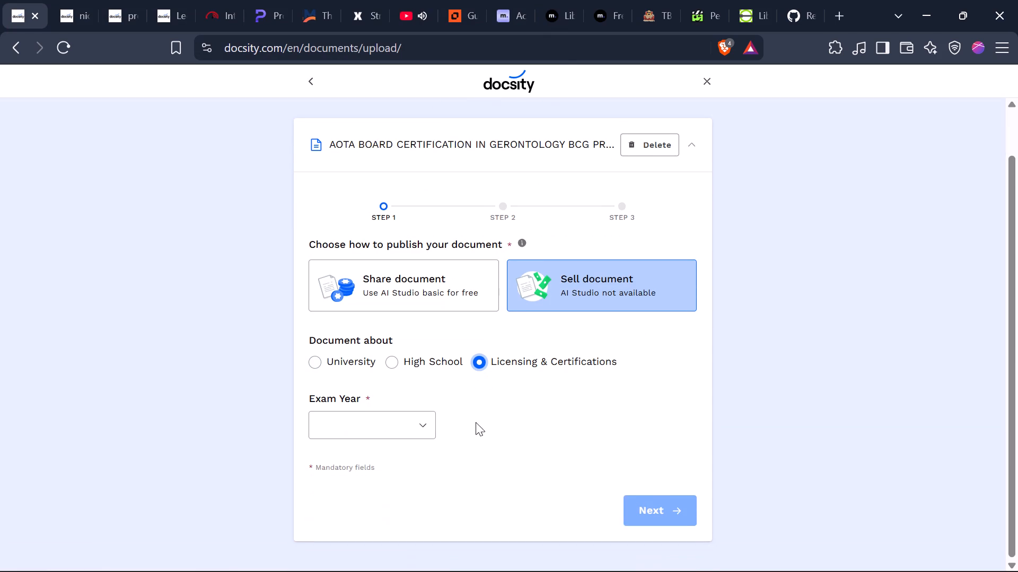
{"action": "left_click", "coordinate": [426, 431]}
{"action": "left_click", "coordinate": [396, 450]}
{"action": "scroll", "coordinate": [509, 458], "scroll_direction": "down", "scroll_amount": 1}
{"action": "left_click", "coordinate": [655, 510]}
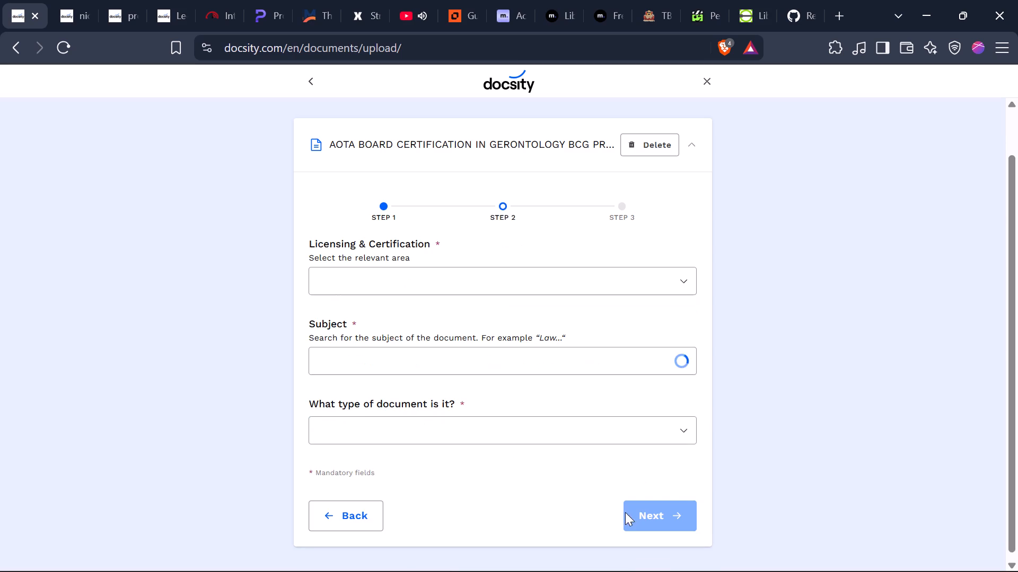
Set the area to Professional Licensing, the subject to Nursing and the document type to Exercises with Exams typology, and proceed to step 3.
{"action": "left_click", "coordinate": [430, 289]}
{"action": "left_click", "coordinate": [413, 338]}
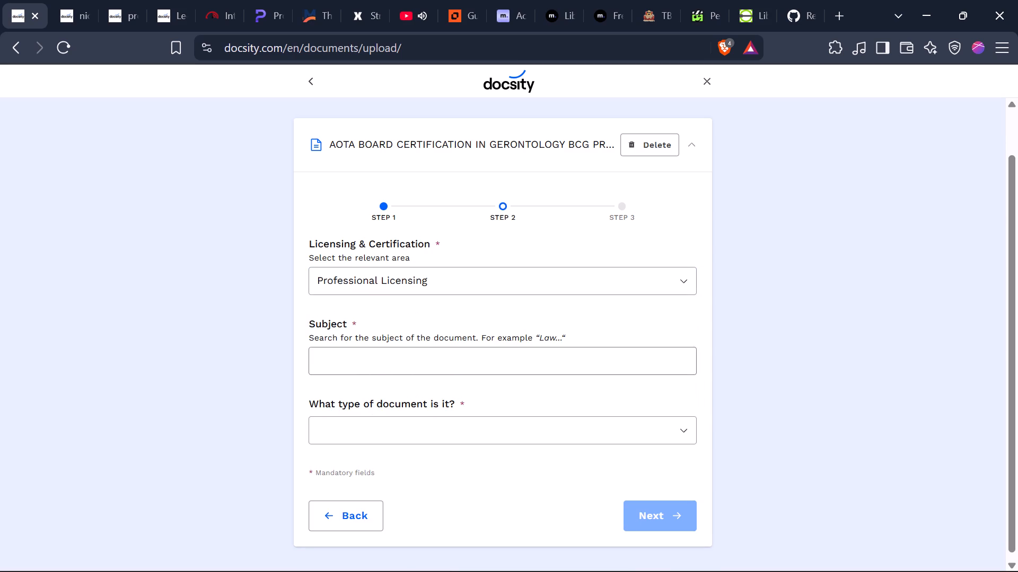
{"action": "left_click", "coordinate": [437, 373]}
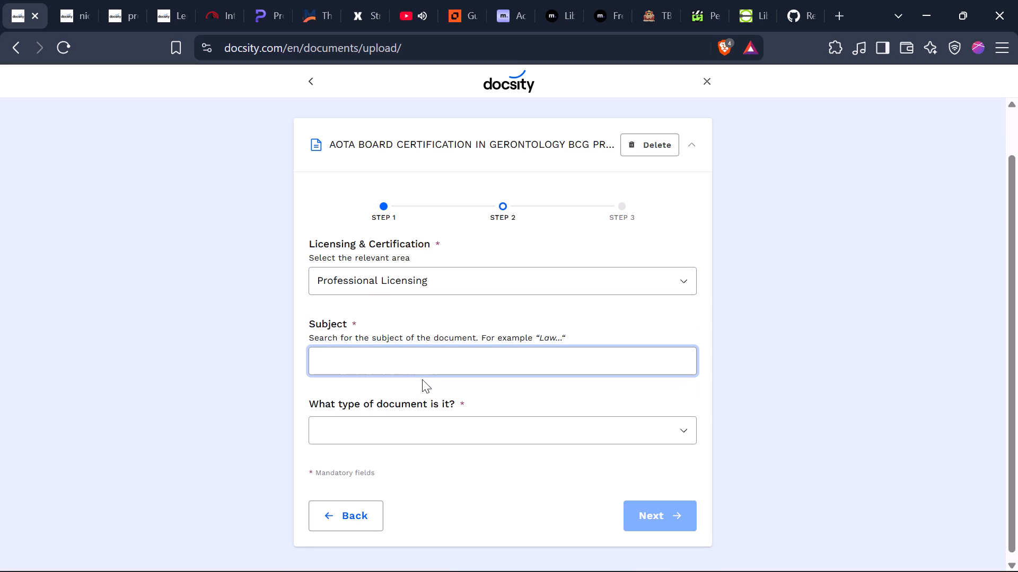
{"action": "key", "text": "n"}
{"action": "key", "text": "u"}
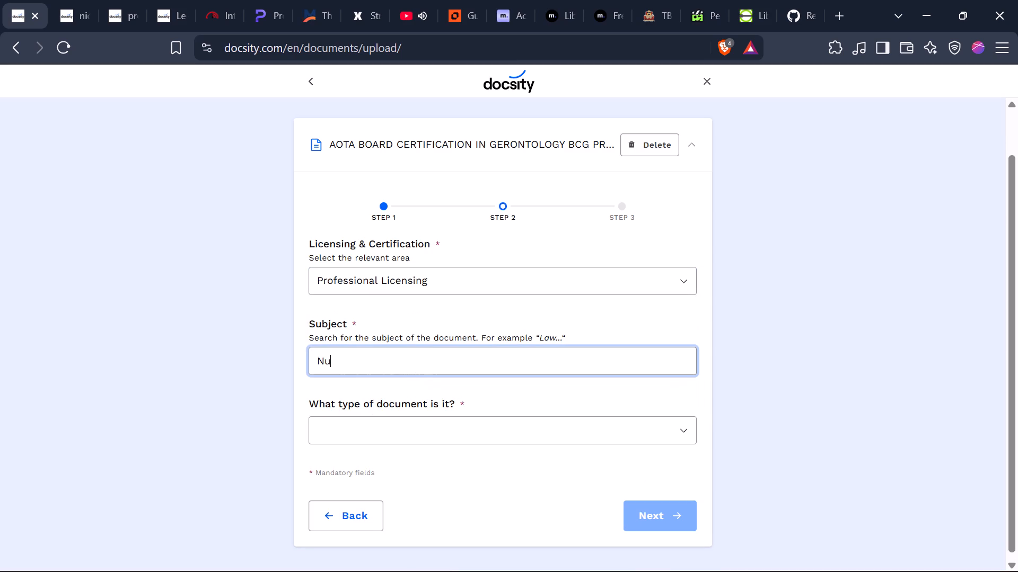
{"action": "left_click", "coordinate": [418, 386]}
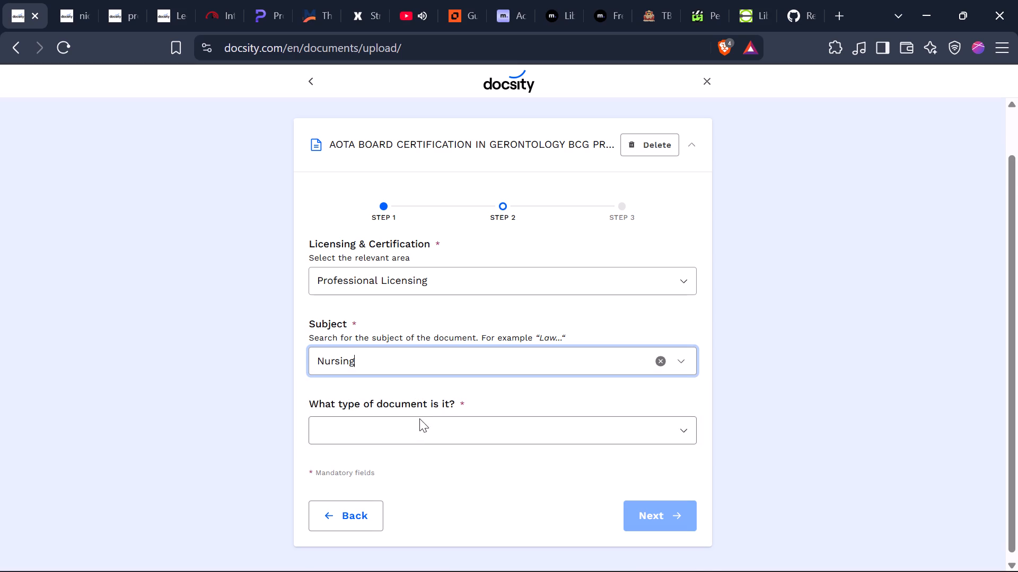
{"action": "left_click", "coordinate": [421, 427]}
{"action": "scroll", "coordinate": [393, 516], "scroll_direction": "down", "scroll_amount": 3}
{"action": "left_click", "coordinate": [382, 416]}
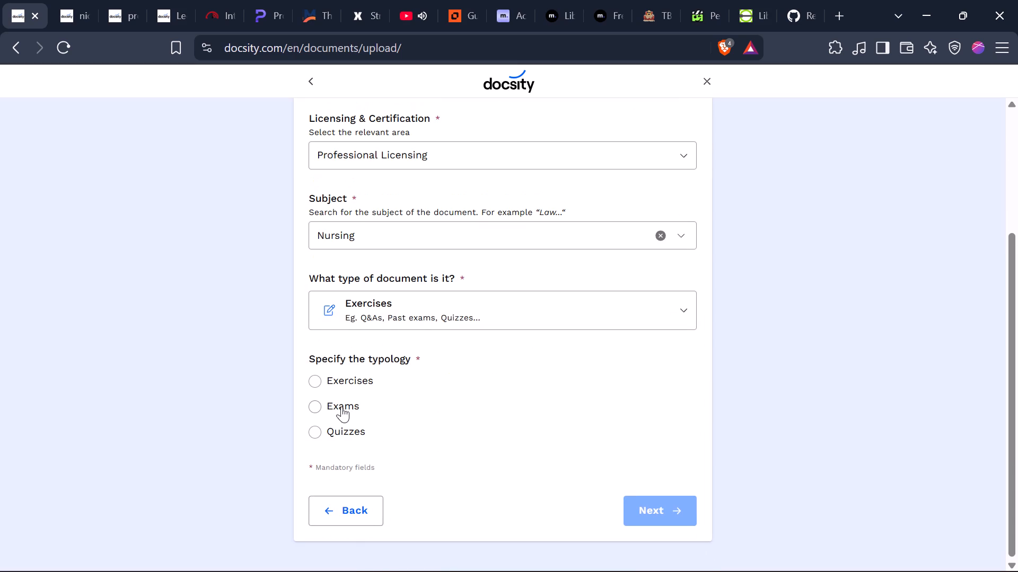
{"action": "left_click", "coordinate": [339, 406]}
{"action": "left_click", "coordinate": [651, 522]}
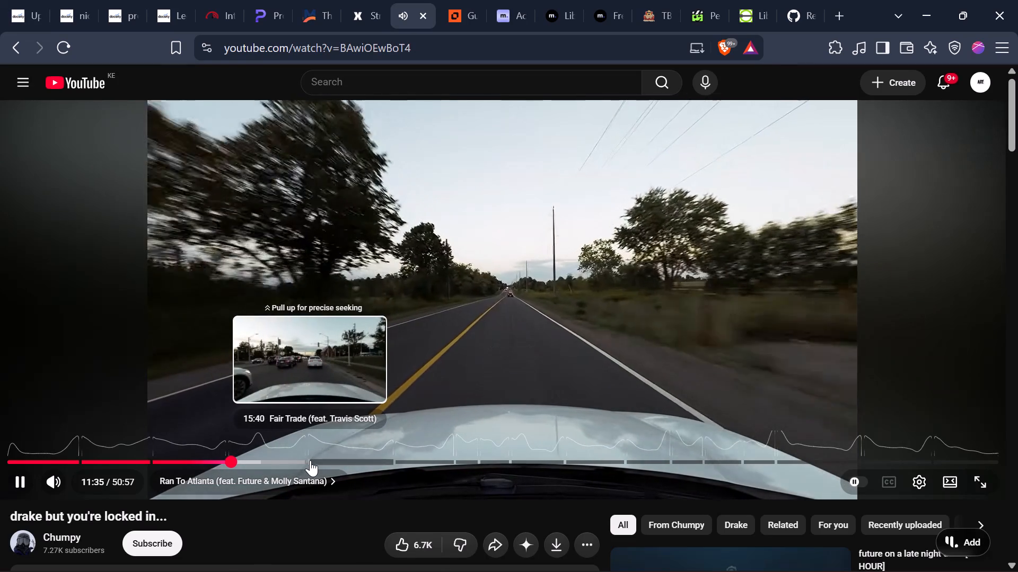
{"action": "left_click", "coordinate": [308, 460]}
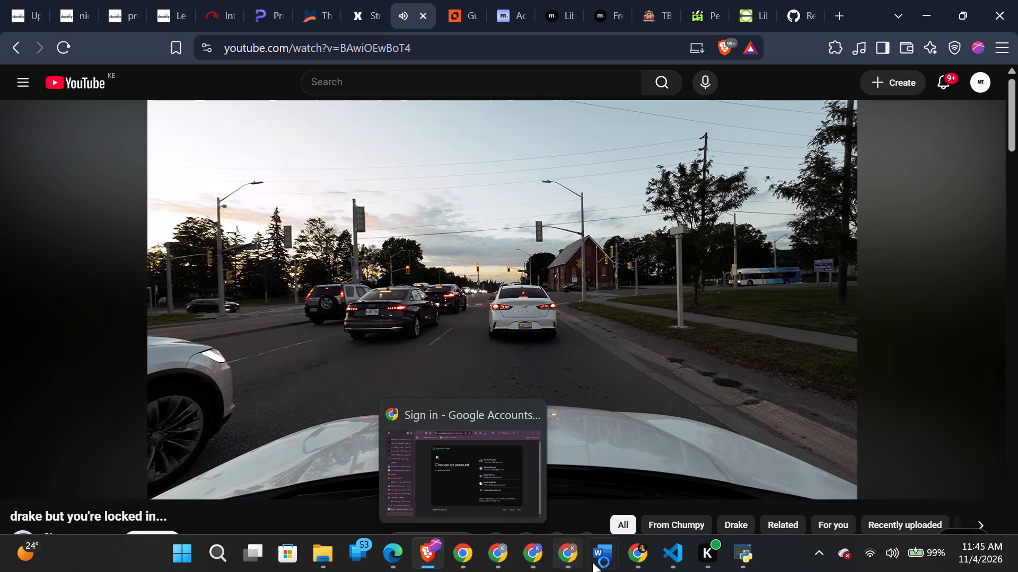
Copy Copilot's full BCG practice exam description from Edge and paste it as the Description of the Docsity listing in Brave.
{"action": "left_click", "coordinate": [404, 558]}
{"action": "scroll", "coordinate": [855, 323], "scroll_direction": "down", "scroll_amount": 8}
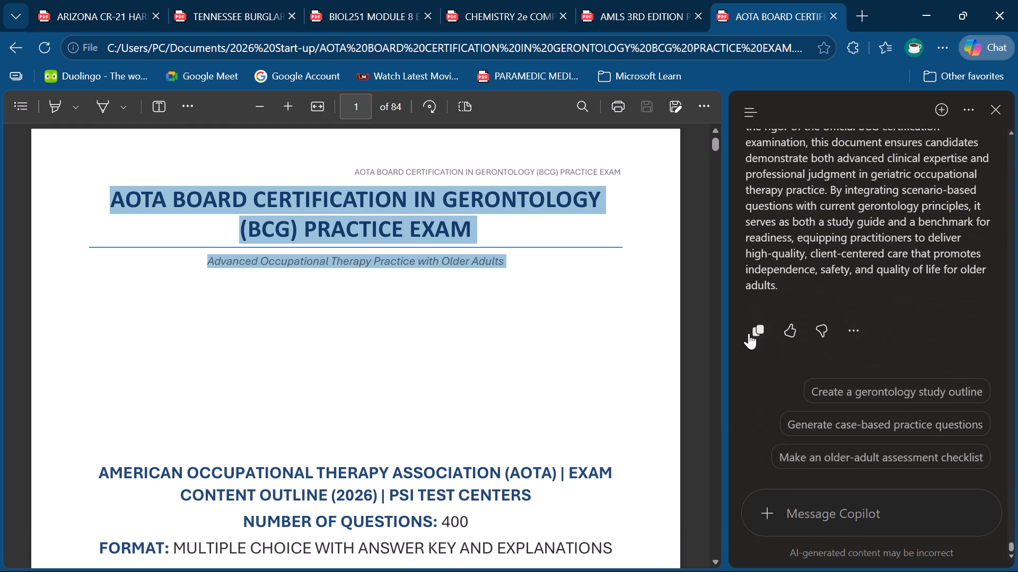
{"action": "left_click", "coordinate": [750, 333]}
{"action": "left_click", "coordinate": [428, 556]}
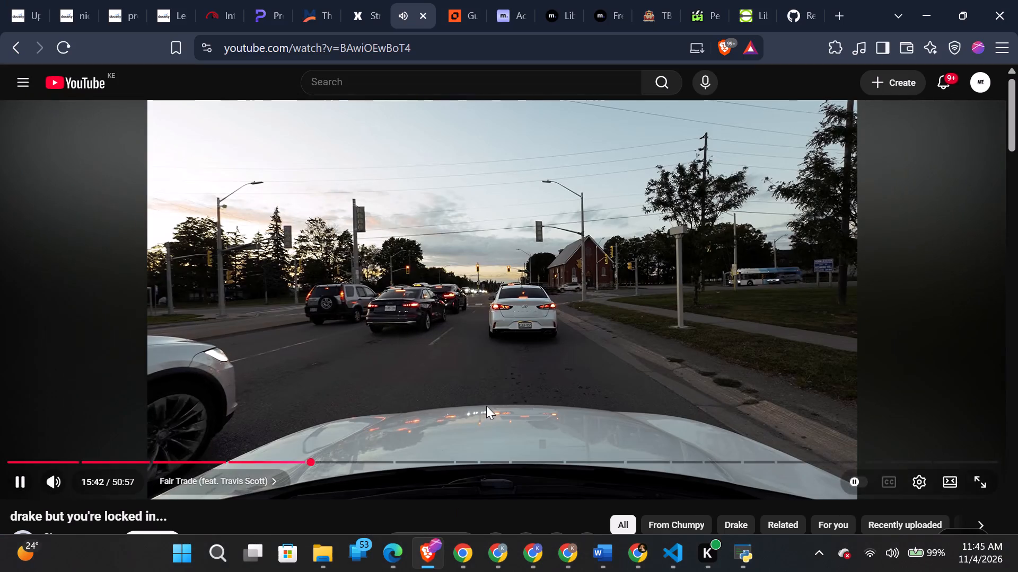
{"action": "left_click", "coordinate": [19, 0]}
{"action": "left_click", "coordinate": [413, 357]}
{"action": "right_click", "coordinate": [412, 356]}
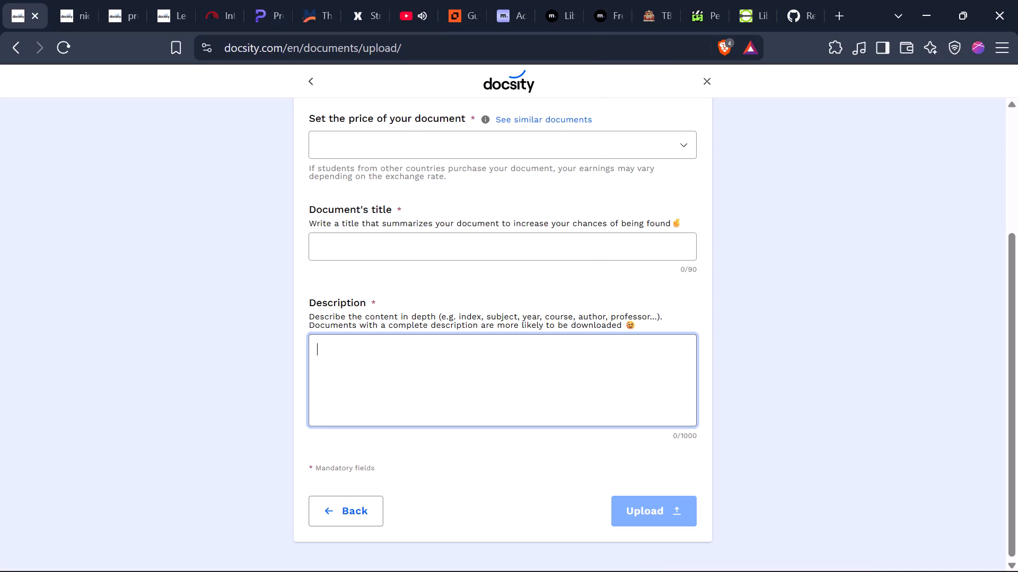
{"action": "left_click", "coordinate": [492, 172]}
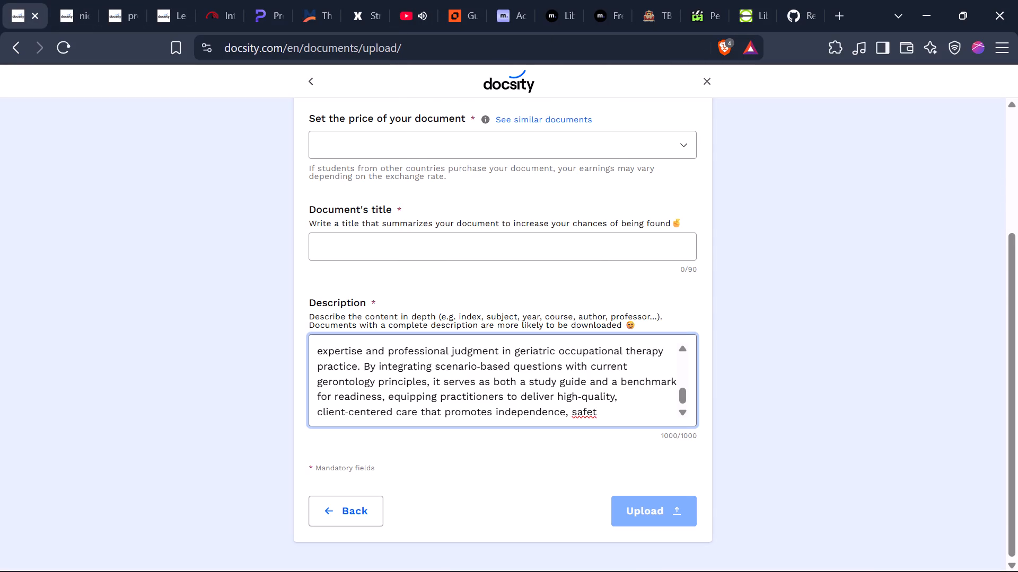
Delete the description's final, cut-off sentence starting "By integrating scenario-based questions", so the text ends at "geriatric occupational therapy practice.".
{"action": "left_click_drag", "start_coordinate": [366, 365], "coordinate": [601, 401]}
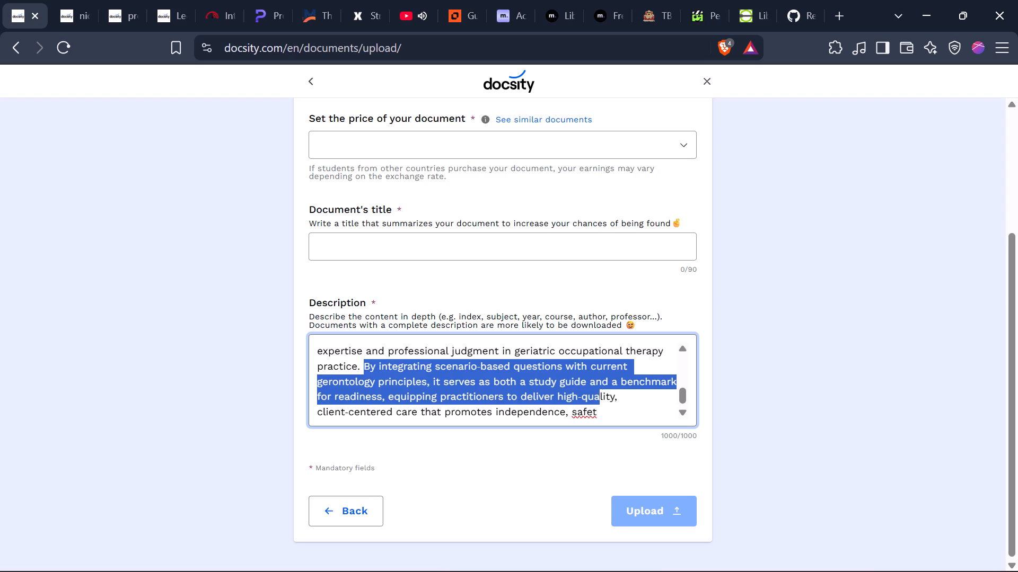
{"action": "left_click_drag", "start_coordinate": [601, 401], "coordinate": [613, 416]}
{"action": "key", "text": "BackSpace"}
{"action": "key", "text": "BackSpace"}
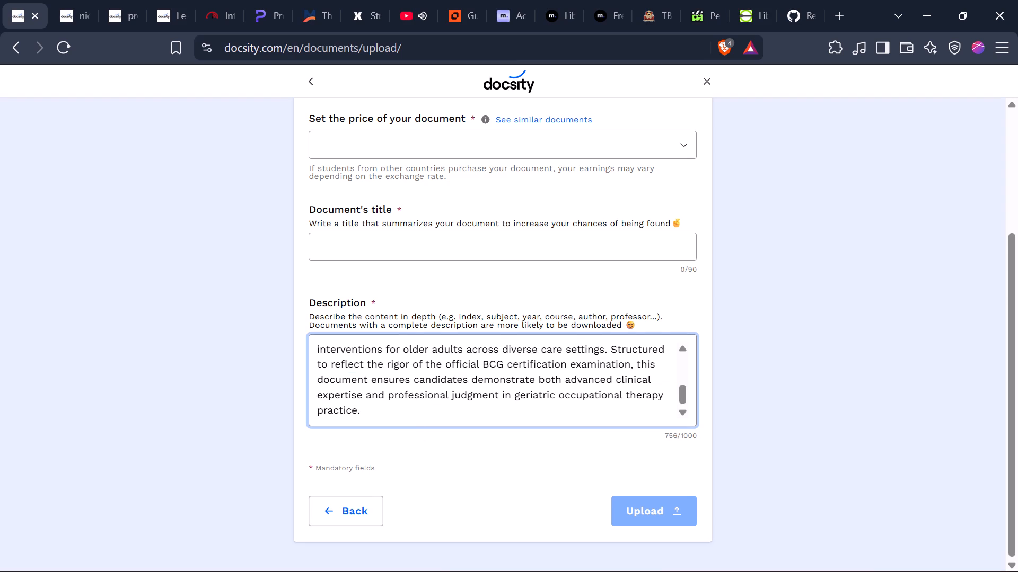
Copy "AOTA Board Certification in Gerontology (BCG) Practice Exam" from the start of the description into the document's title.
{"action": "scroll", "coordinate": [397, 394], "scroll_direction": "up", "scroll_amount": 9}
{"action": "left_click_drag", "start_coordinate": [338, 347], "coordinate": [569, 350]}
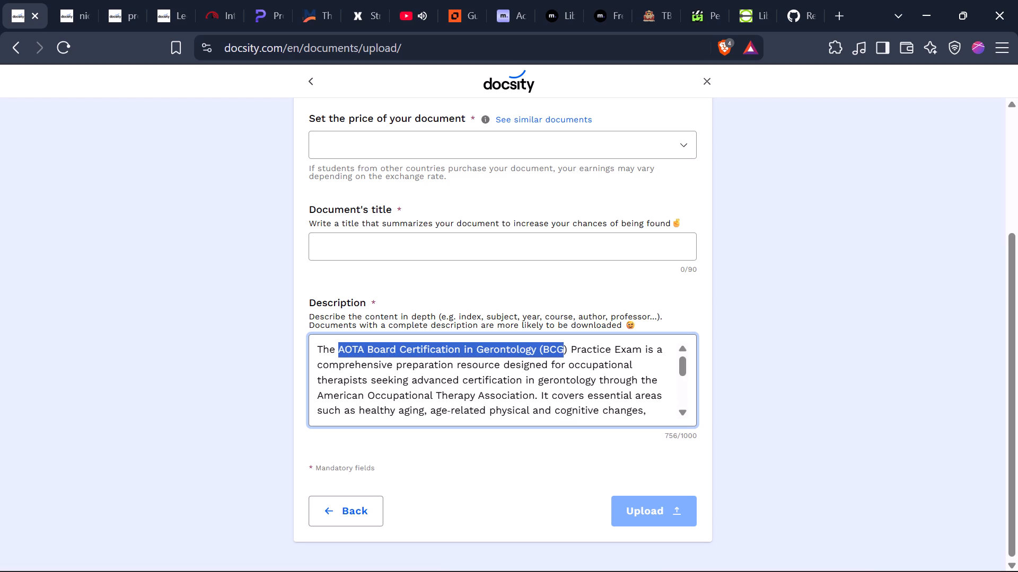
{"action": "left_click_drag", "start_coordinate": [569, 350], "coordinate": [638, 353]}
{"action": "right_click", "coordinate": [626, 348]}
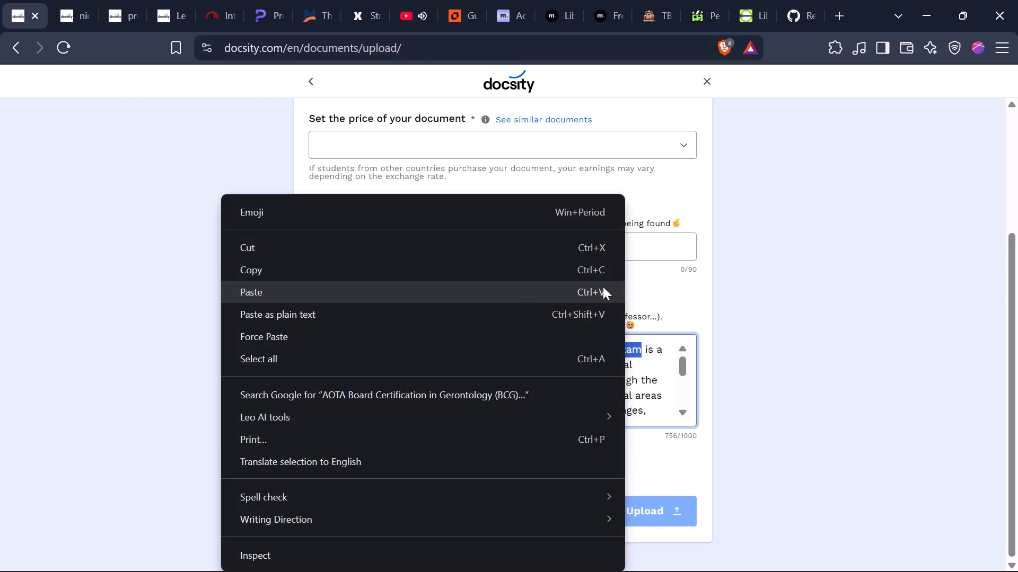
{"action": "left_click", "coordinate": [380, 269]}
{"action": "left_click", "coordinate": [393, 246]}
{"action": "right_click", "coordinate": [393, 246]}
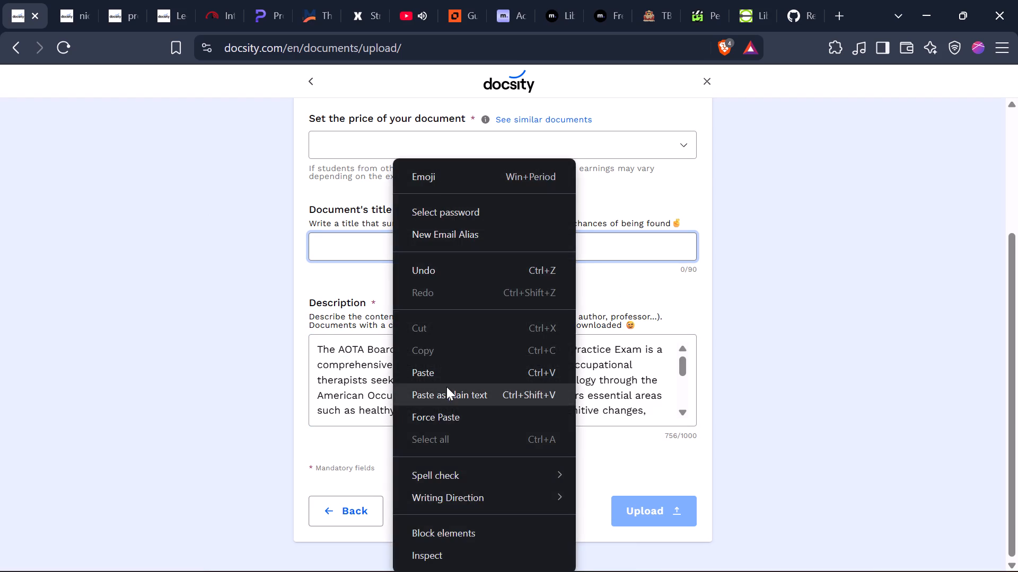
{"action": "left_click", "coordinate": [446, 385]}
Set the price of the document to 400 points.
{"action": "left_click", "coordinate": [433, 157]}
{"action": "scroll", "coordinate": [446, 297], "scroll_direction": "down", "scroll_amount": 7}
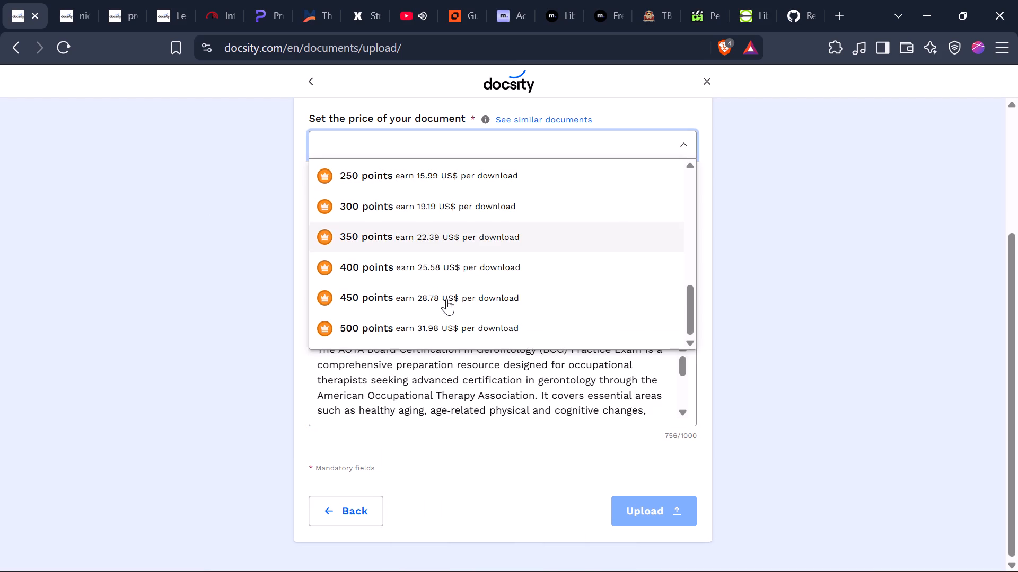
{"action": "left_click", "coordinate": [462, 266]}
Upload the BCG practice exam listing and go to your documents.
{"action": "left_click", "coordinate": [651, 506]}
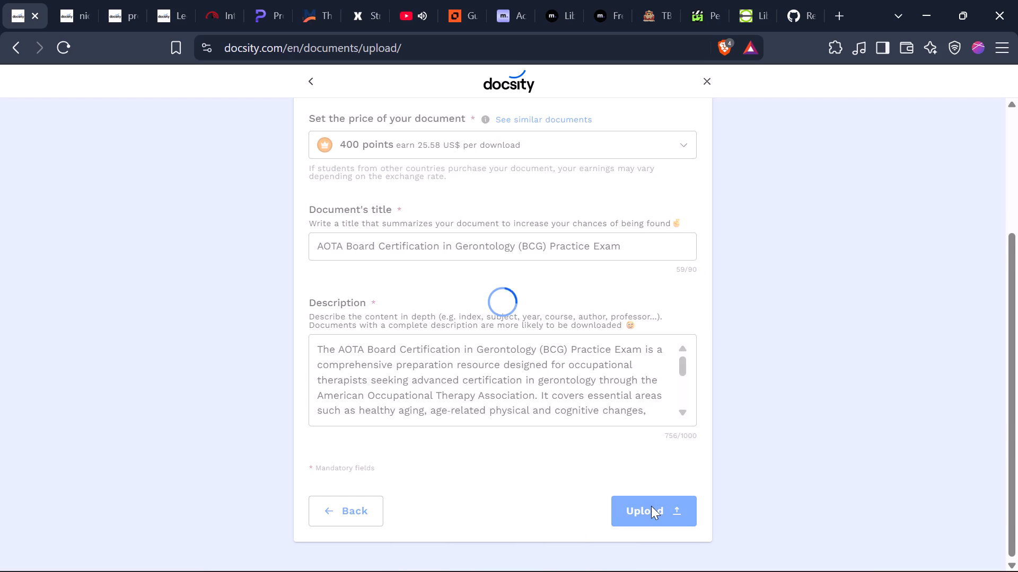
{"action": "left_click", "coordinate": [501, 265]}
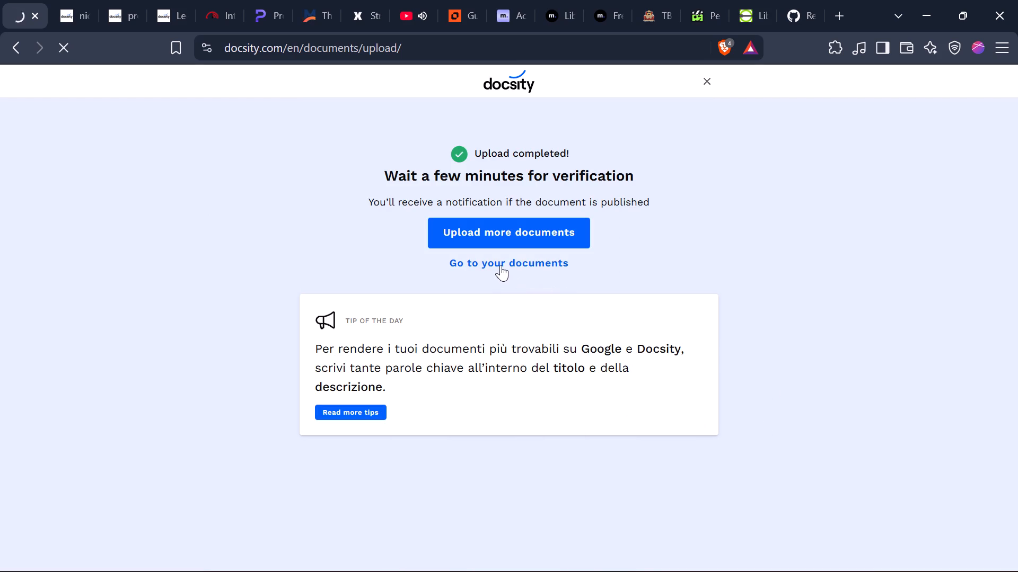
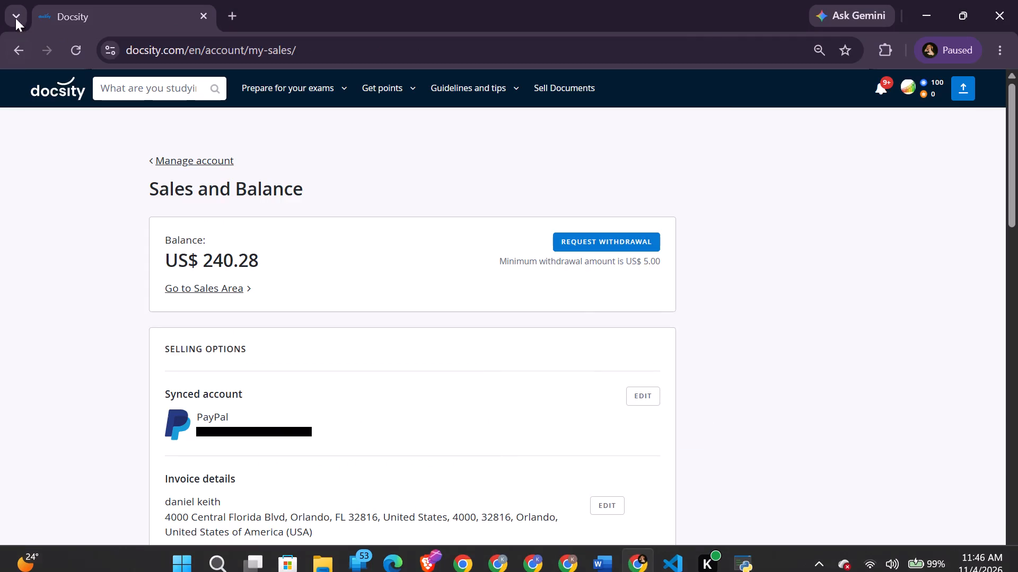
Switch from the Sales and Balance page in Chrome to the Docsity Sales area in Brave.
{"action": "left_click_drag", "start_coordinate": [73, 43], "coordinate": [77, 50]}
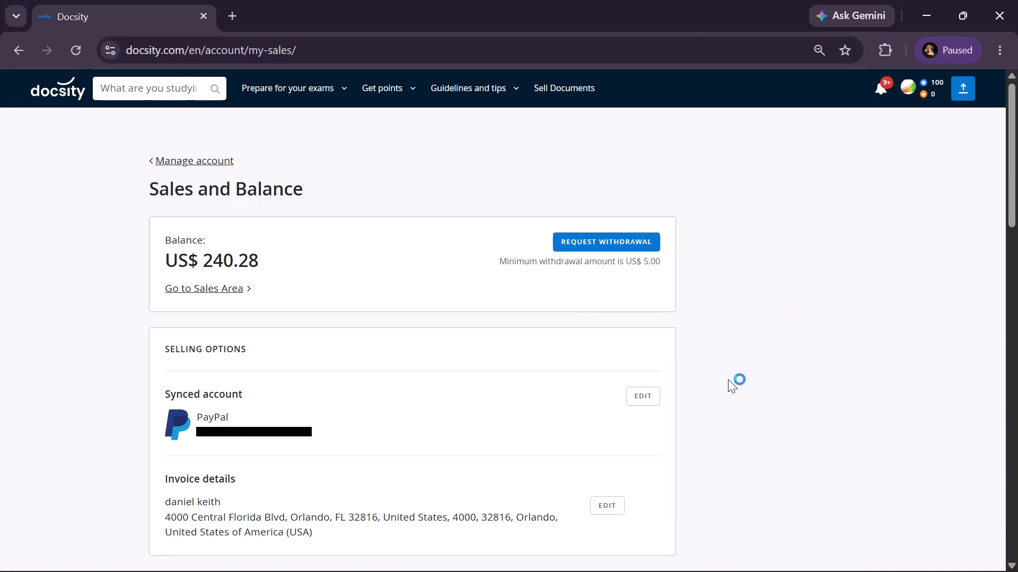
{"action": "left_click", "coordinate": [425, 559]}
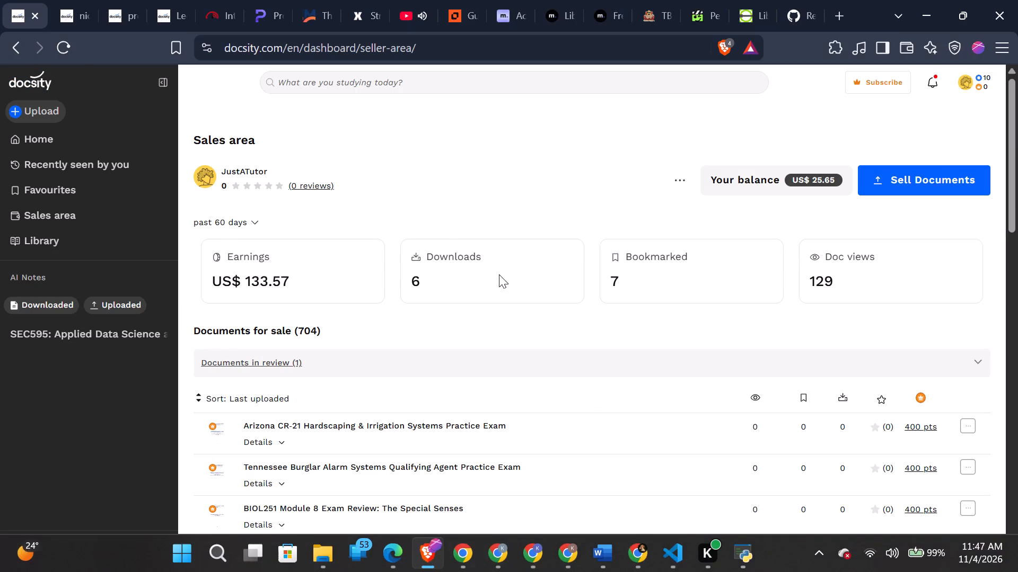
Refresh the Docsity sales area and look through pages 1 and 2 of the documents for sale, ending on page 1.
{"action": "left_click", "coordinate": [70, 49]}
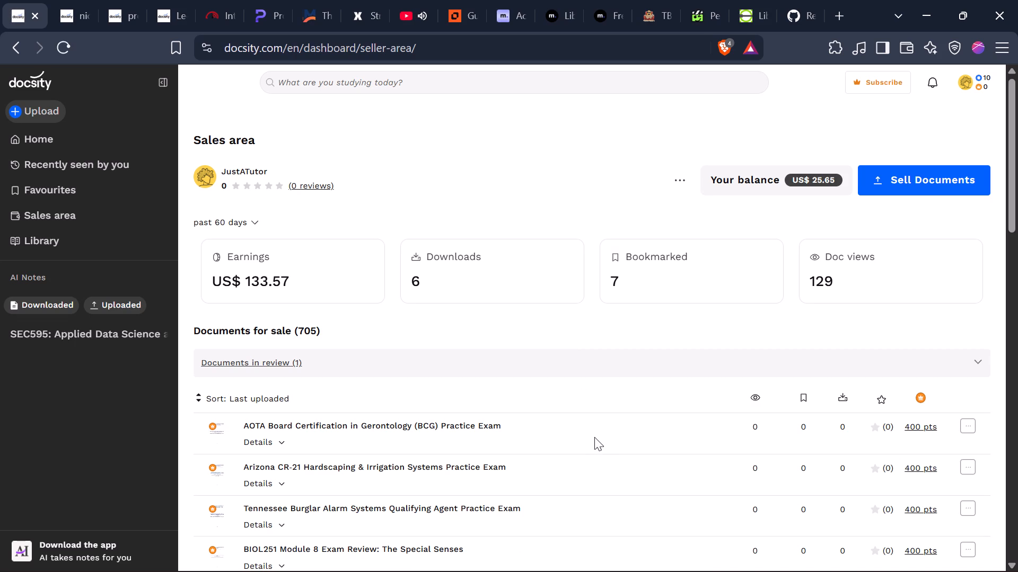
{"action": "scroll", "coordinate": [587, 438], "scroll_direction": "down", "scroll_amount": 6}
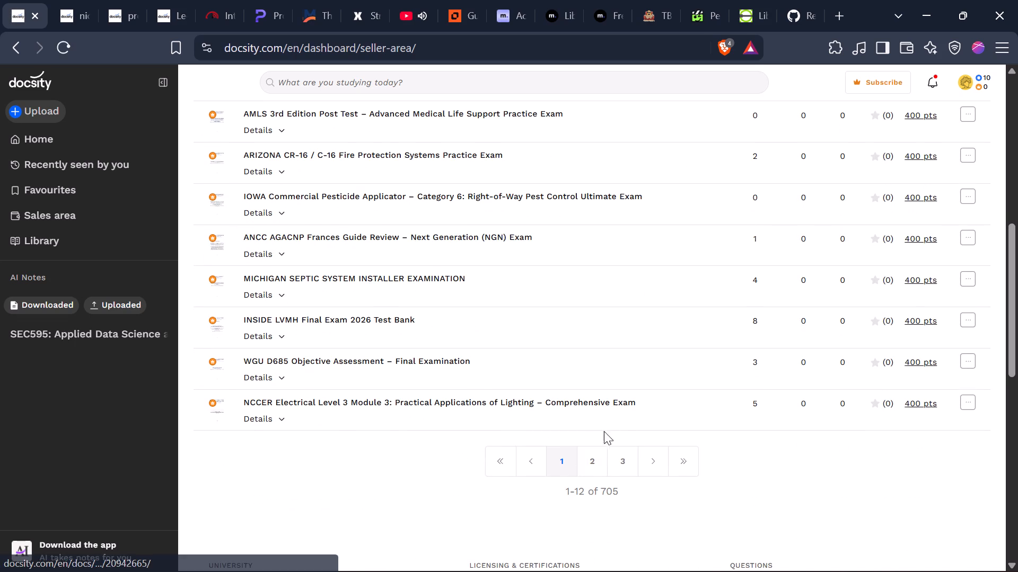
{"action": "left_click", "coordinate": [585, 463]}
{"action": "scroll", "coordinate": [604, 458], "scroll_direction": "down", "scroll_amount": 3}
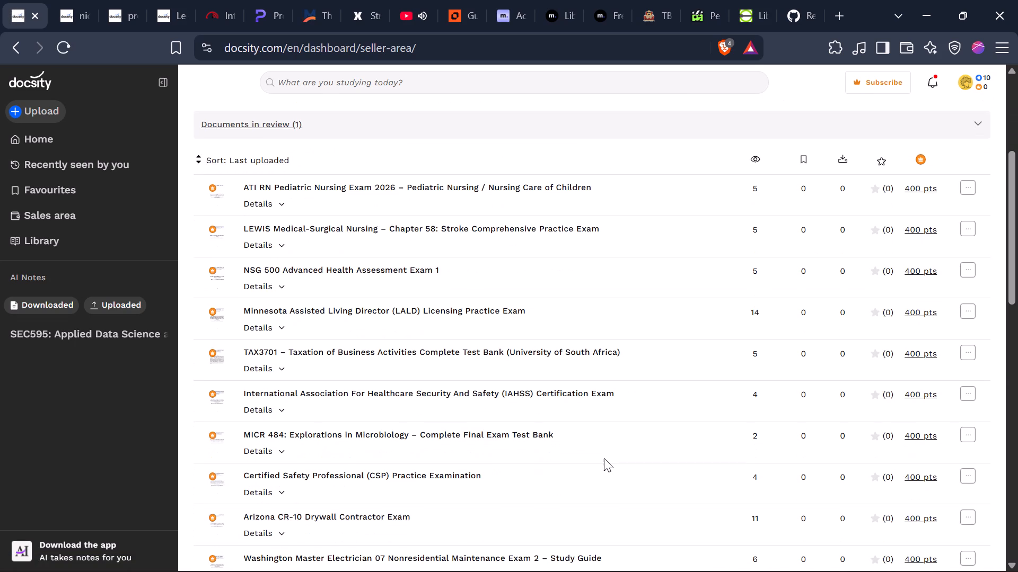
{"action": "scroll", "coordinate": [604, 457], "scroll_direction": "down", "scroll_amount": 2}
{"action": "scroll", "coordinate": [603, 454], "scroll_direction": "up", "scroll_amount": 8}
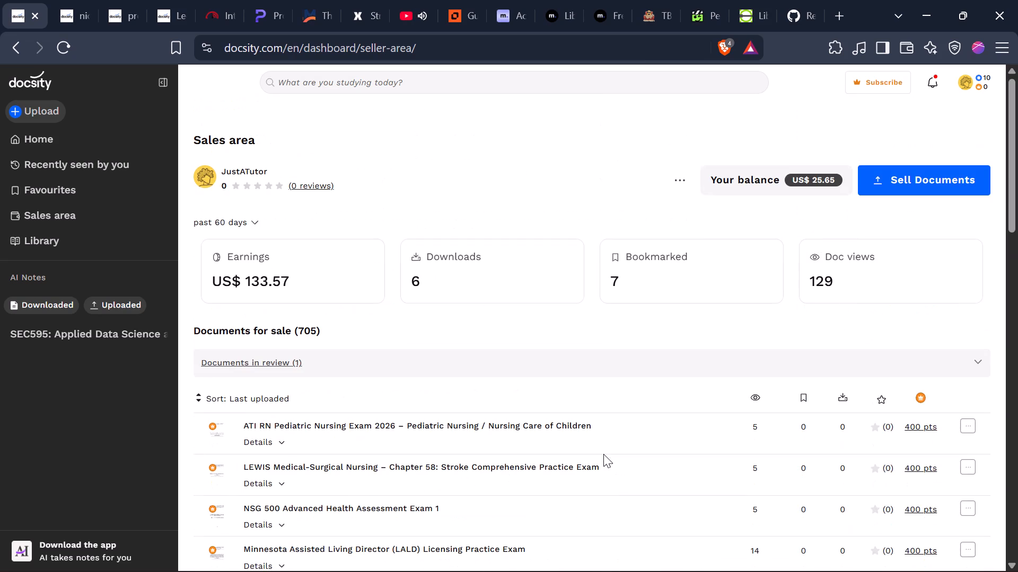
{"action": "scroll", "coordinate": [563, 464], "scroll_direction": "down", "scroll_amount": 6}
{"action": "left_click", "coordinate": [547, 464]}
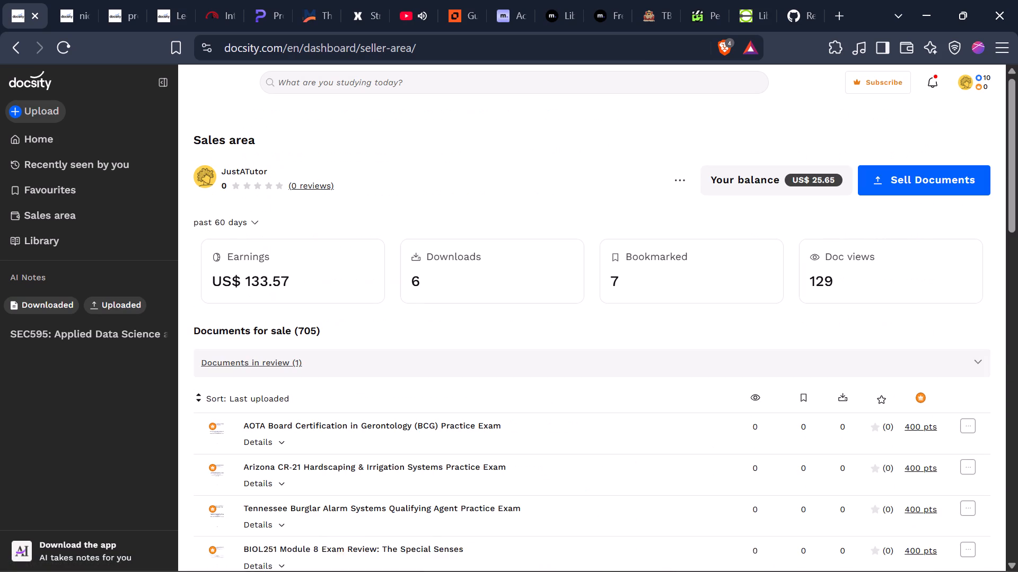
Switch to Docsity in Chrome, open the Biology order's details from Sales and Balance, and copy "BIOLOGY, 13TH EDITION (PETER RAVEN) – COMPLETE EXAM" from its title.
{"action": "left_click", "coordinate": [640, 562]}
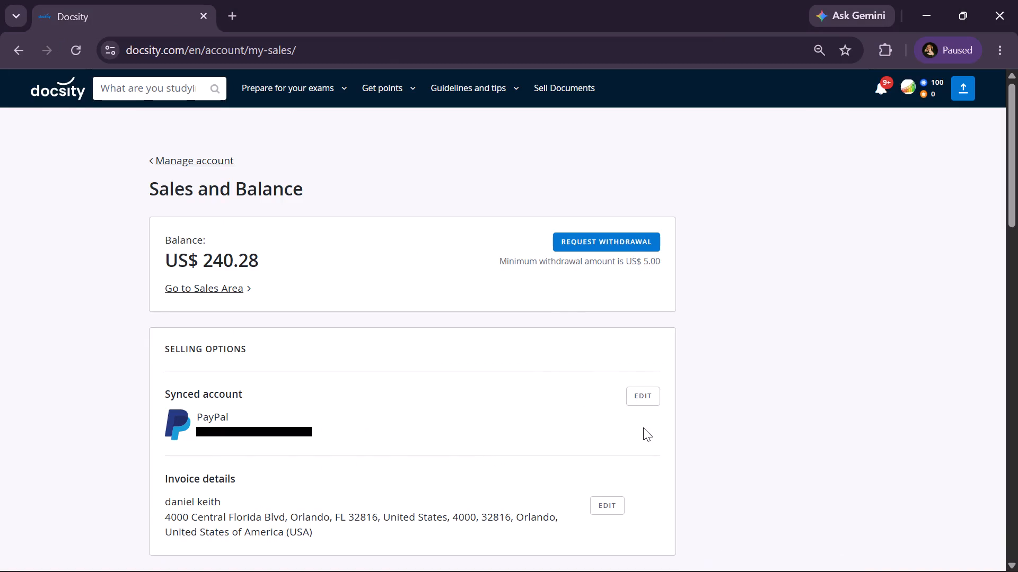
{"action": "scroll", "coordinate": [644, 427], "scroll_direction": "down", "scroll_amount": 5}
{"action": "left_click", "coordinate": [396, 240]}
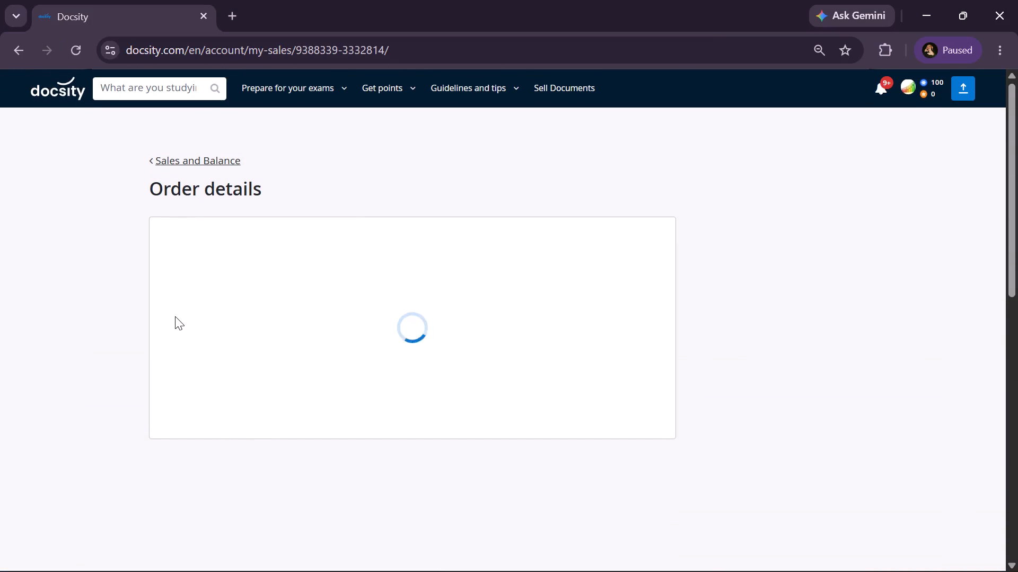
{"action": "left_click_drag", "start_coordinate": [175, 316], "coordinate": [418, 317]}
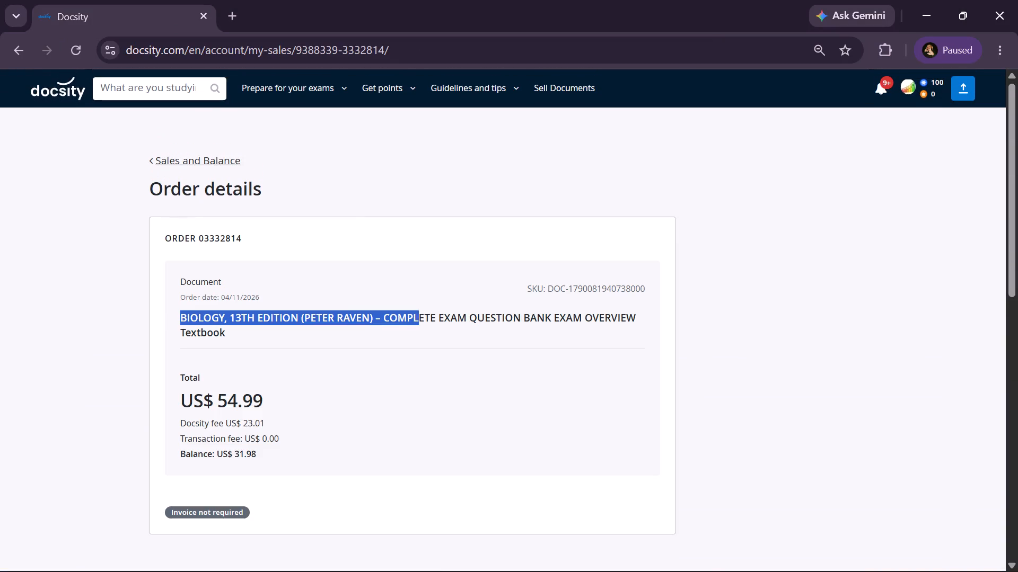
{"action": "left_click_drag", "start_coordinate": [418, 317], "coordinate": [441, 320]}
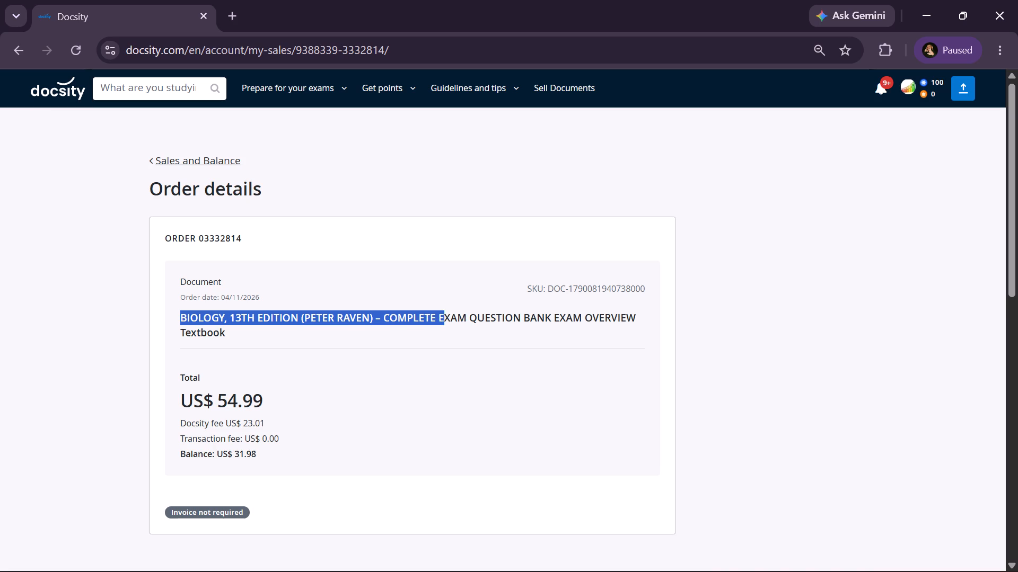
{"action": "left_click_drag", "start_coordinate": [441, 320], "coordinate": [466, 309]}
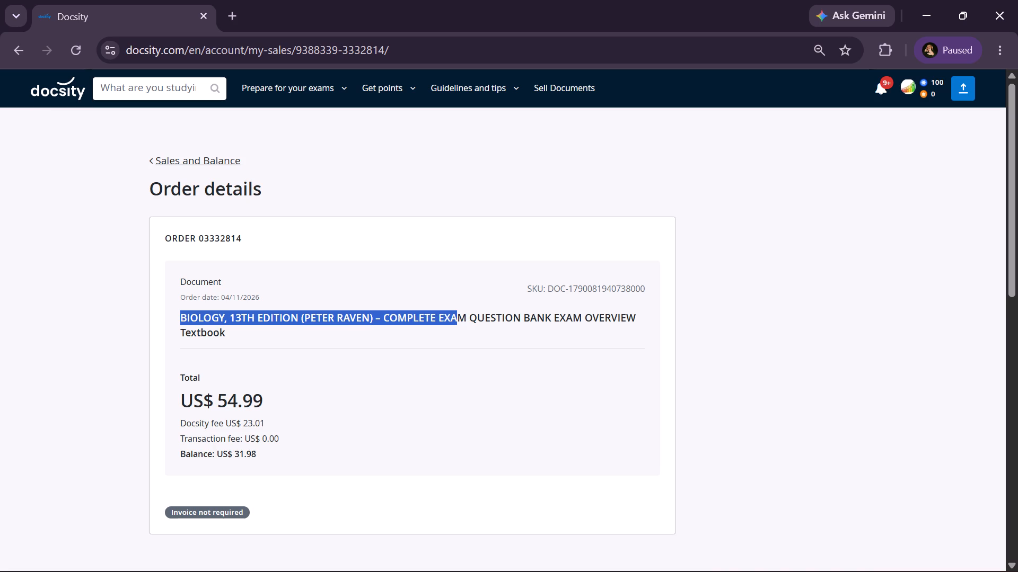
{"action": "right_click", "coordinate": [403, 316]}
{"action": "left_click", "coordinate": [452, 334]}
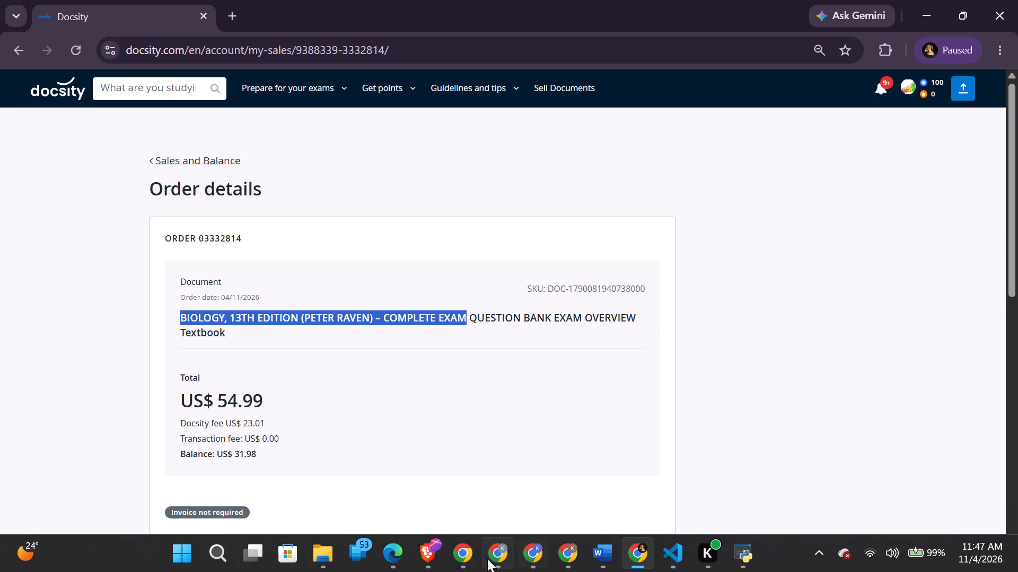